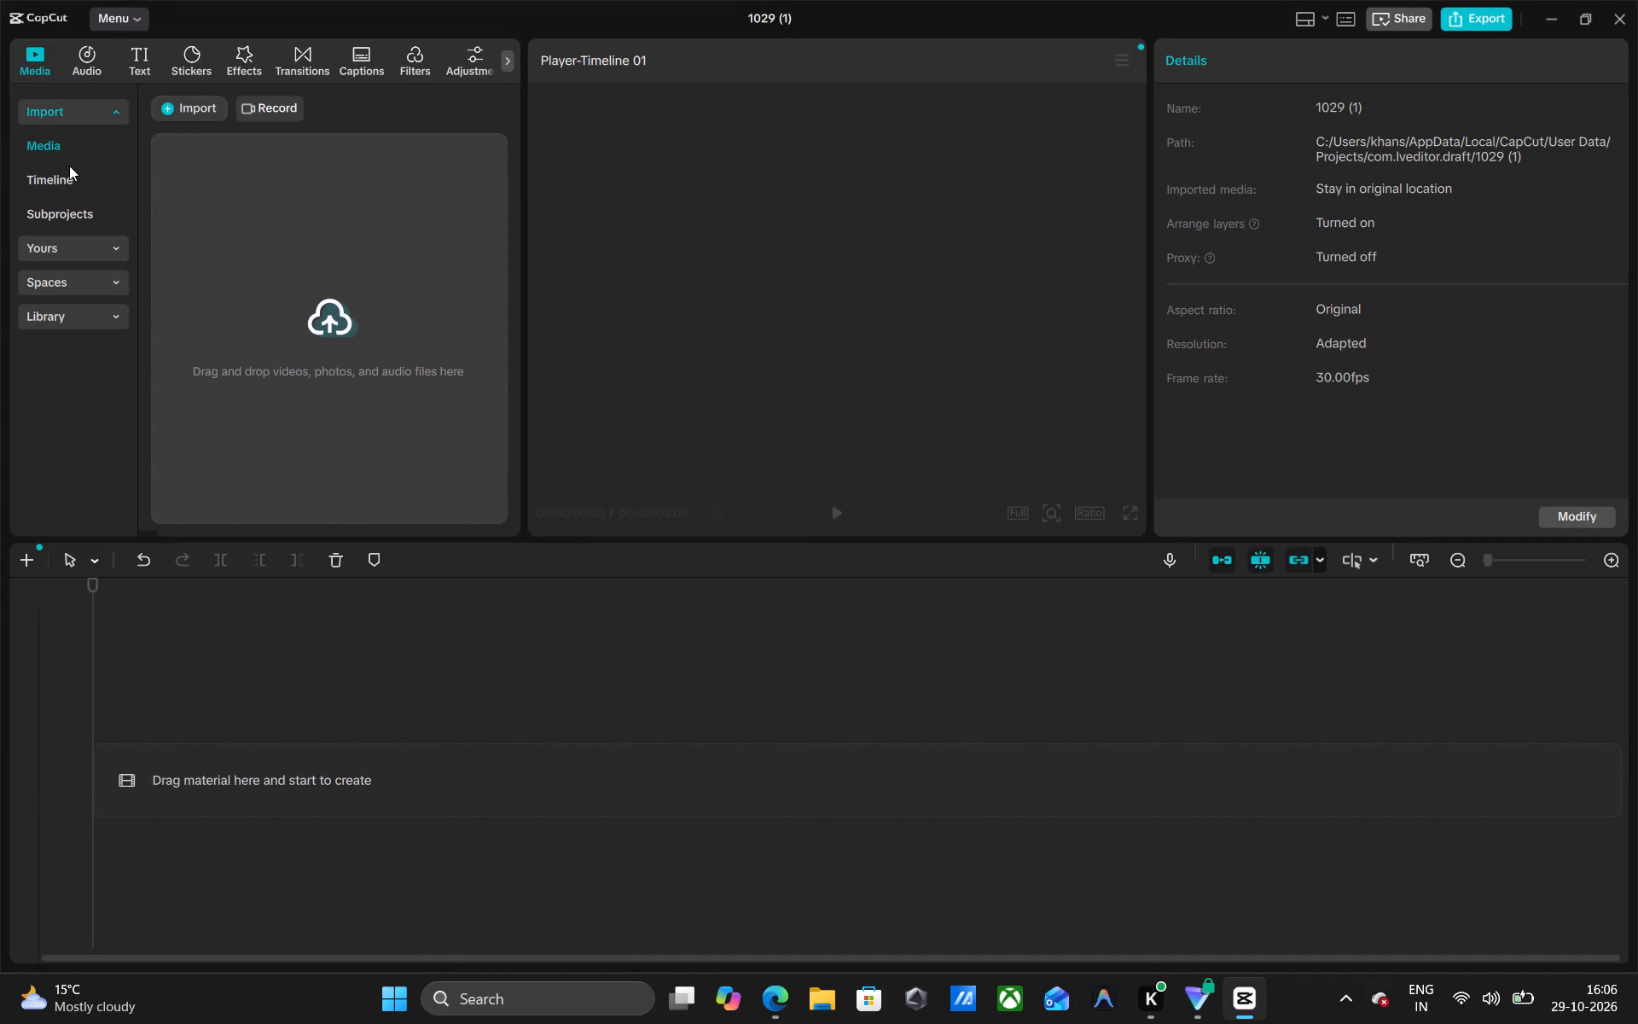
Add a second timeline to the project and return to the first timeline.
{"action": "left_click", "coordinate": [33, 564]}
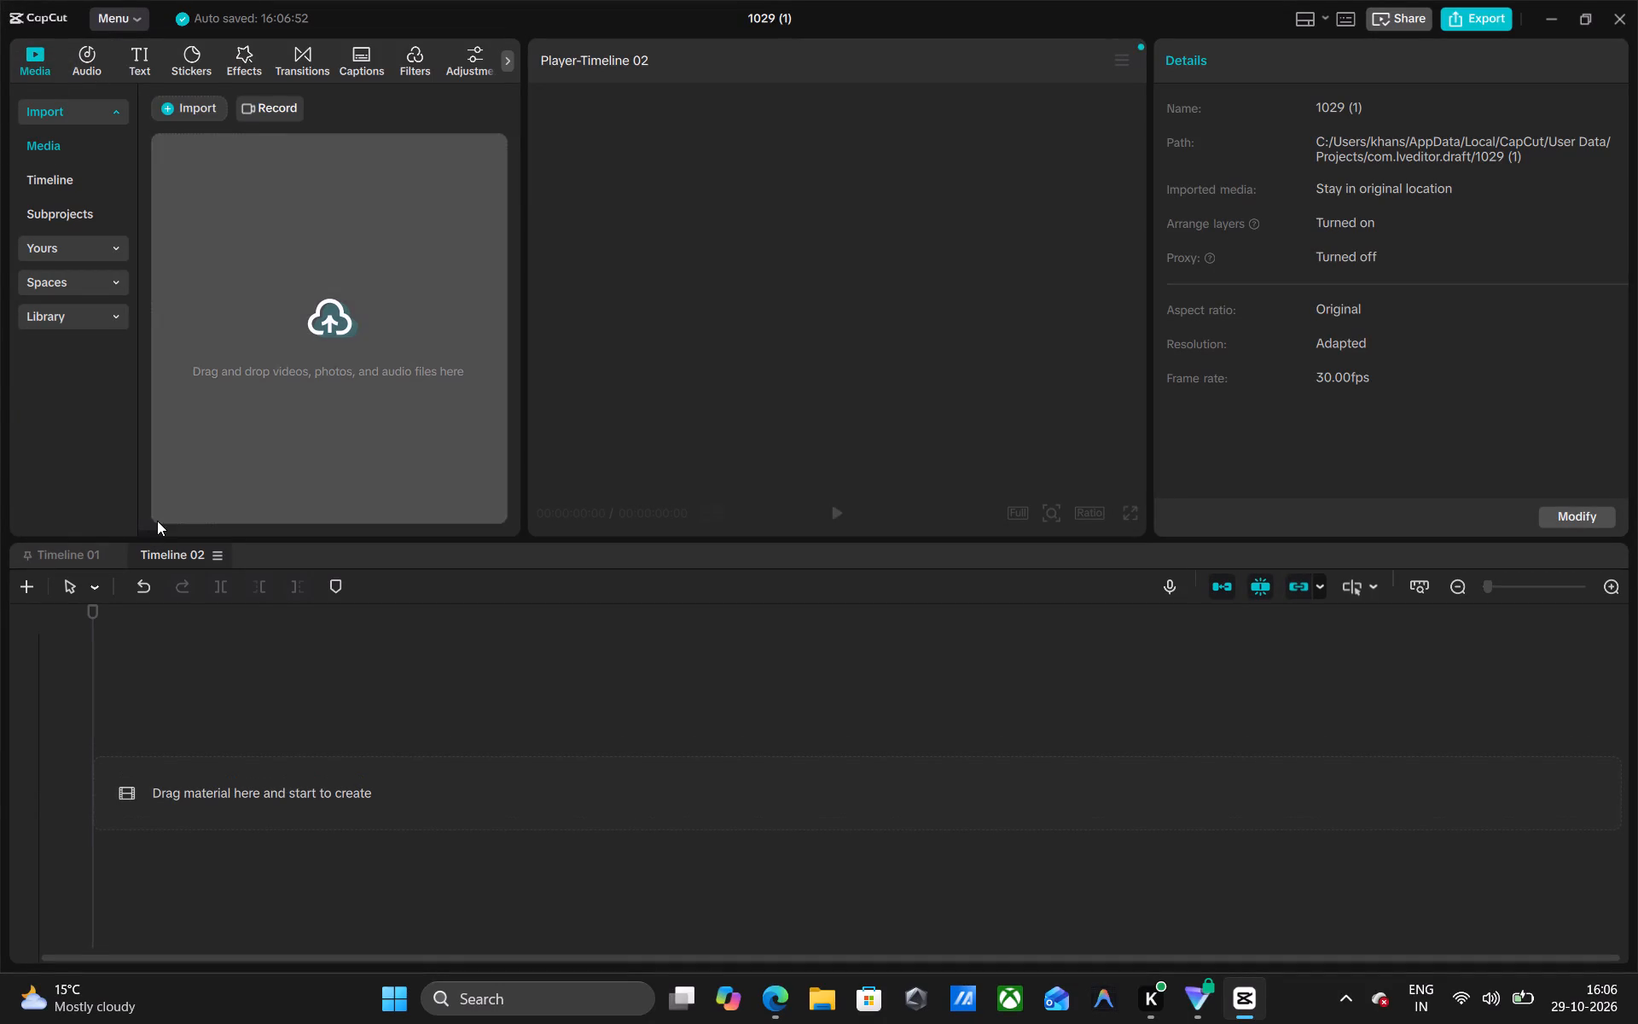
{"action": "left_click", "coordinate": [95, 556]}
{"action": "left_click", "coordinate": [83, 149]}
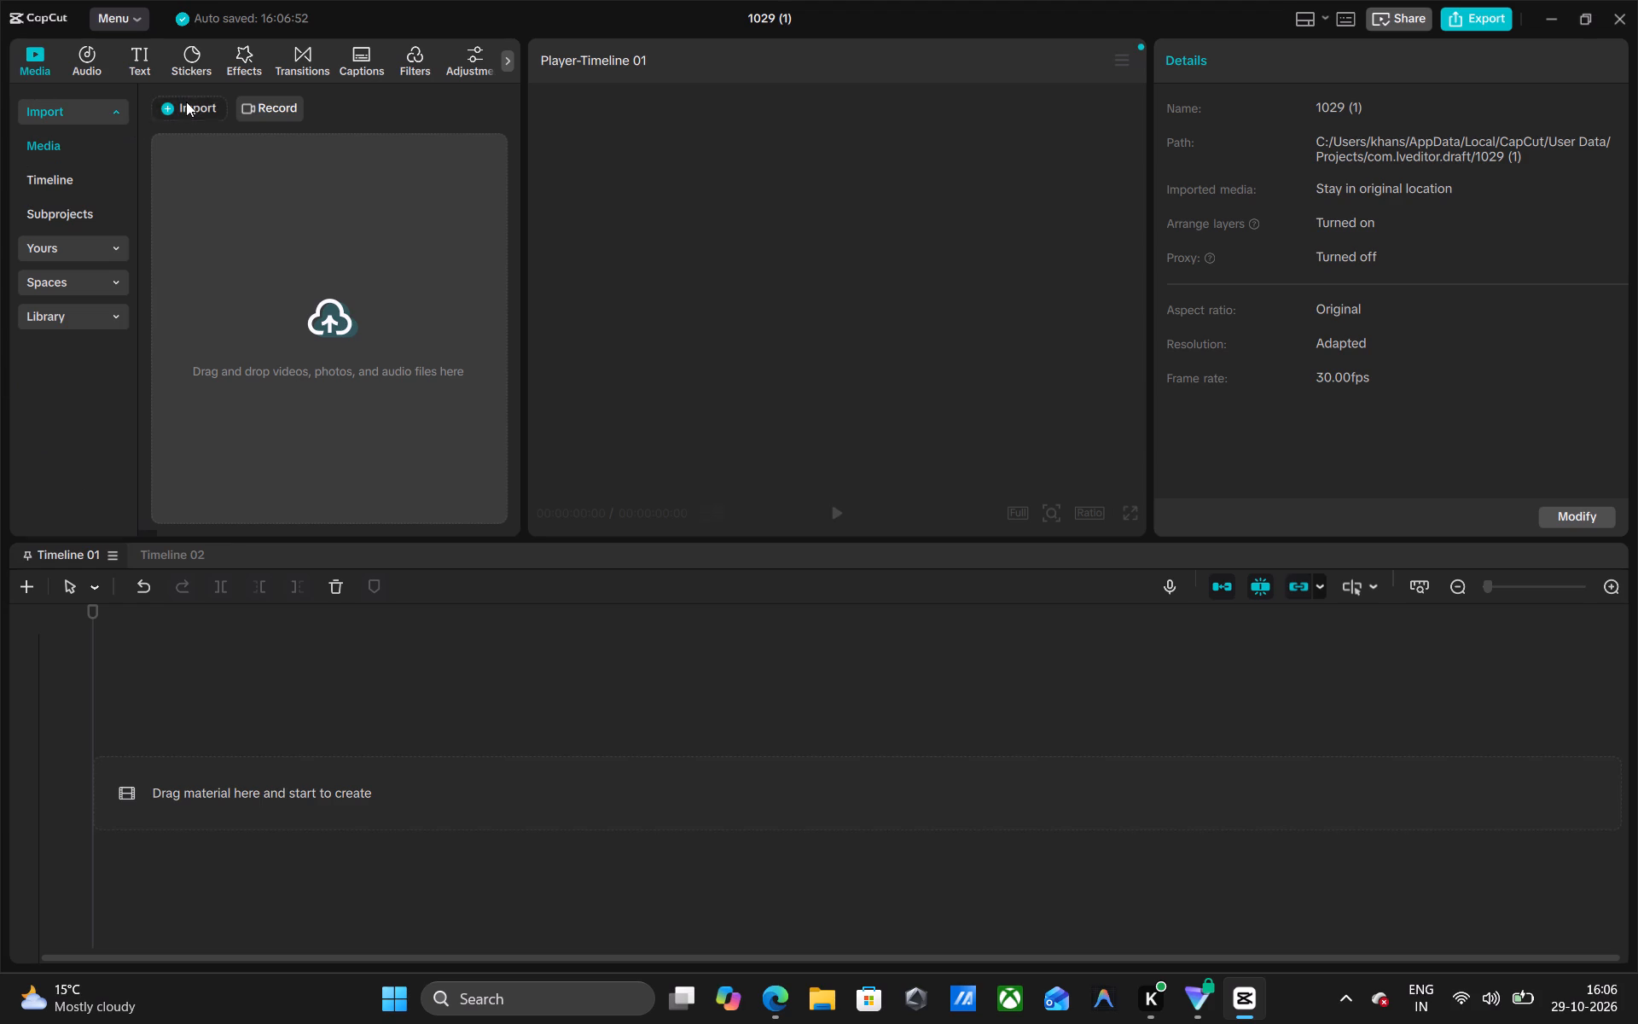
{"action": "left_click", "coordinate": [186, 102]}
{"action": "left_click", "coordinate": [206, 150]}
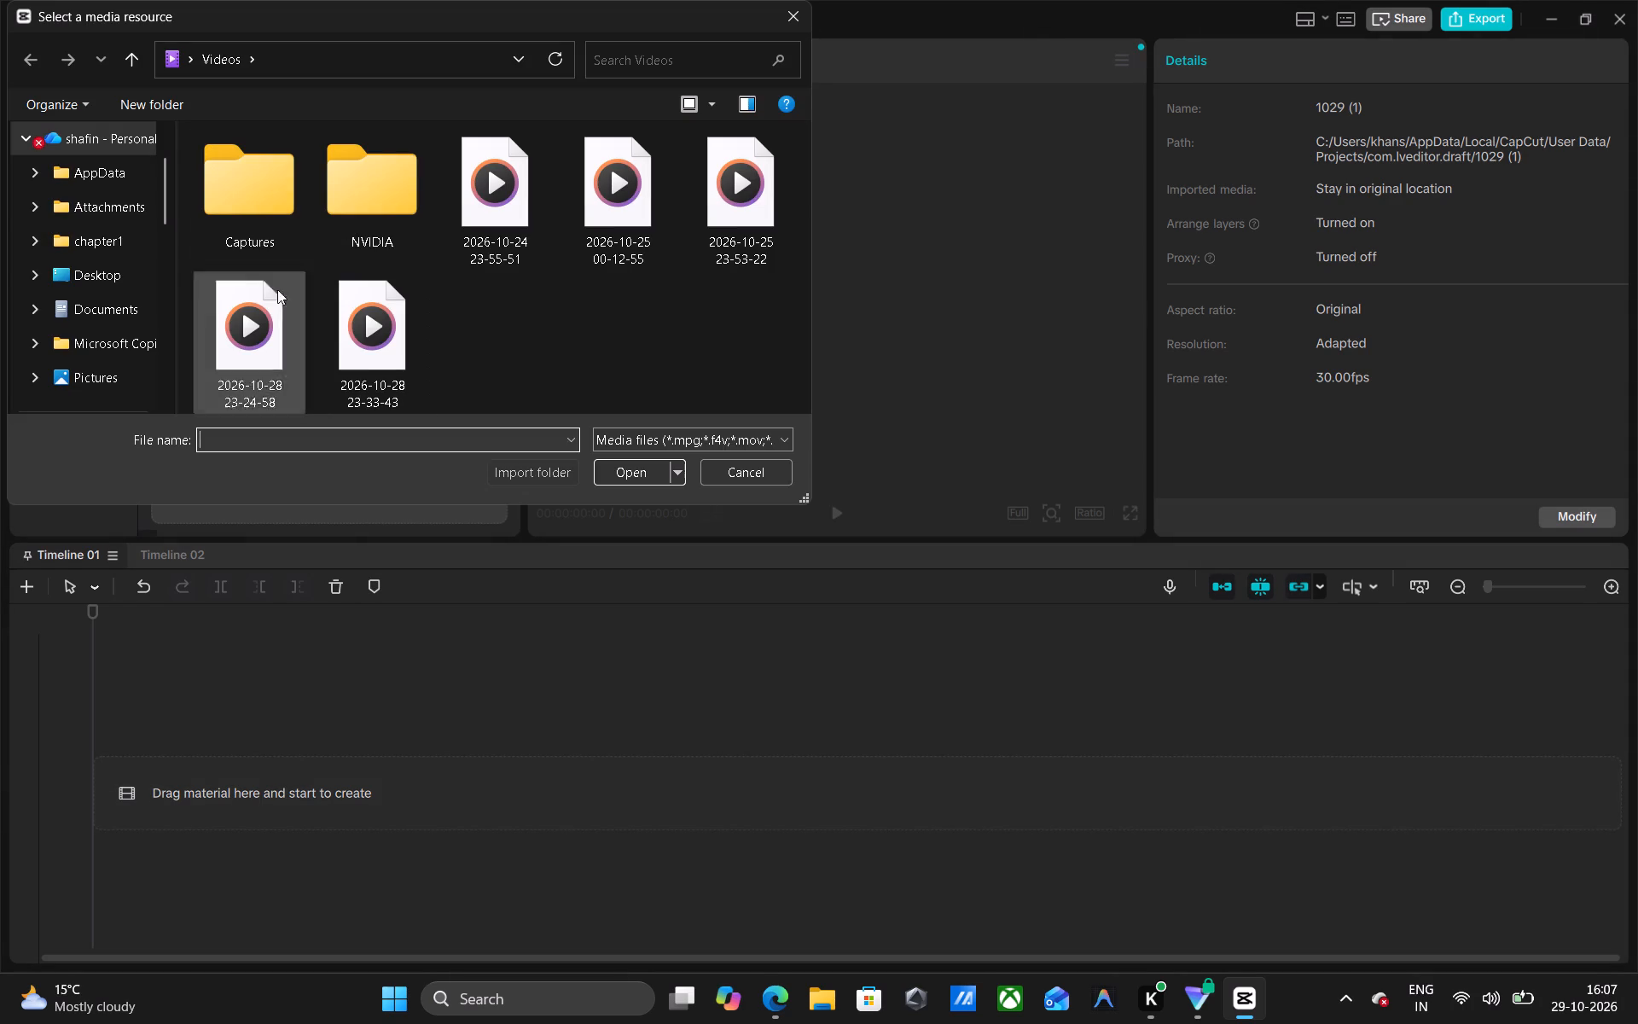
{"action": "scroll", "coordinate": [15, 238], "scroll_direction": "down", "scroll_amount": 5}
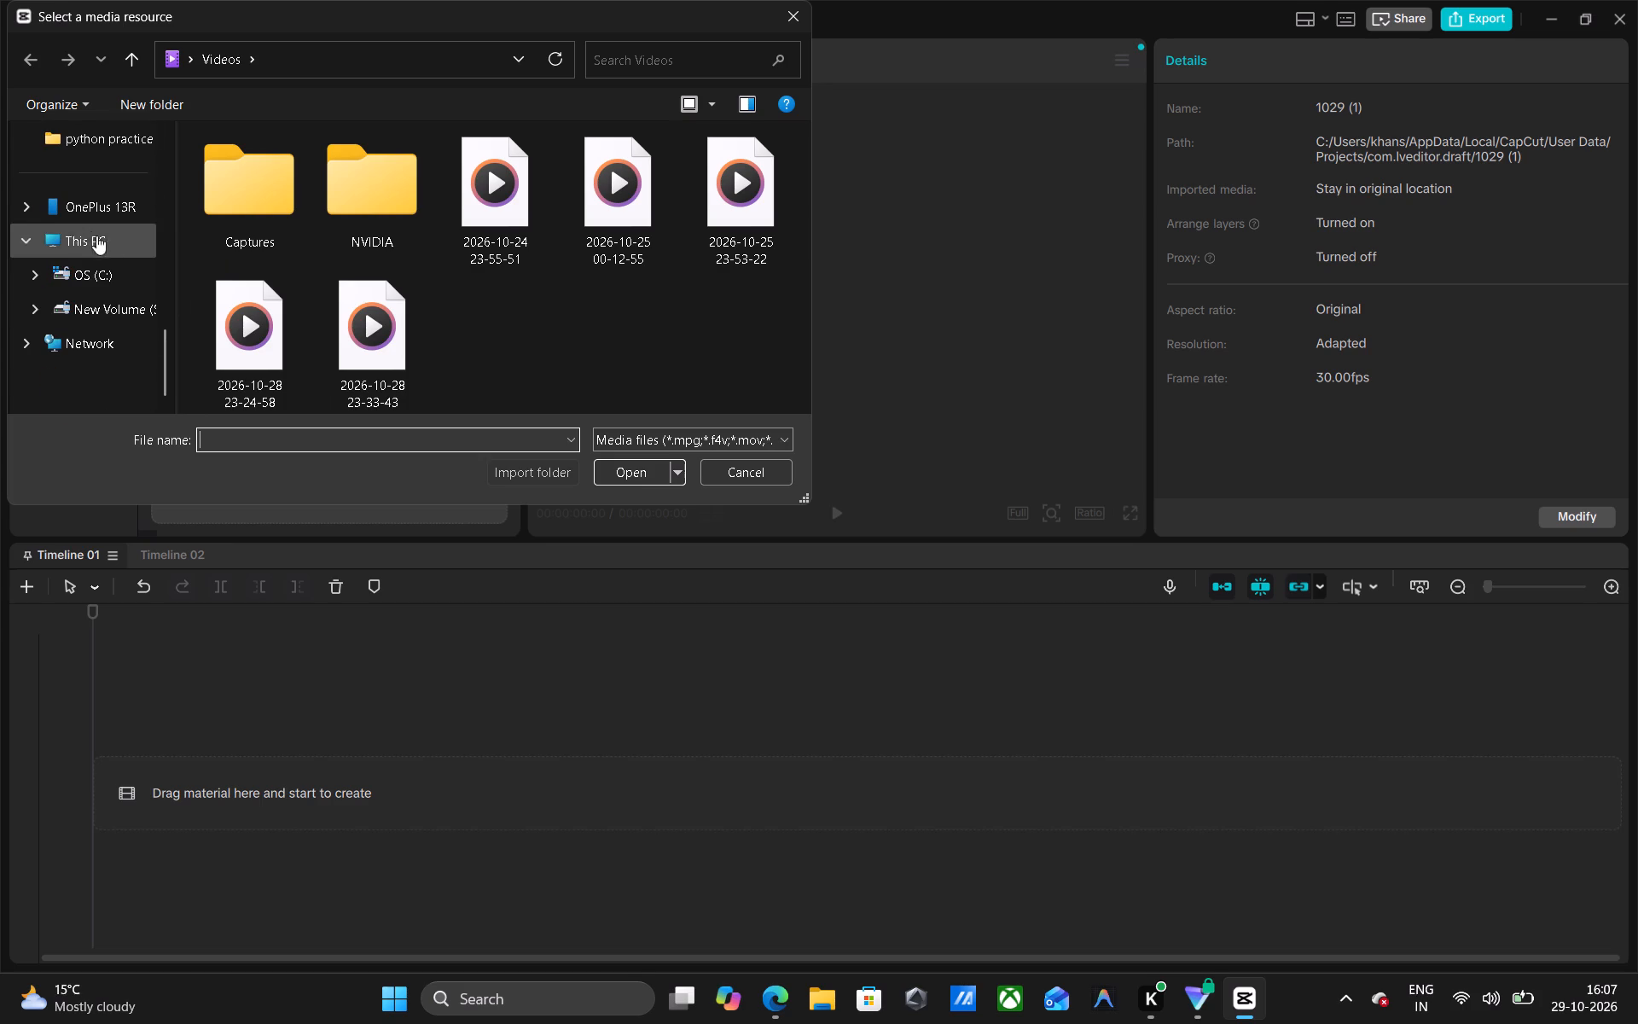
{"action": "left_click", "coordinate": [362, 330]}
{"action": "left_click", "coordinate": [638, 481]}
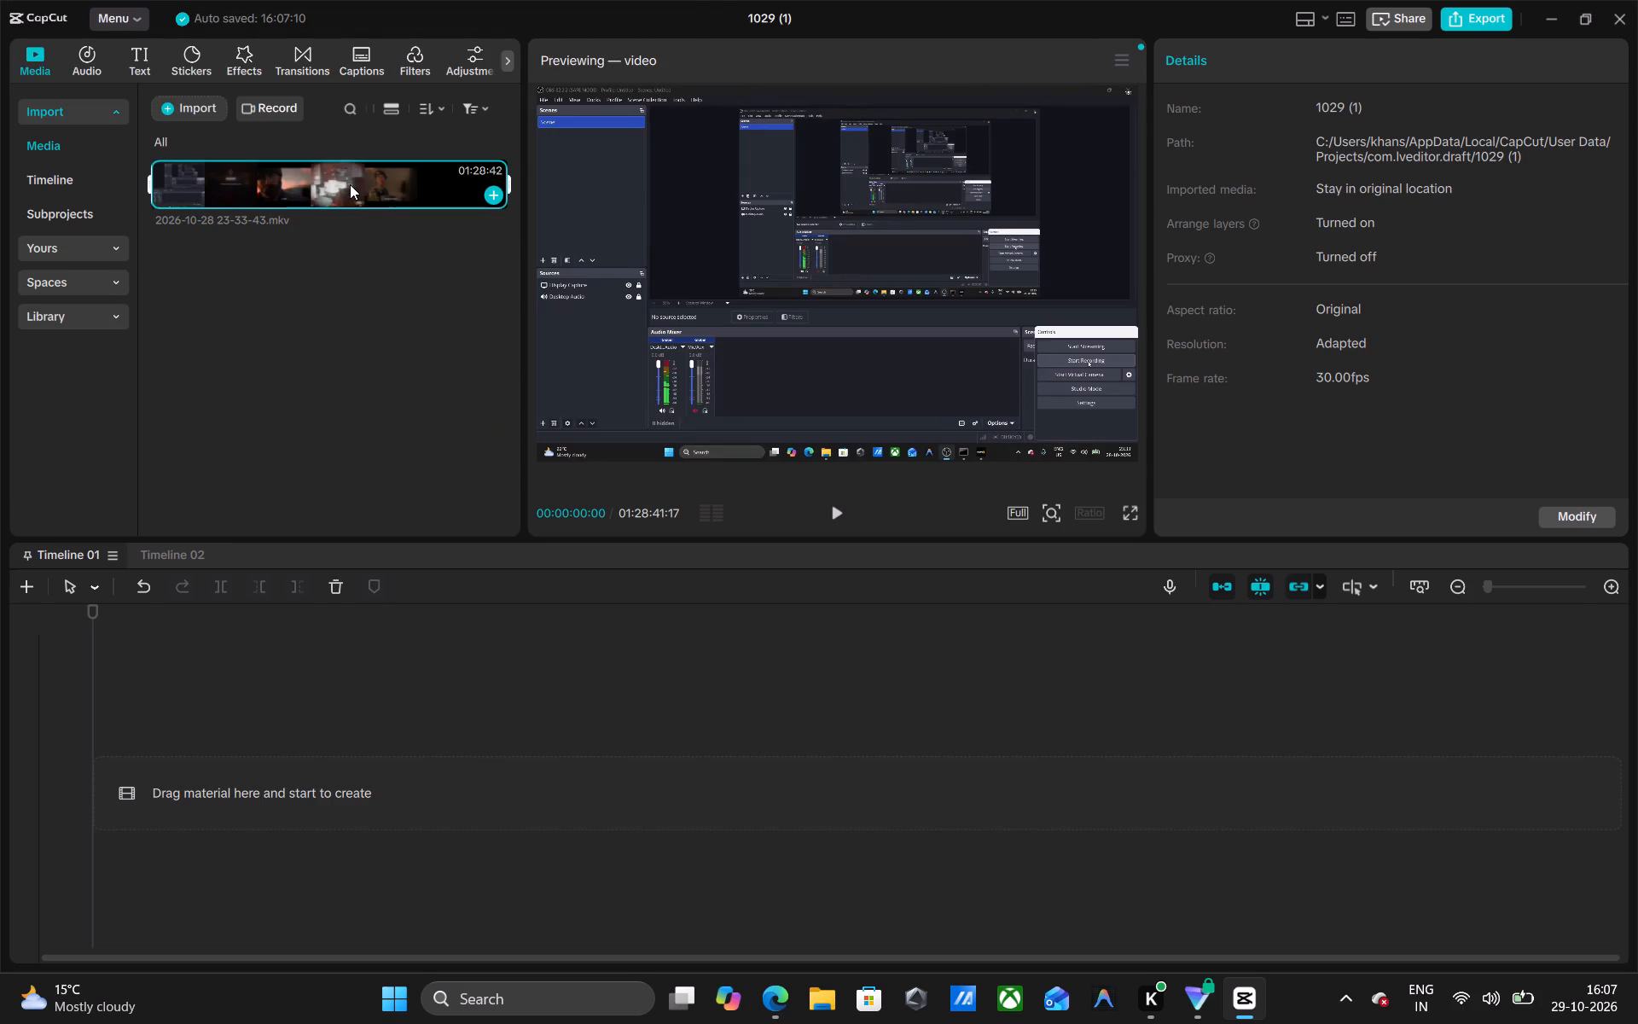
{"action": "left_click_drag", "start_coordinate": [350, 184], "coordinate": [183, 785]}
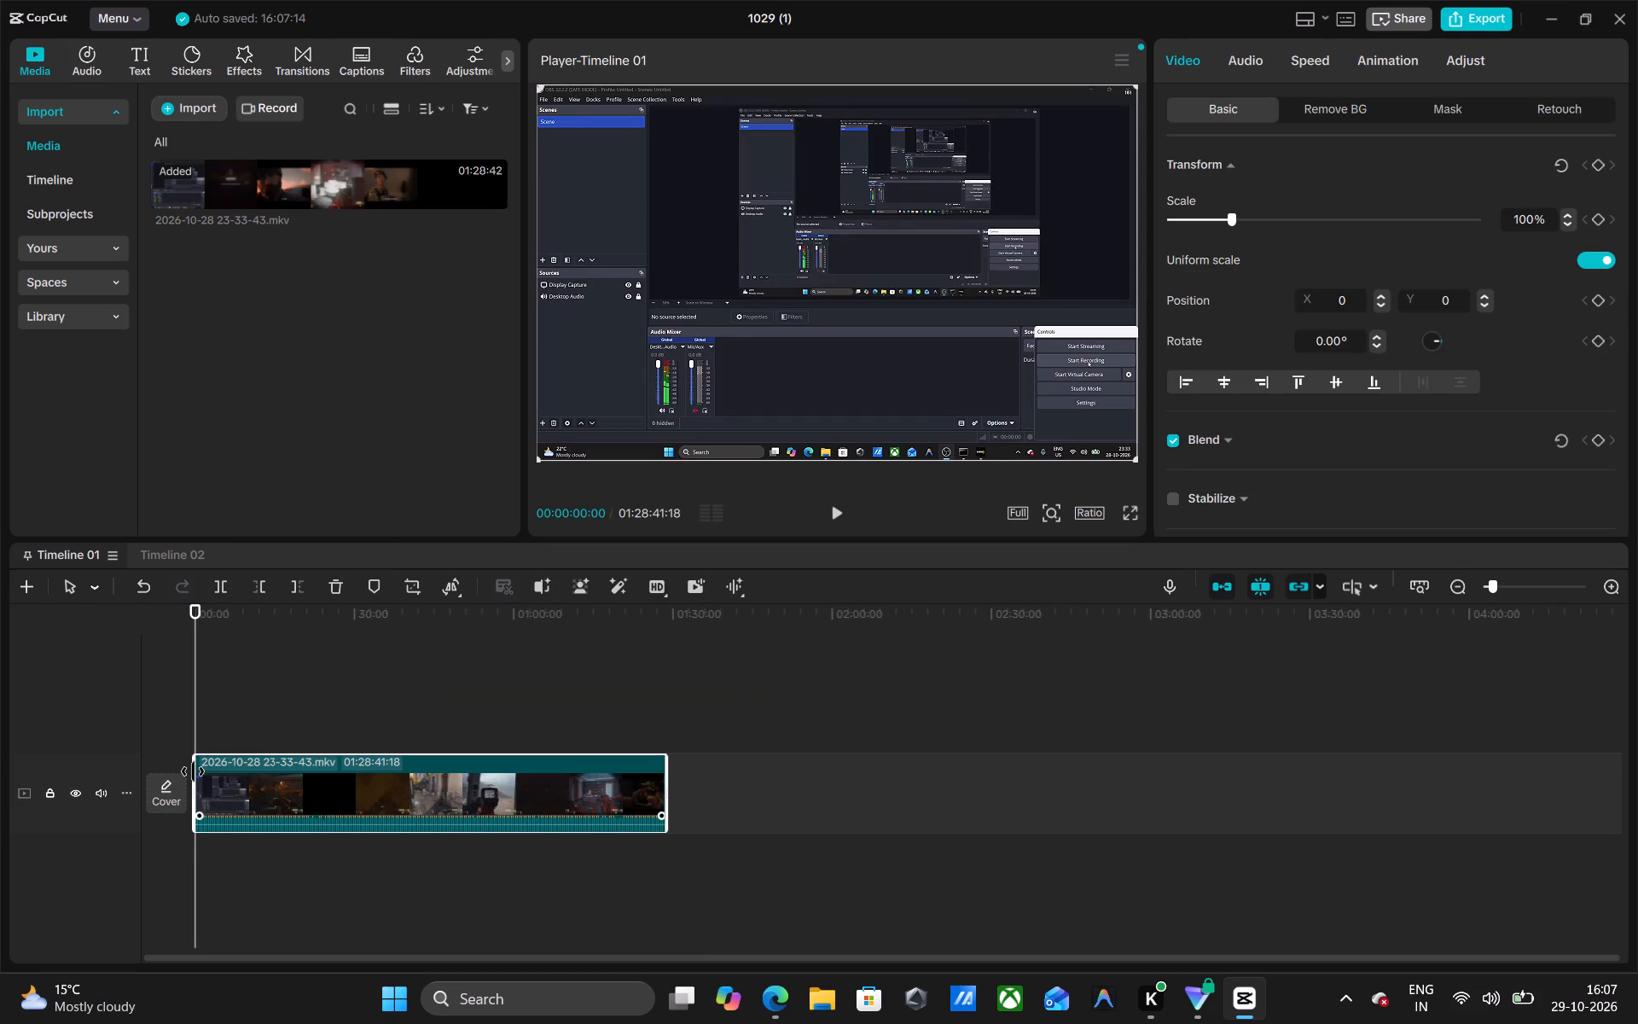
Trim about 12 seconds off the start of the video clip on the timeline.
{"action": "left_click", "coordinate": [194, 773]}
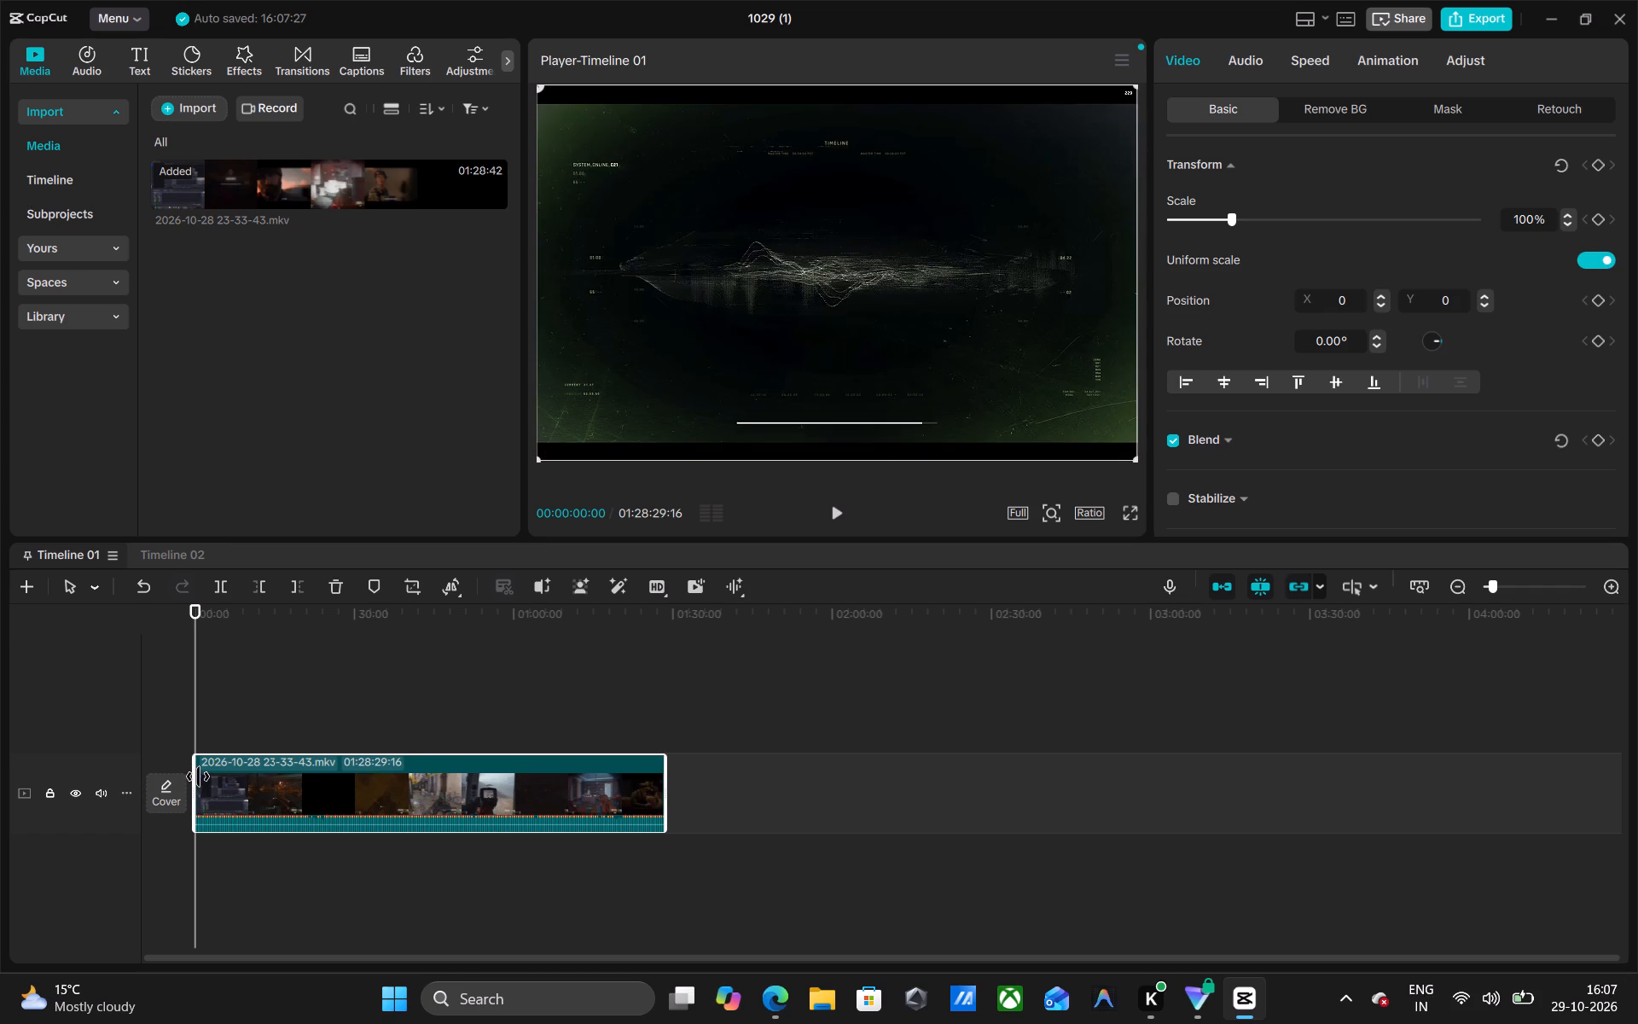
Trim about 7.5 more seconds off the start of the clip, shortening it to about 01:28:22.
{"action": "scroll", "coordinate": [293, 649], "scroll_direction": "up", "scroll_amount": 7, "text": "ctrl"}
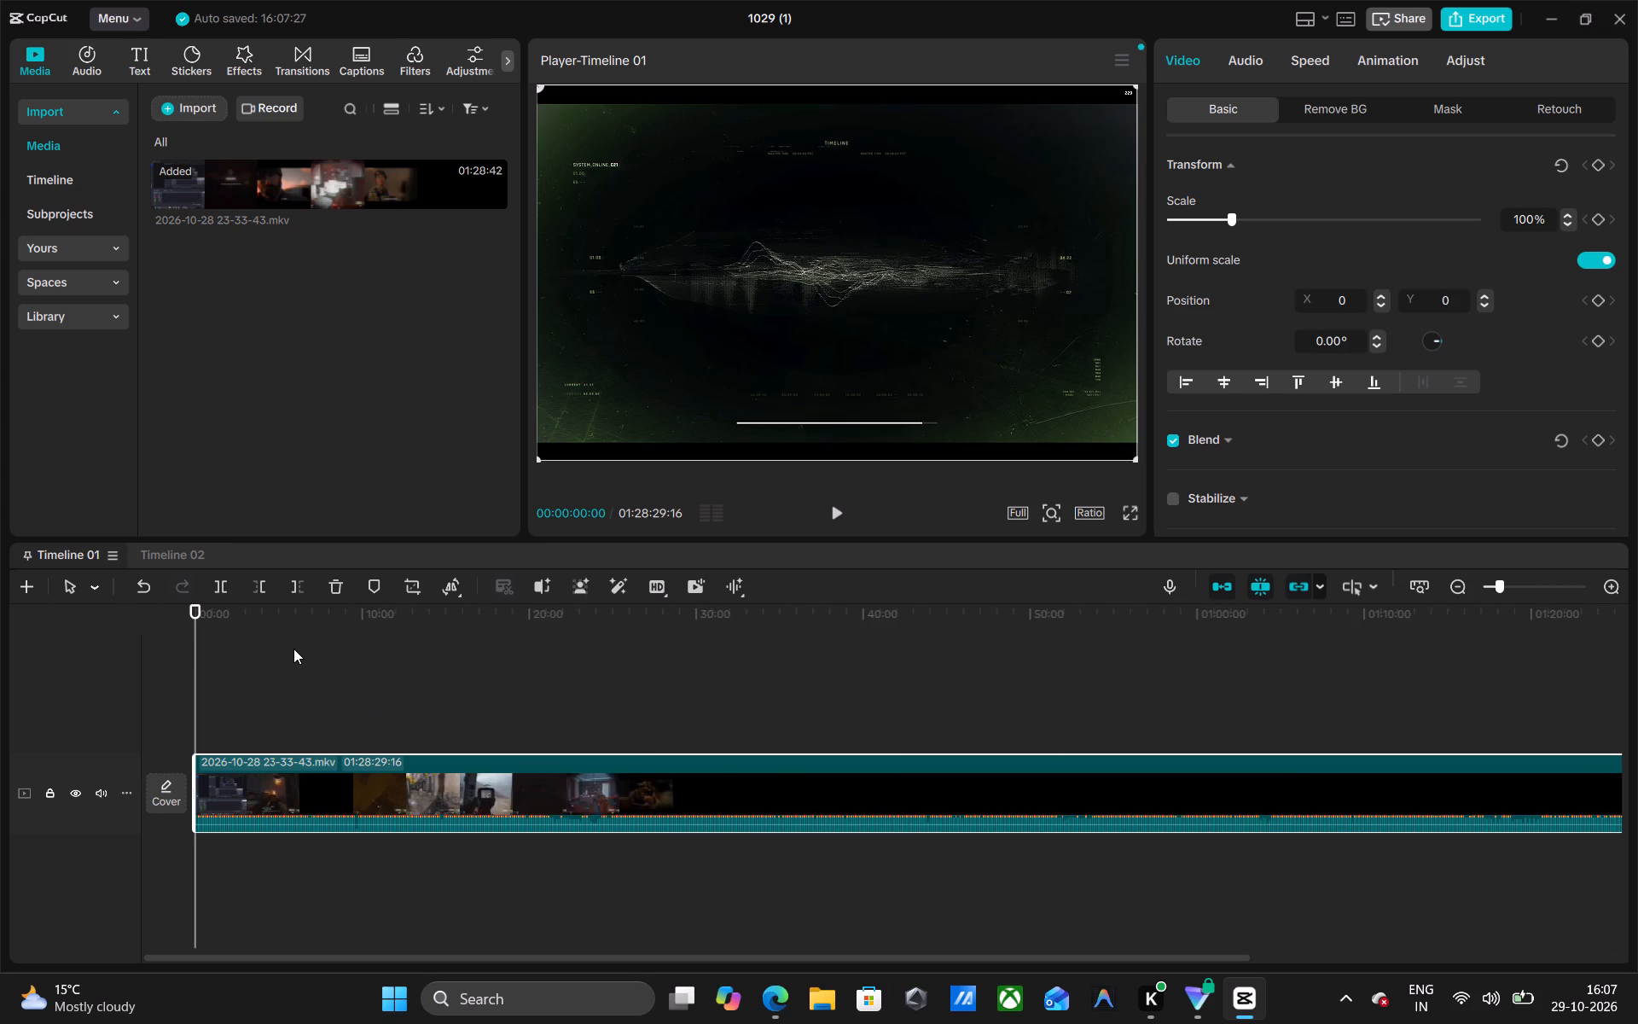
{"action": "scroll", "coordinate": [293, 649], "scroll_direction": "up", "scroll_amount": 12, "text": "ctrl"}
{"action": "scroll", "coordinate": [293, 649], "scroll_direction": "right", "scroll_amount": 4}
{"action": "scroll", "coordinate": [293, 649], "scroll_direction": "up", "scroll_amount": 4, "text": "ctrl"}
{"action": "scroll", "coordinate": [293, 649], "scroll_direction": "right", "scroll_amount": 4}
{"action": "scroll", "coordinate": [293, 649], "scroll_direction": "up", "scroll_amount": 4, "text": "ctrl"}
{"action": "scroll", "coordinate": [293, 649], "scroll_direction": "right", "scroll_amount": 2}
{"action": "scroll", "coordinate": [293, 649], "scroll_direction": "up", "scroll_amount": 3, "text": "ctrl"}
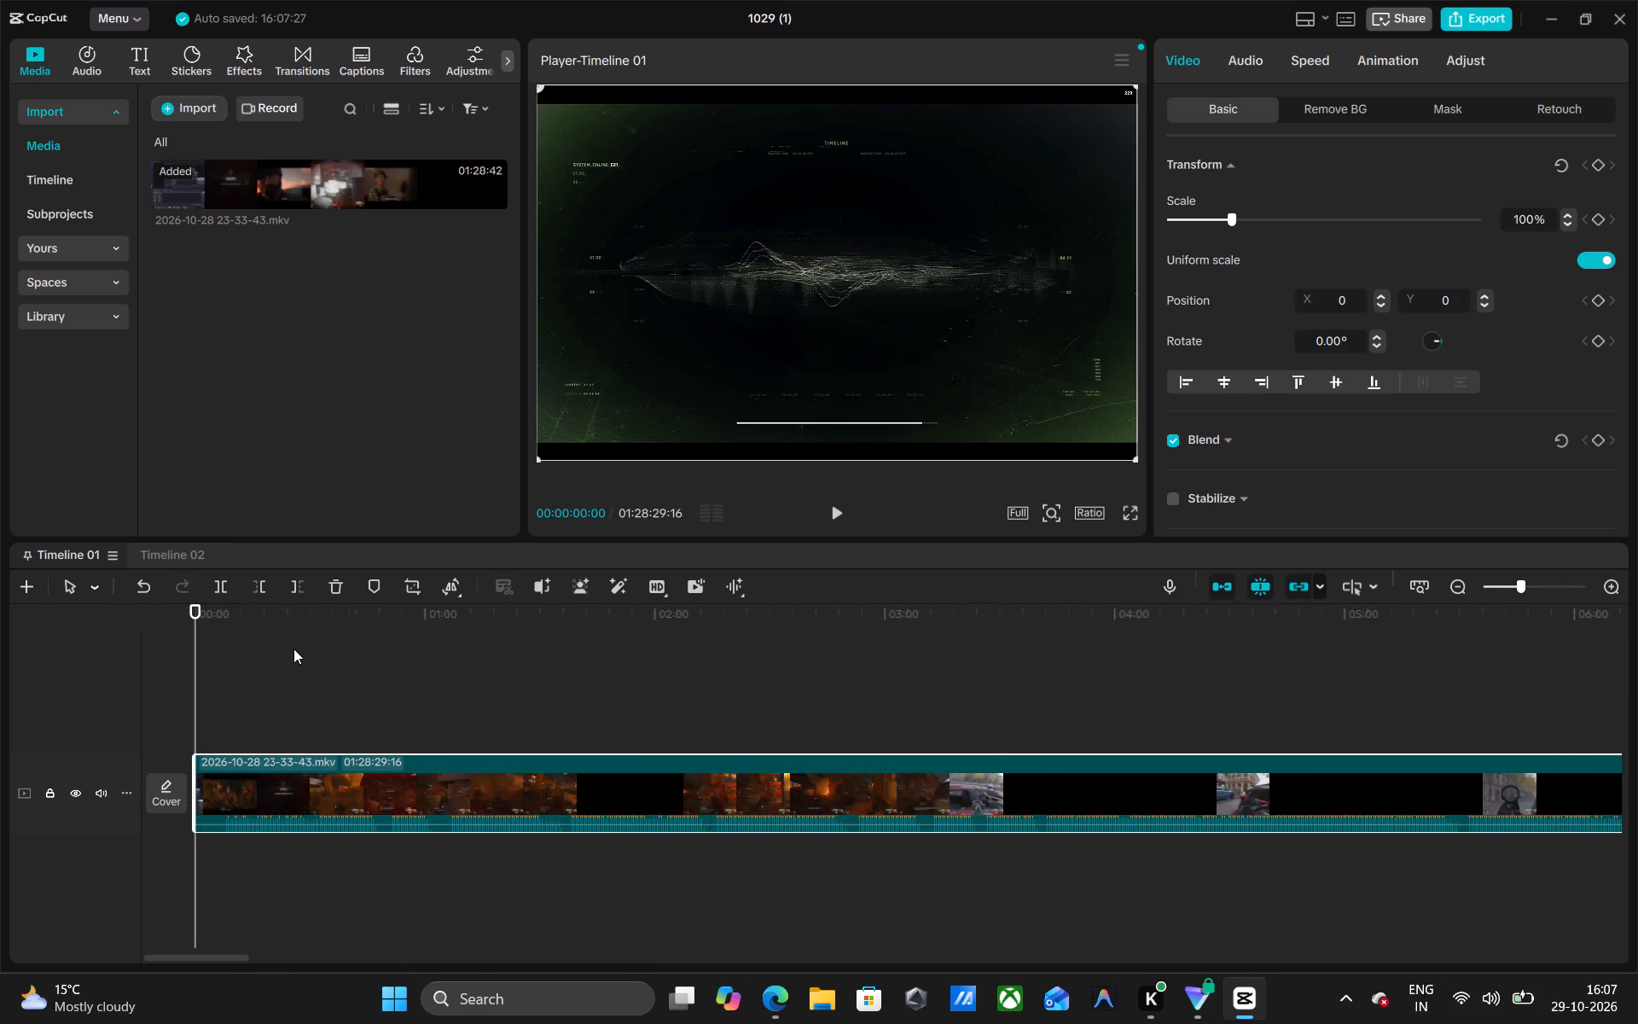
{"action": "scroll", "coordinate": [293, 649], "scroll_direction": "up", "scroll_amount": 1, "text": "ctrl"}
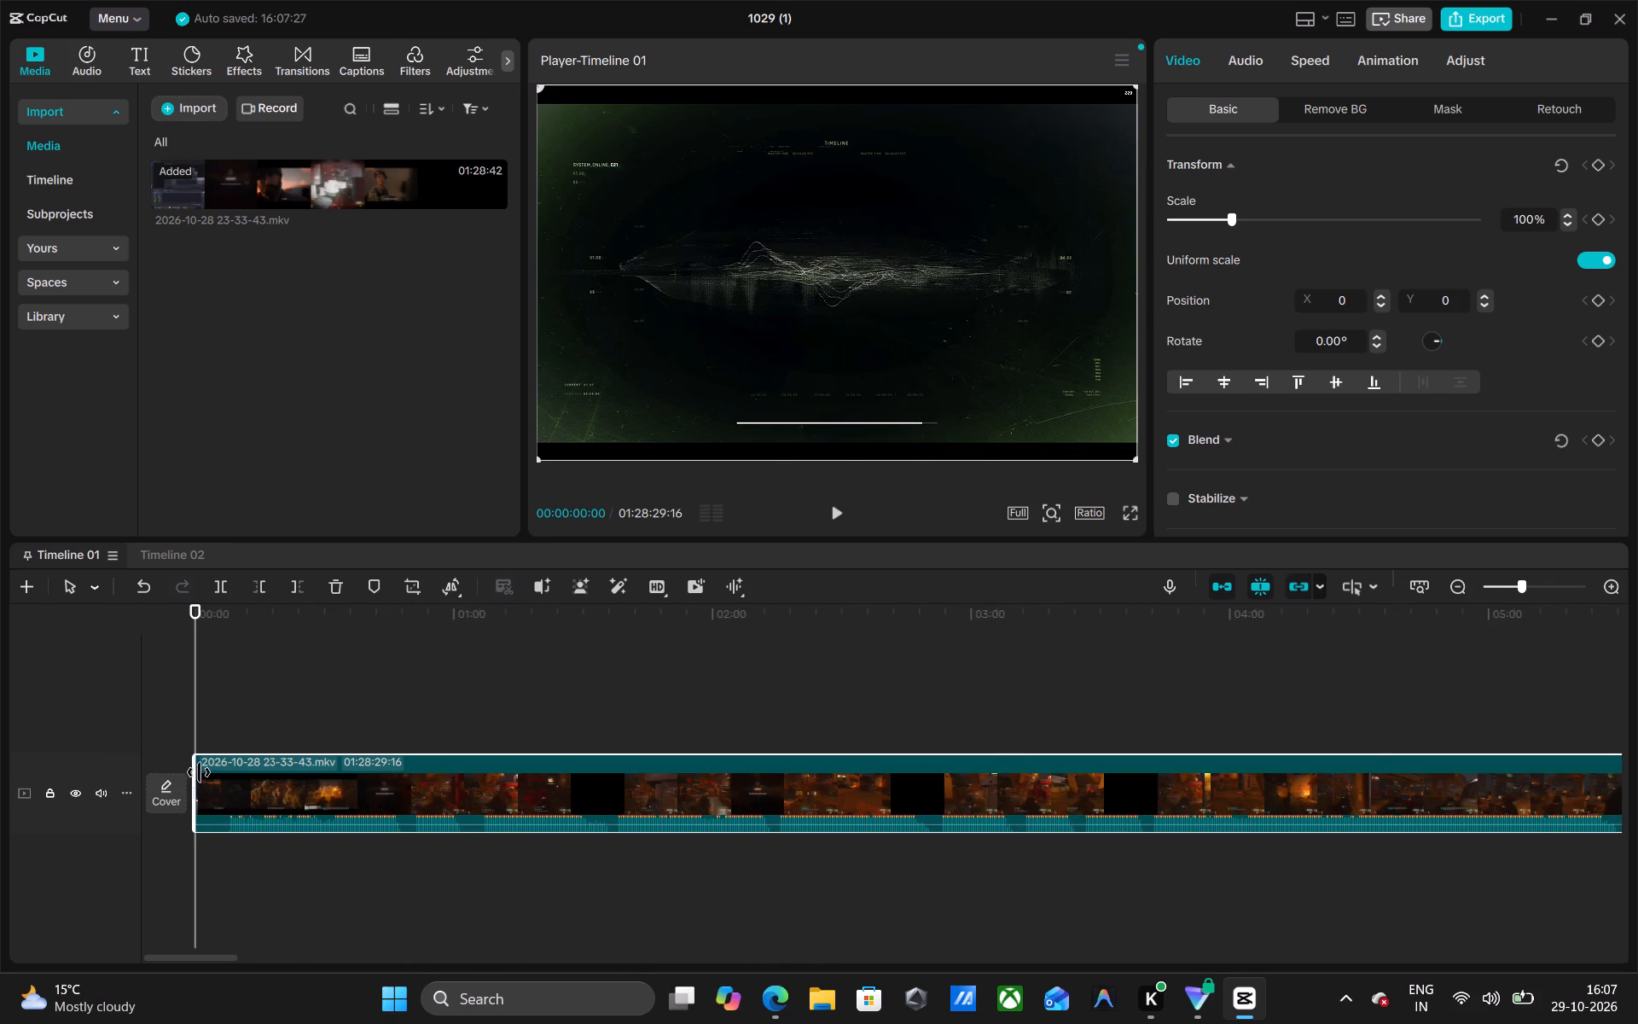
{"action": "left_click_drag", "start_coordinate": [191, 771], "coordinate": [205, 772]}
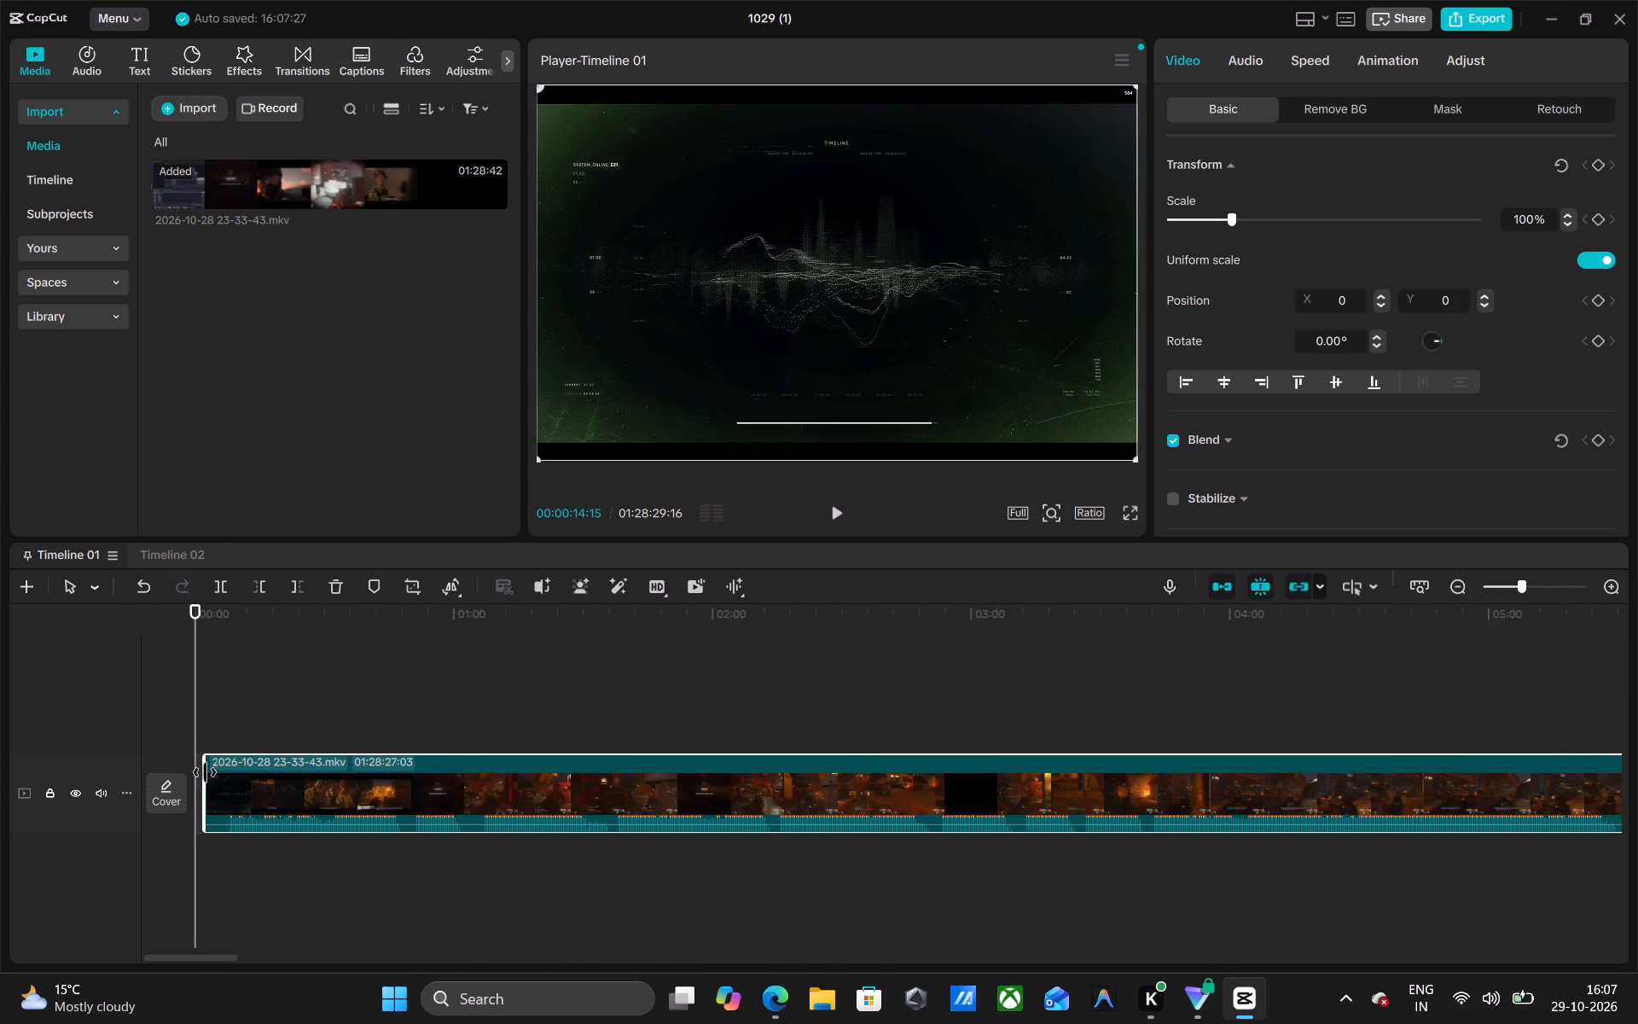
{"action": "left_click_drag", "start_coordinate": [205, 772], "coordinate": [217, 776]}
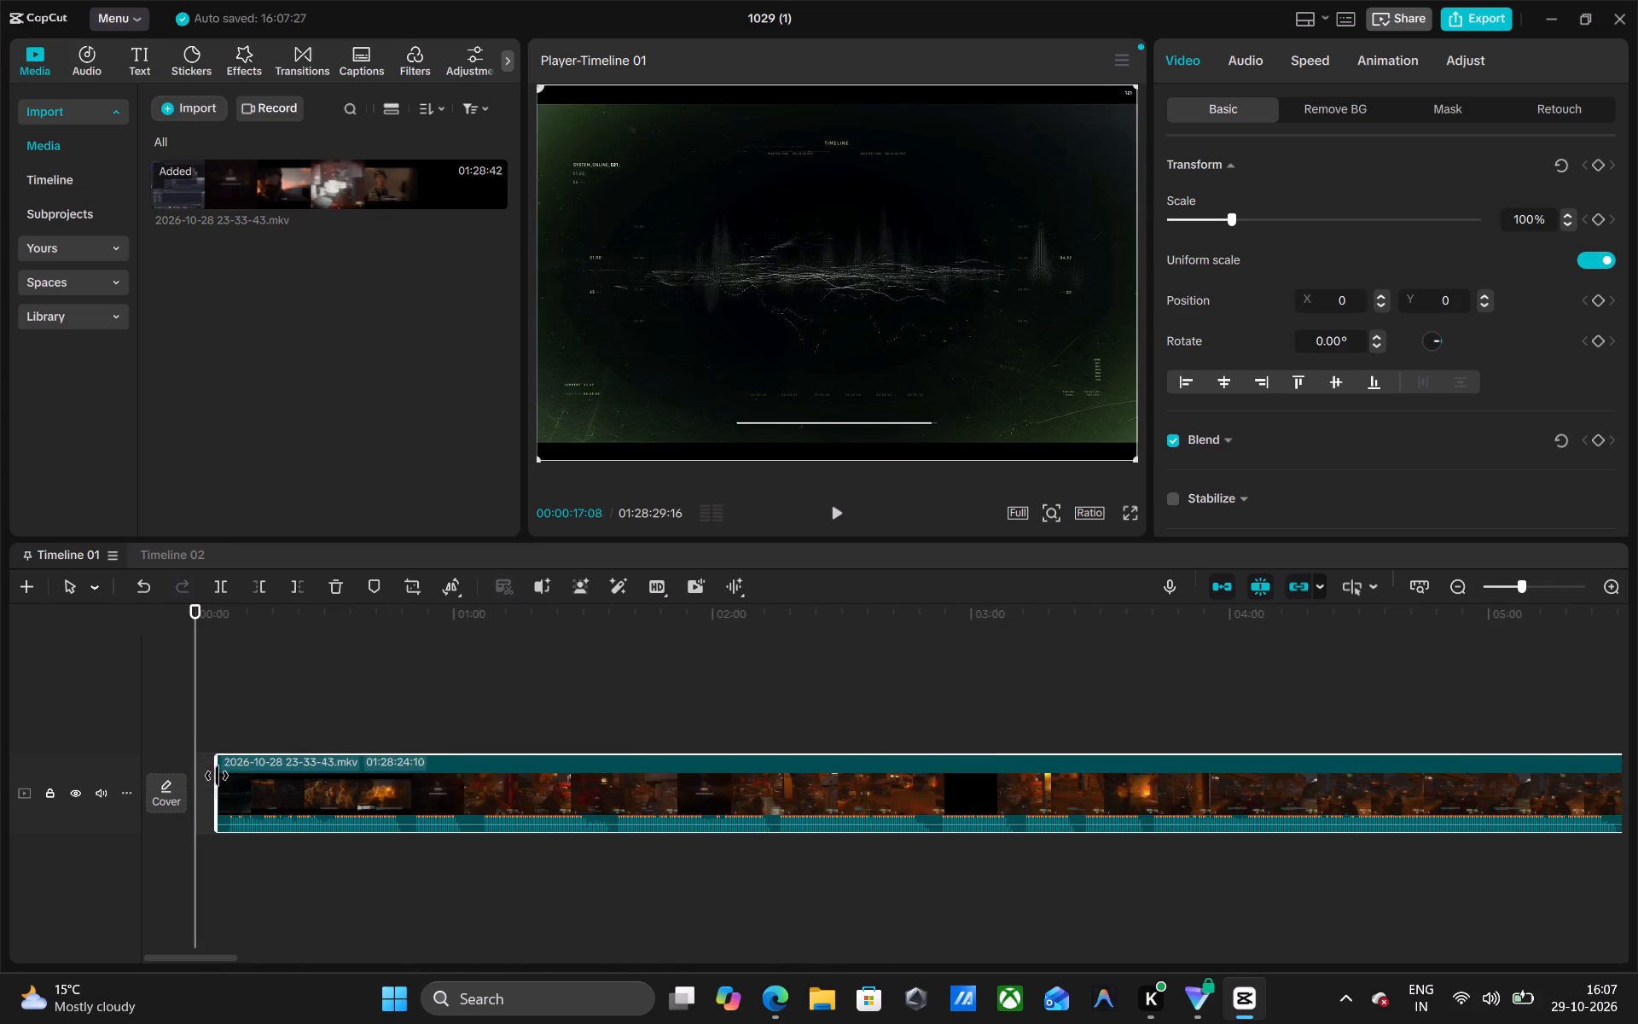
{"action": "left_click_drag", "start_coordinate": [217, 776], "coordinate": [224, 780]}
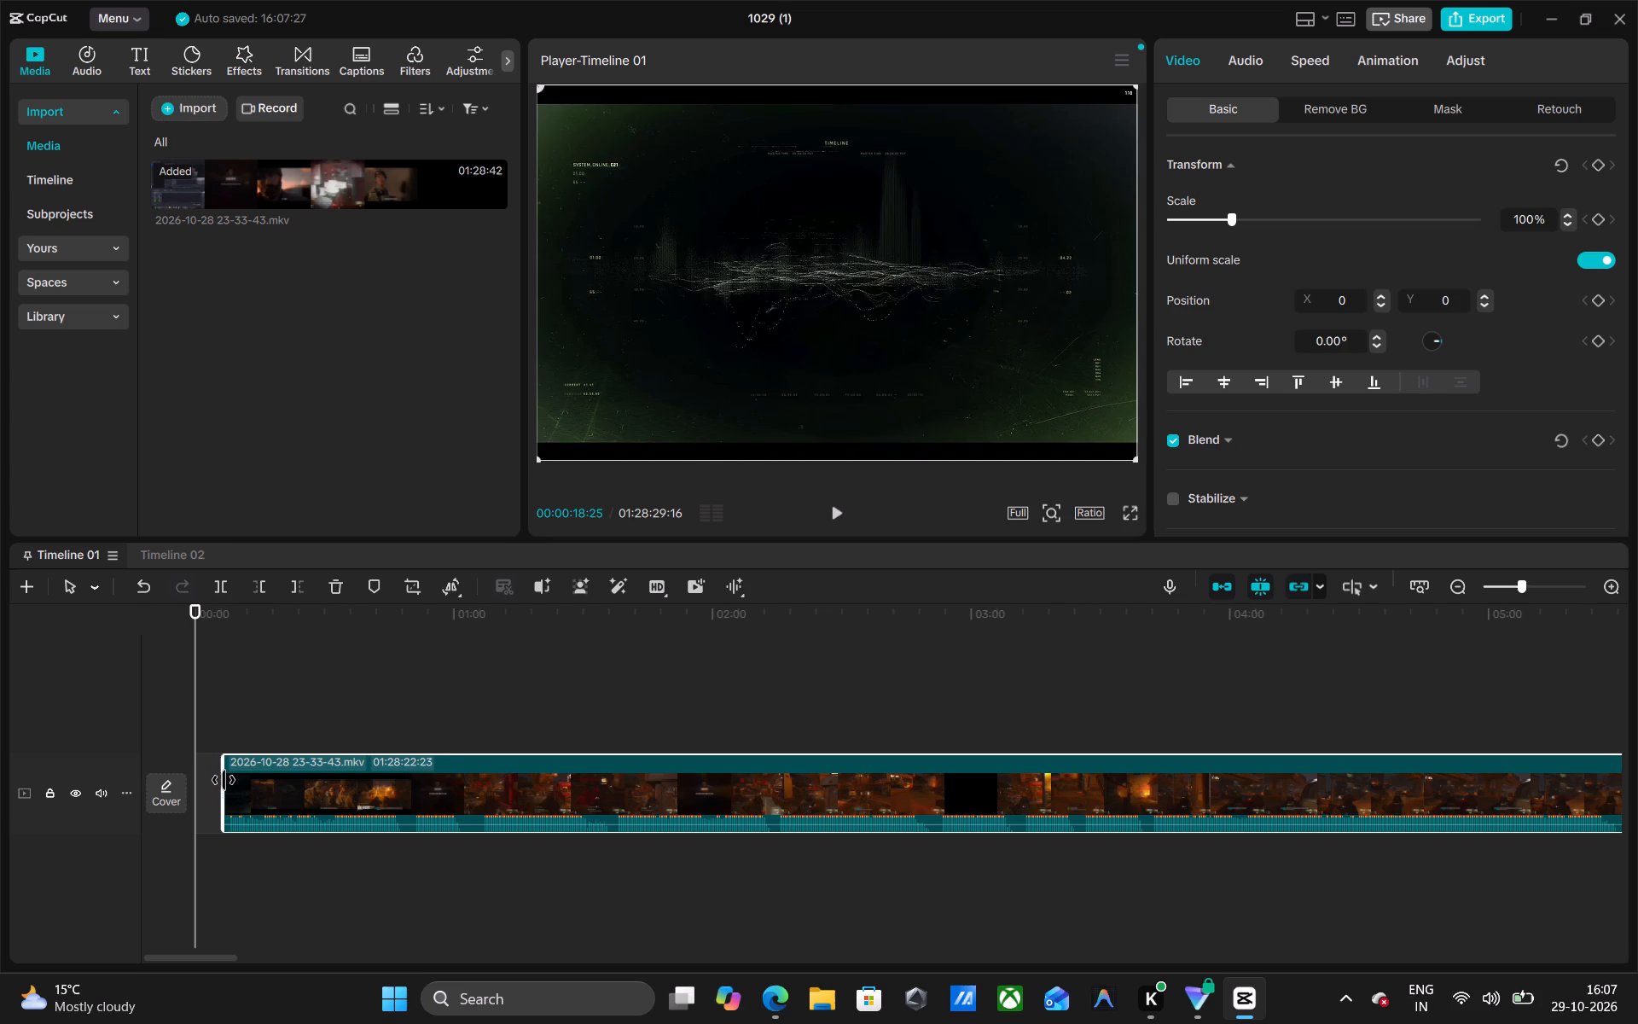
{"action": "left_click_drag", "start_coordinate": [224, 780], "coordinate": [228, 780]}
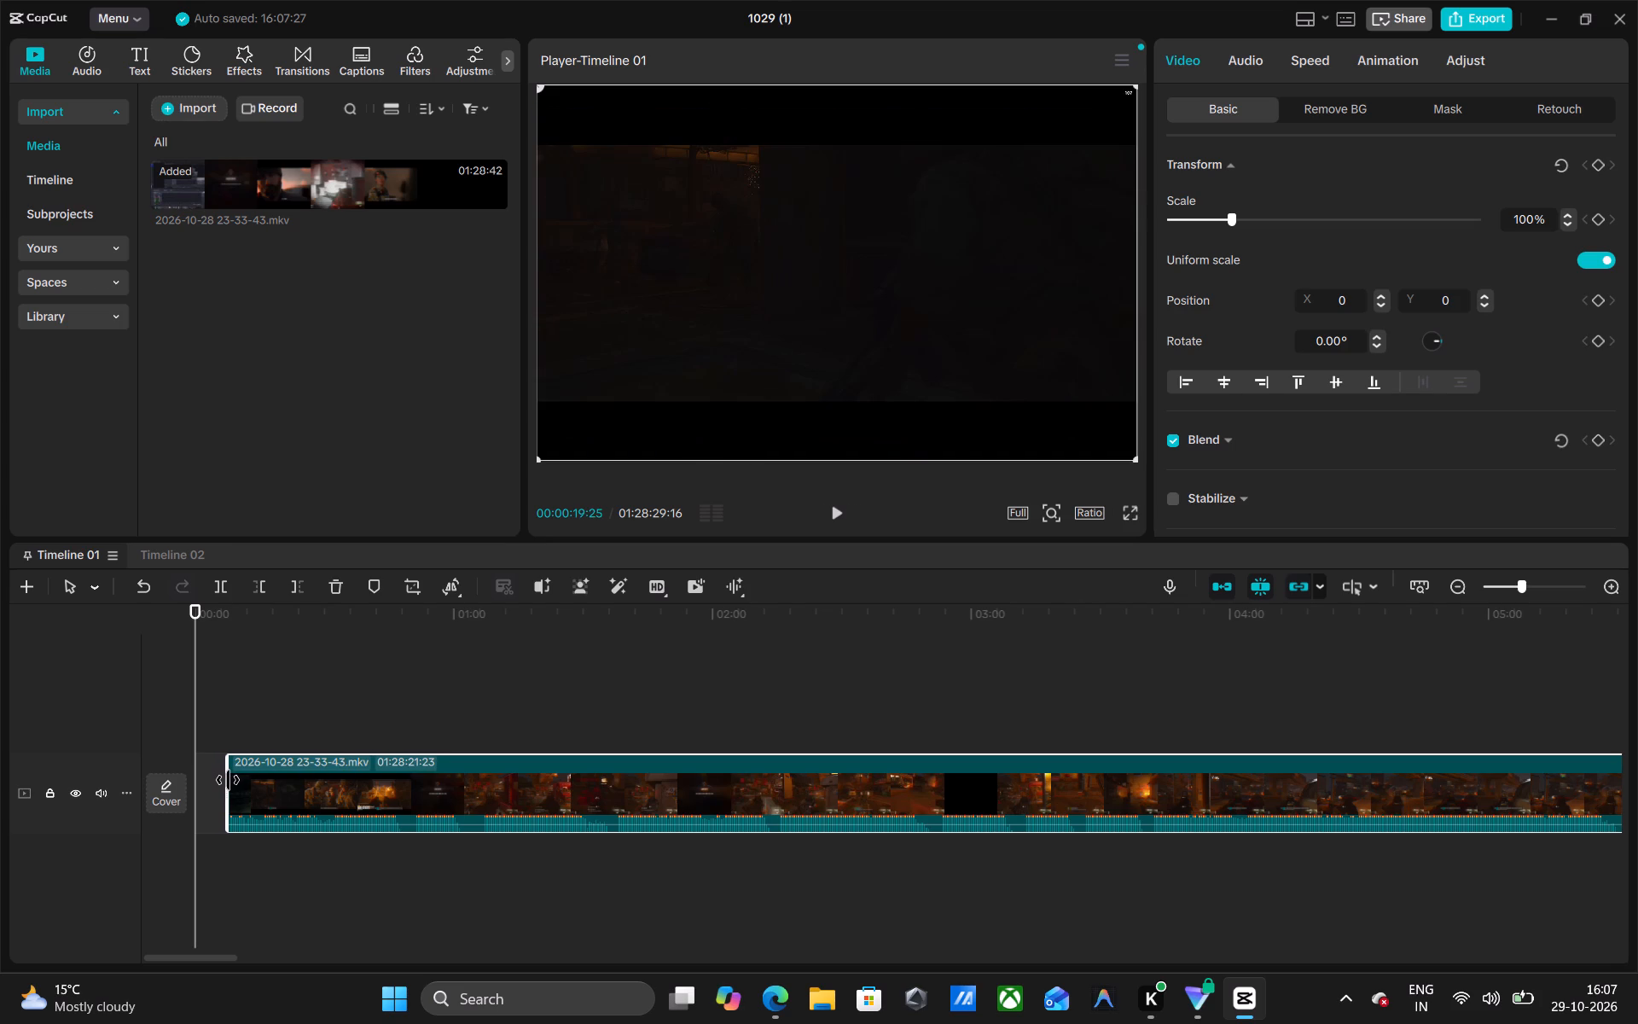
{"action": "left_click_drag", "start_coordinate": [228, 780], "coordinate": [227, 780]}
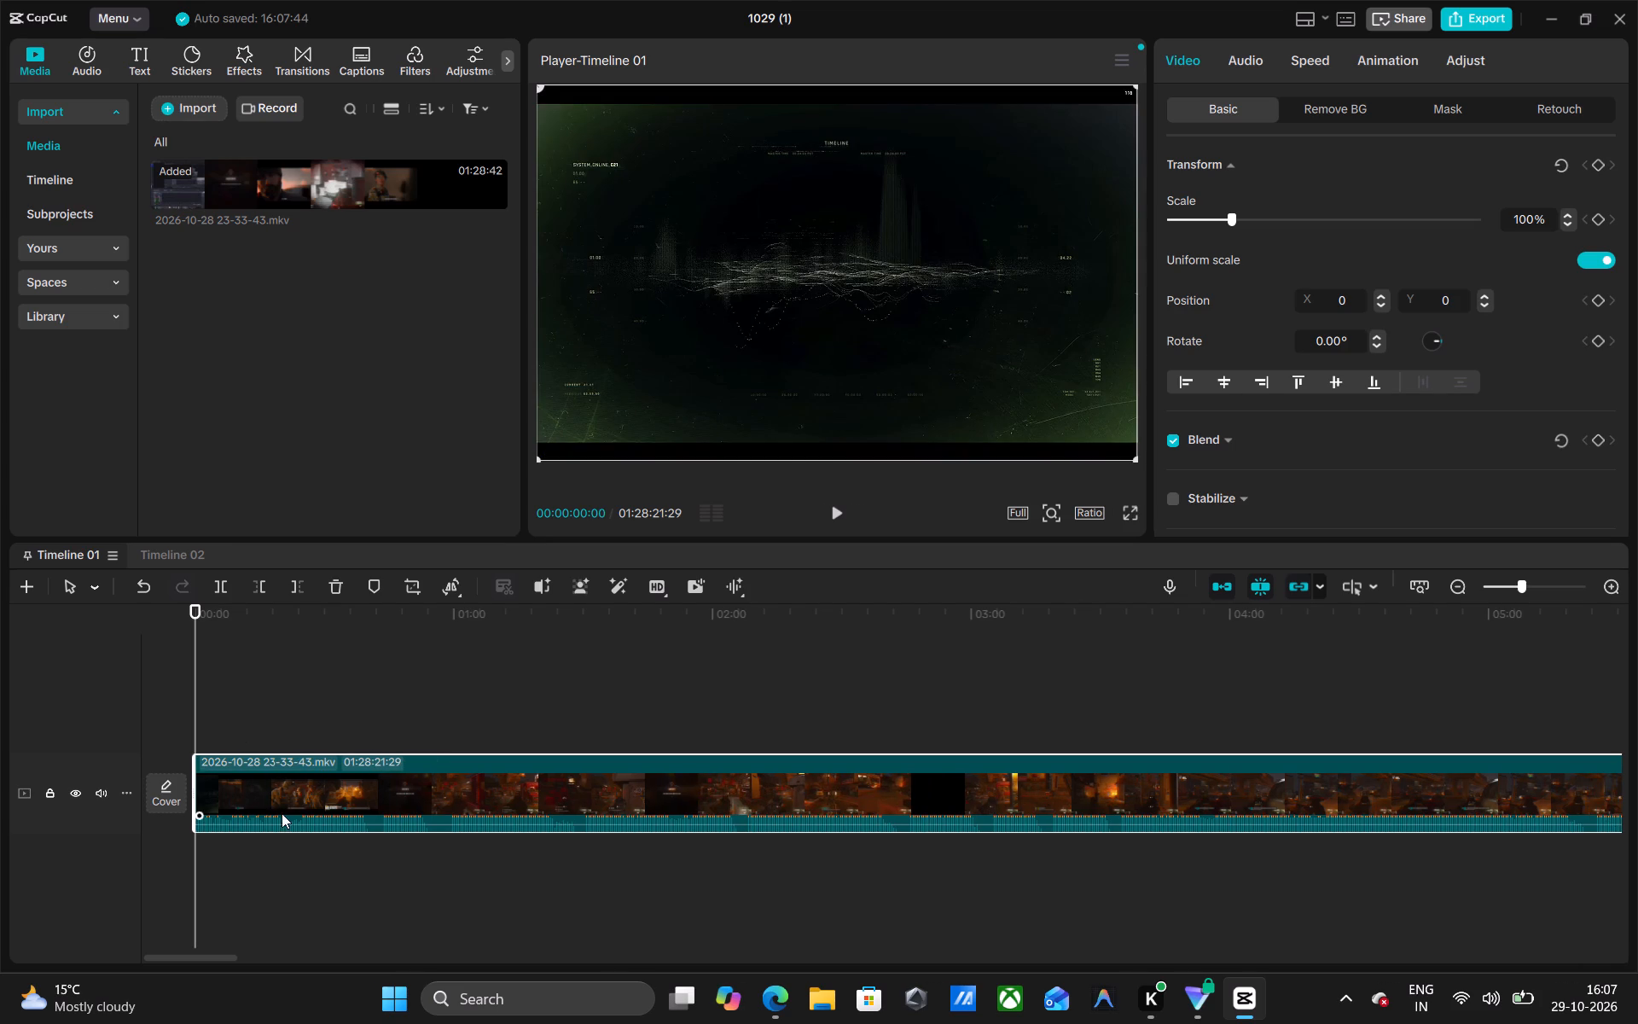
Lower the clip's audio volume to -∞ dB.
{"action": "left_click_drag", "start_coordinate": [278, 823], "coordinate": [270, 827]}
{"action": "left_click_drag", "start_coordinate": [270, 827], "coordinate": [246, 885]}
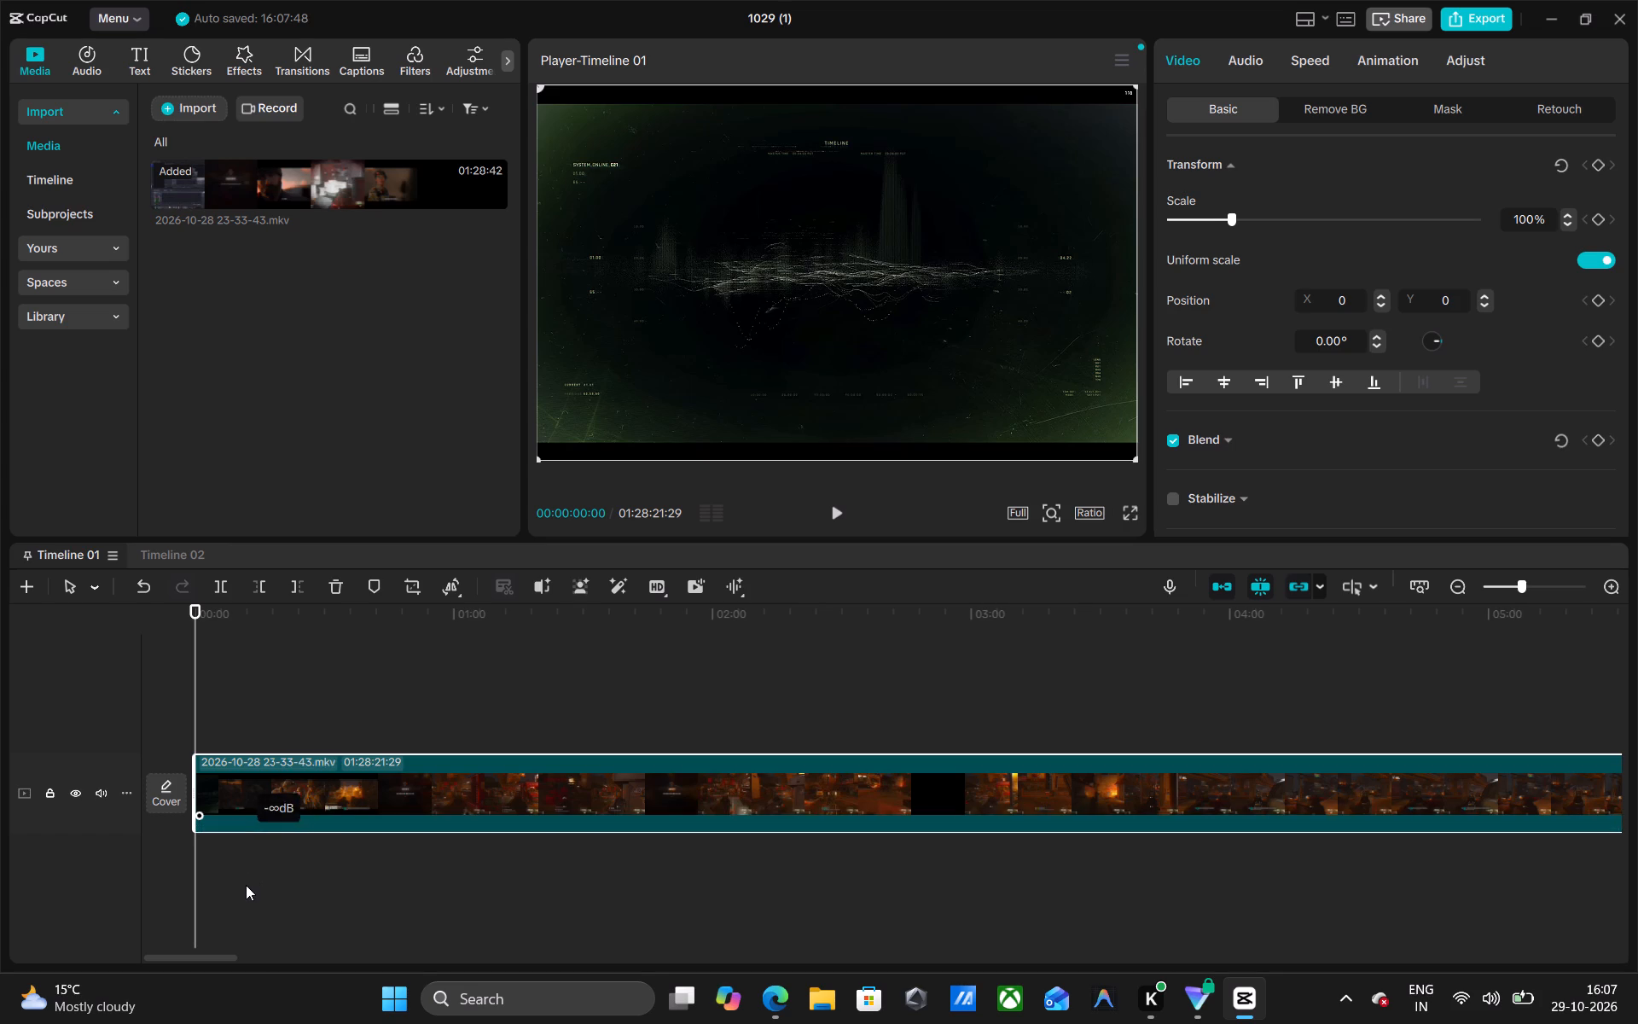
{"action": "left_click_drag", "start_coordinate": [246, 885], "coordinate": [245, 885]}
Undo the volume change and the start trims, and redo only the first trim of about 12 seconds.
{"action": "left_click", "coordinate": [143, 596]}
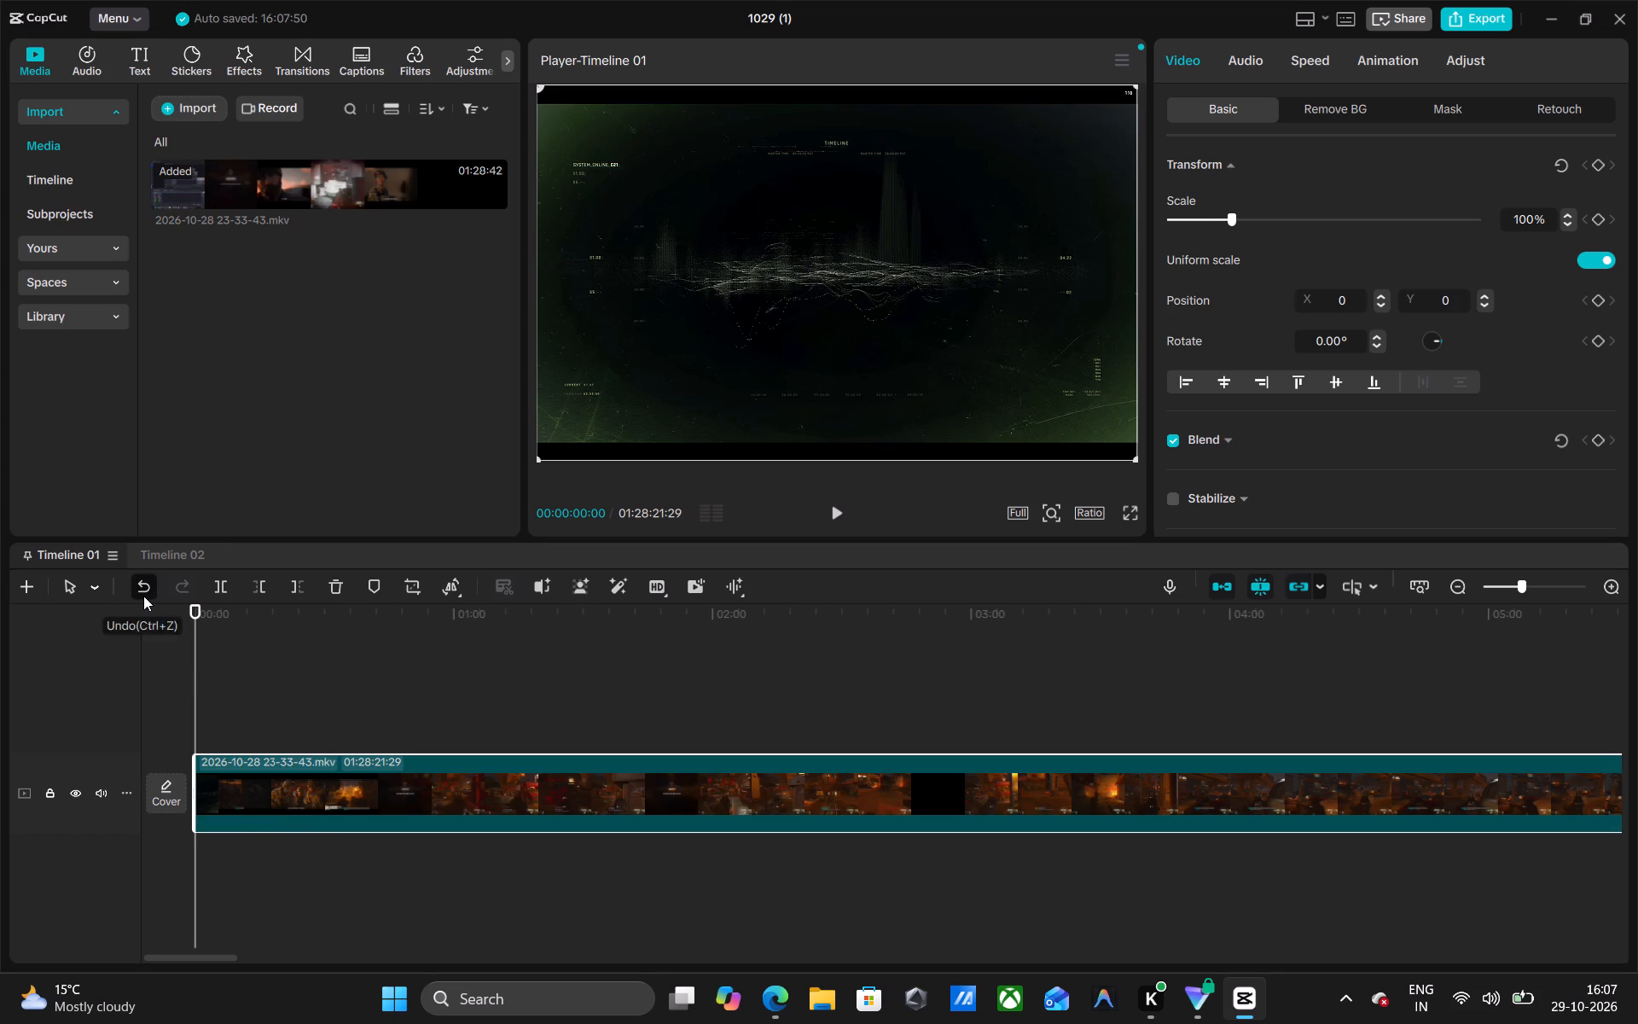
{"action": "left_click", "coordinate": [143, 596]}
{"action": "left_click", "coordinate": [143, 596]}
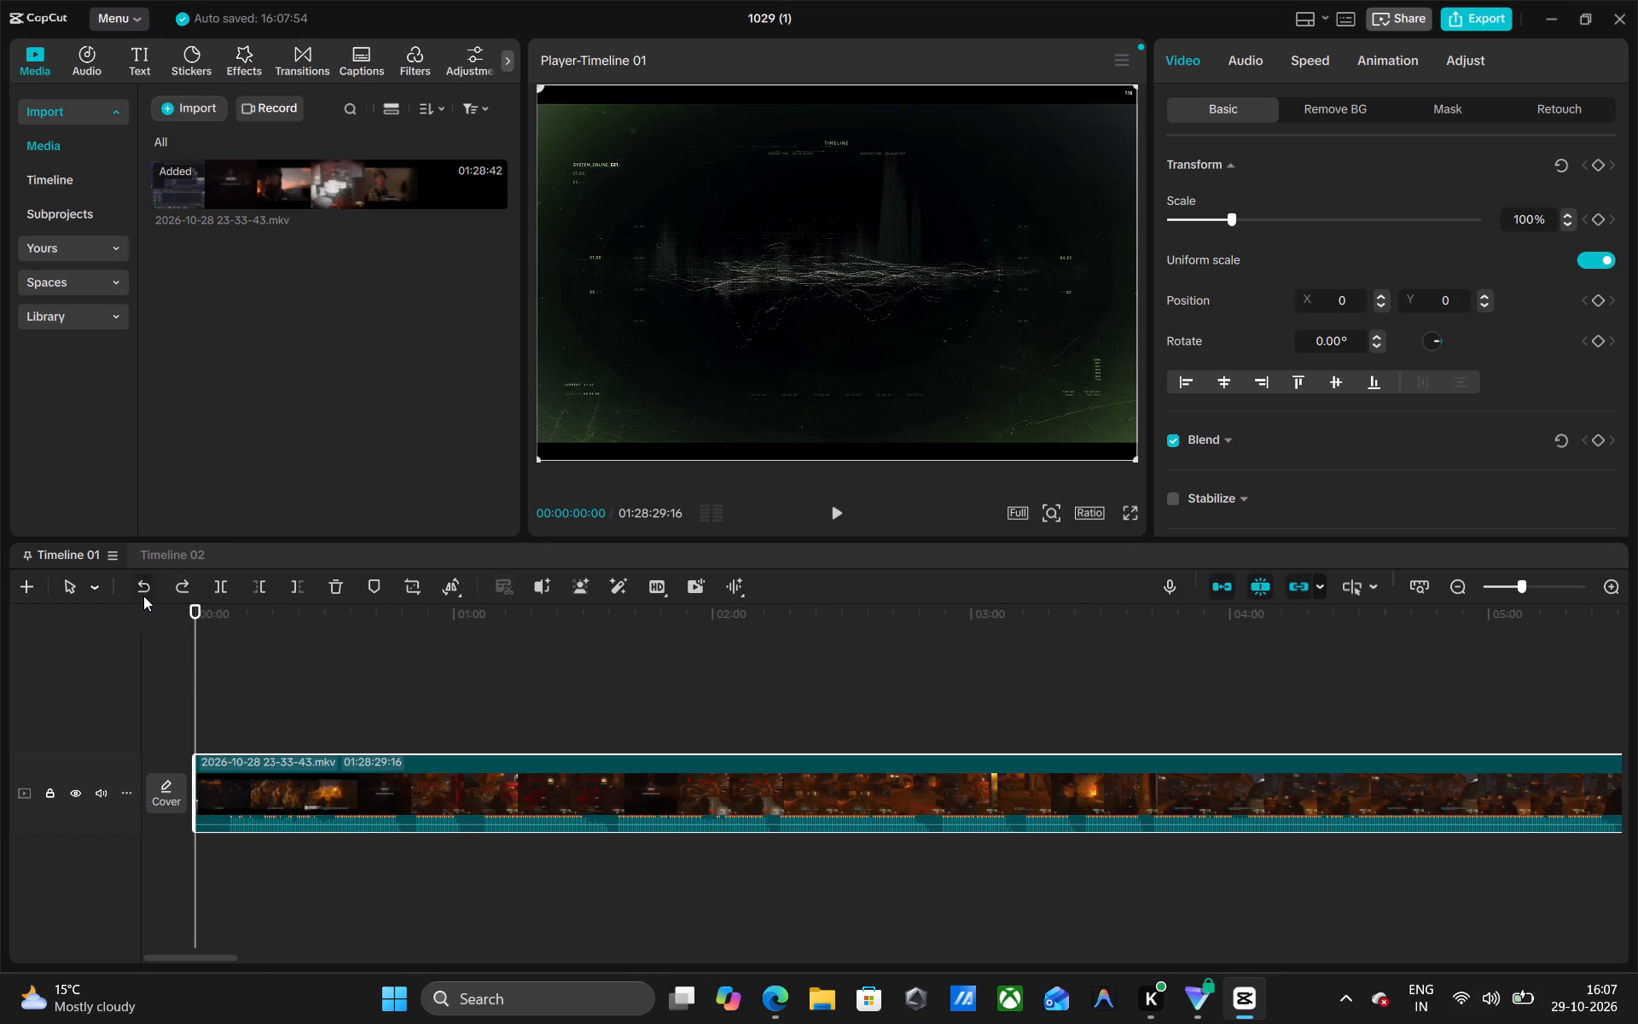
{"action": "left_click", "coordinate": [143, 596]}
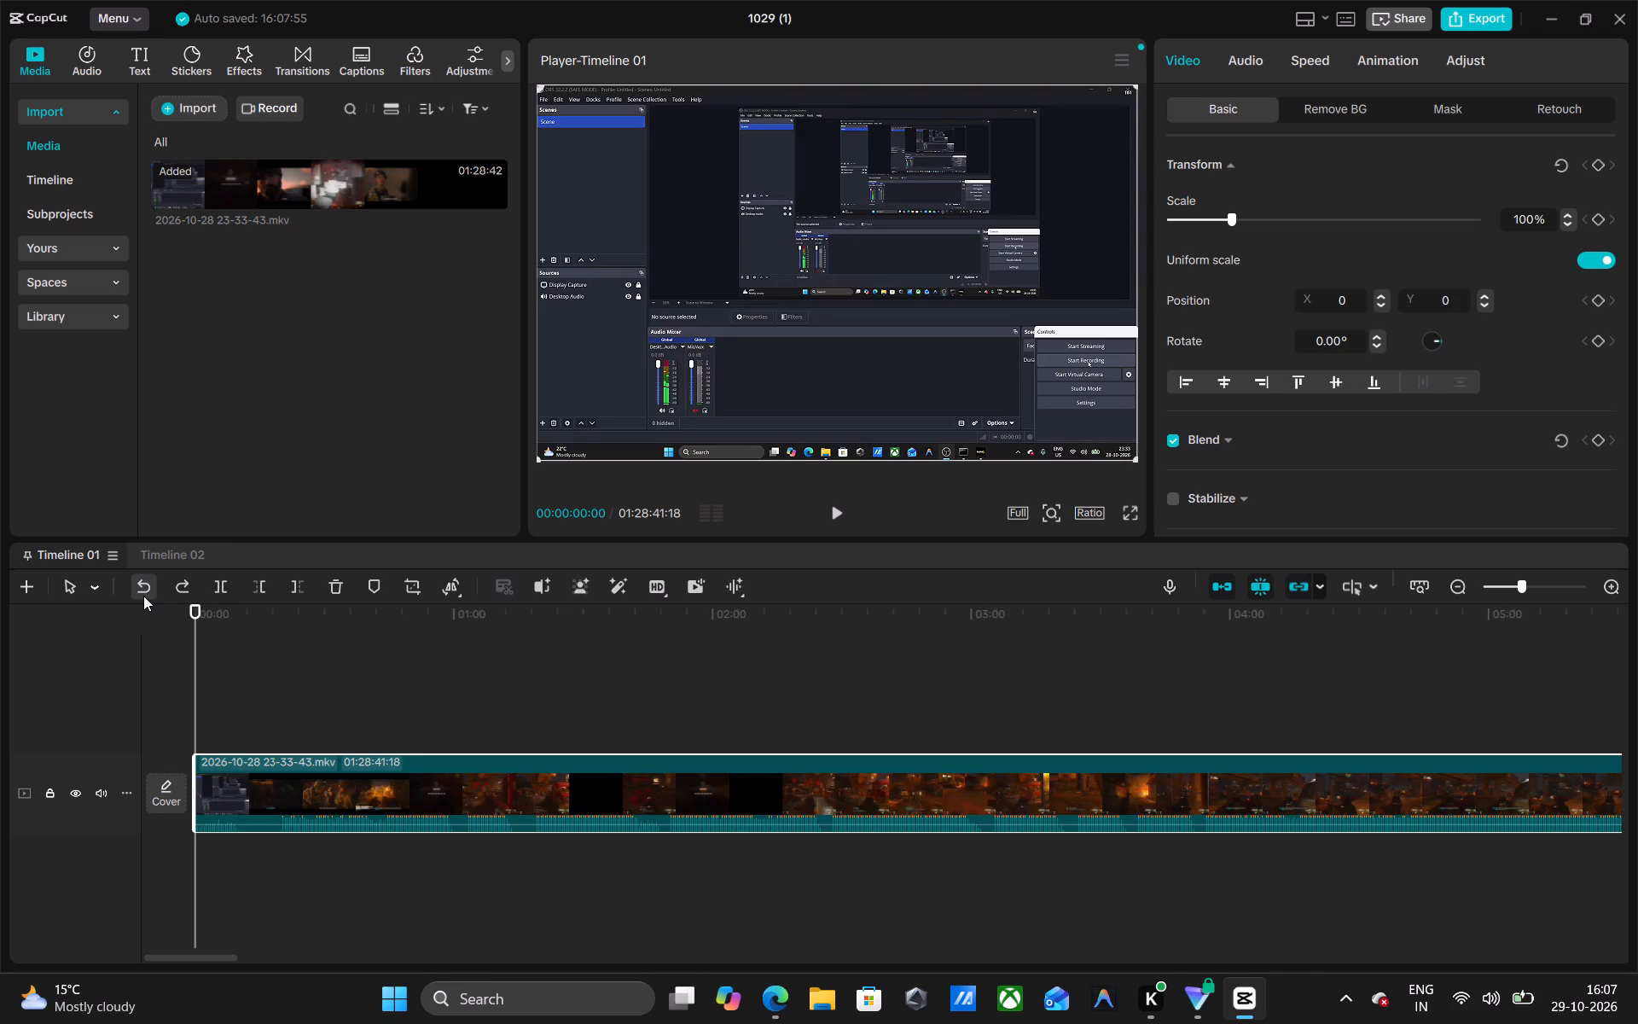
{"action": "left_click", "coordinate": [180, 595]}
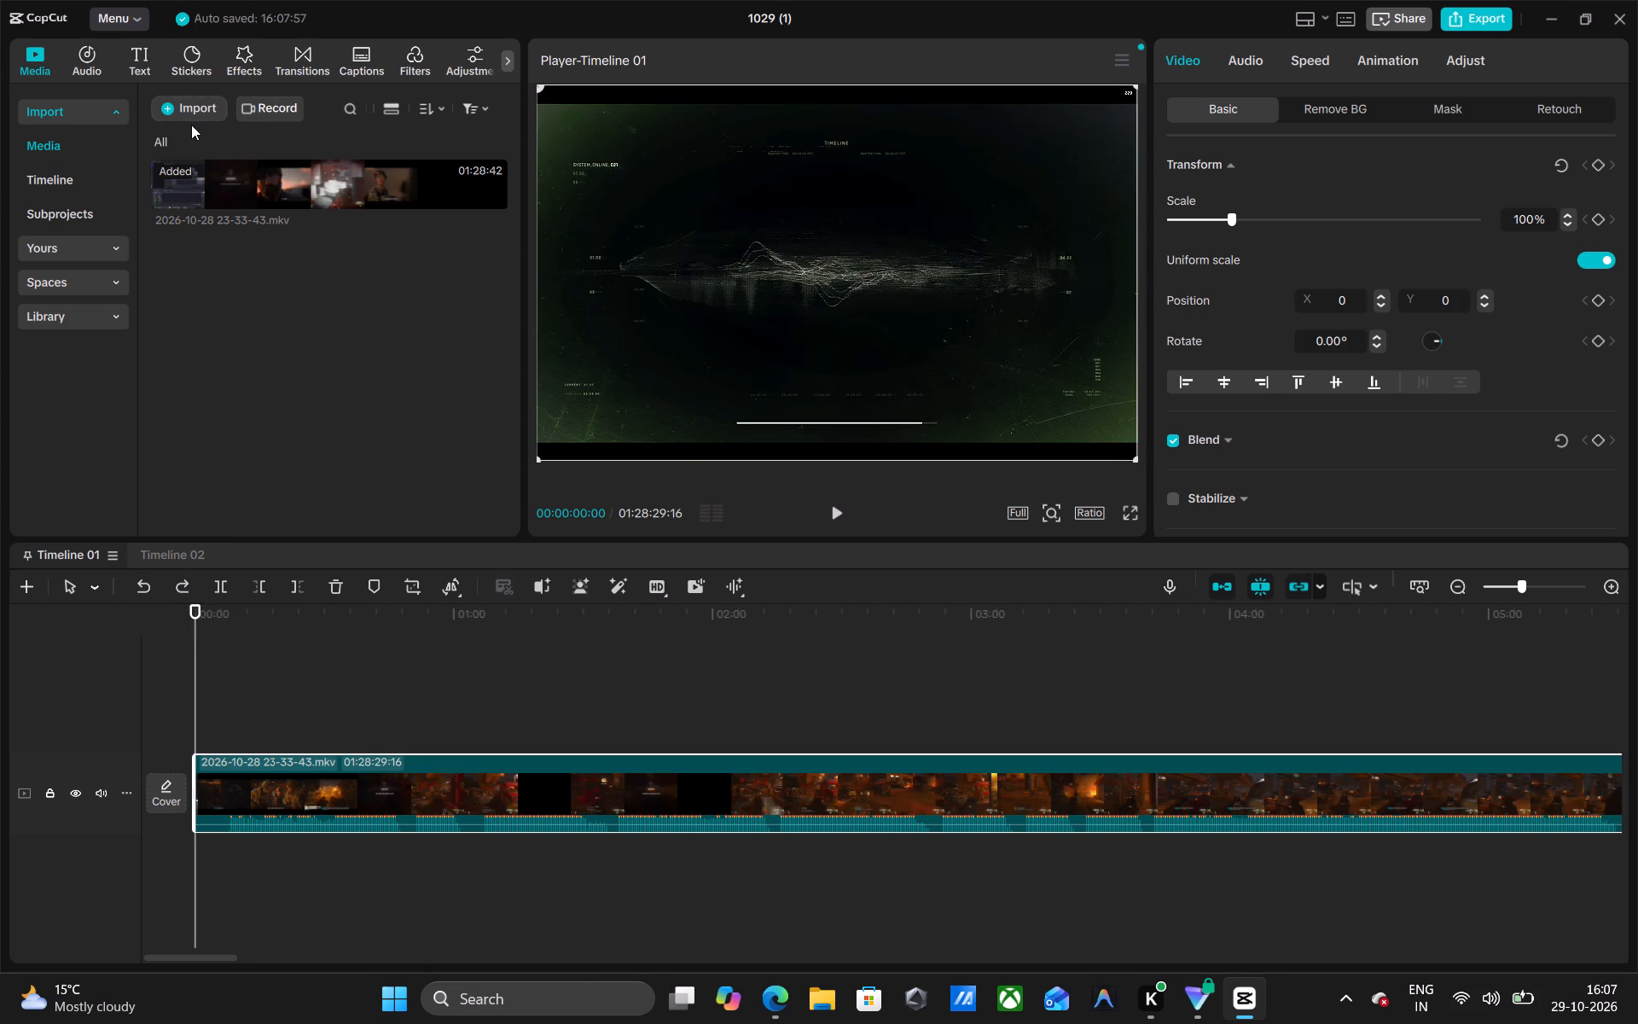
Open the media import dialog and look through the OS (C:) drive and the Desktop folder for media to import.
{"action": "left_click", "coordinate": [188, 117]}
{"action": "left_click", "coordinate": [206, 148]}
{"action": "scroll", "coordinate": [74, 276], "scroll_direction": "down", "scroll_amount": 6}
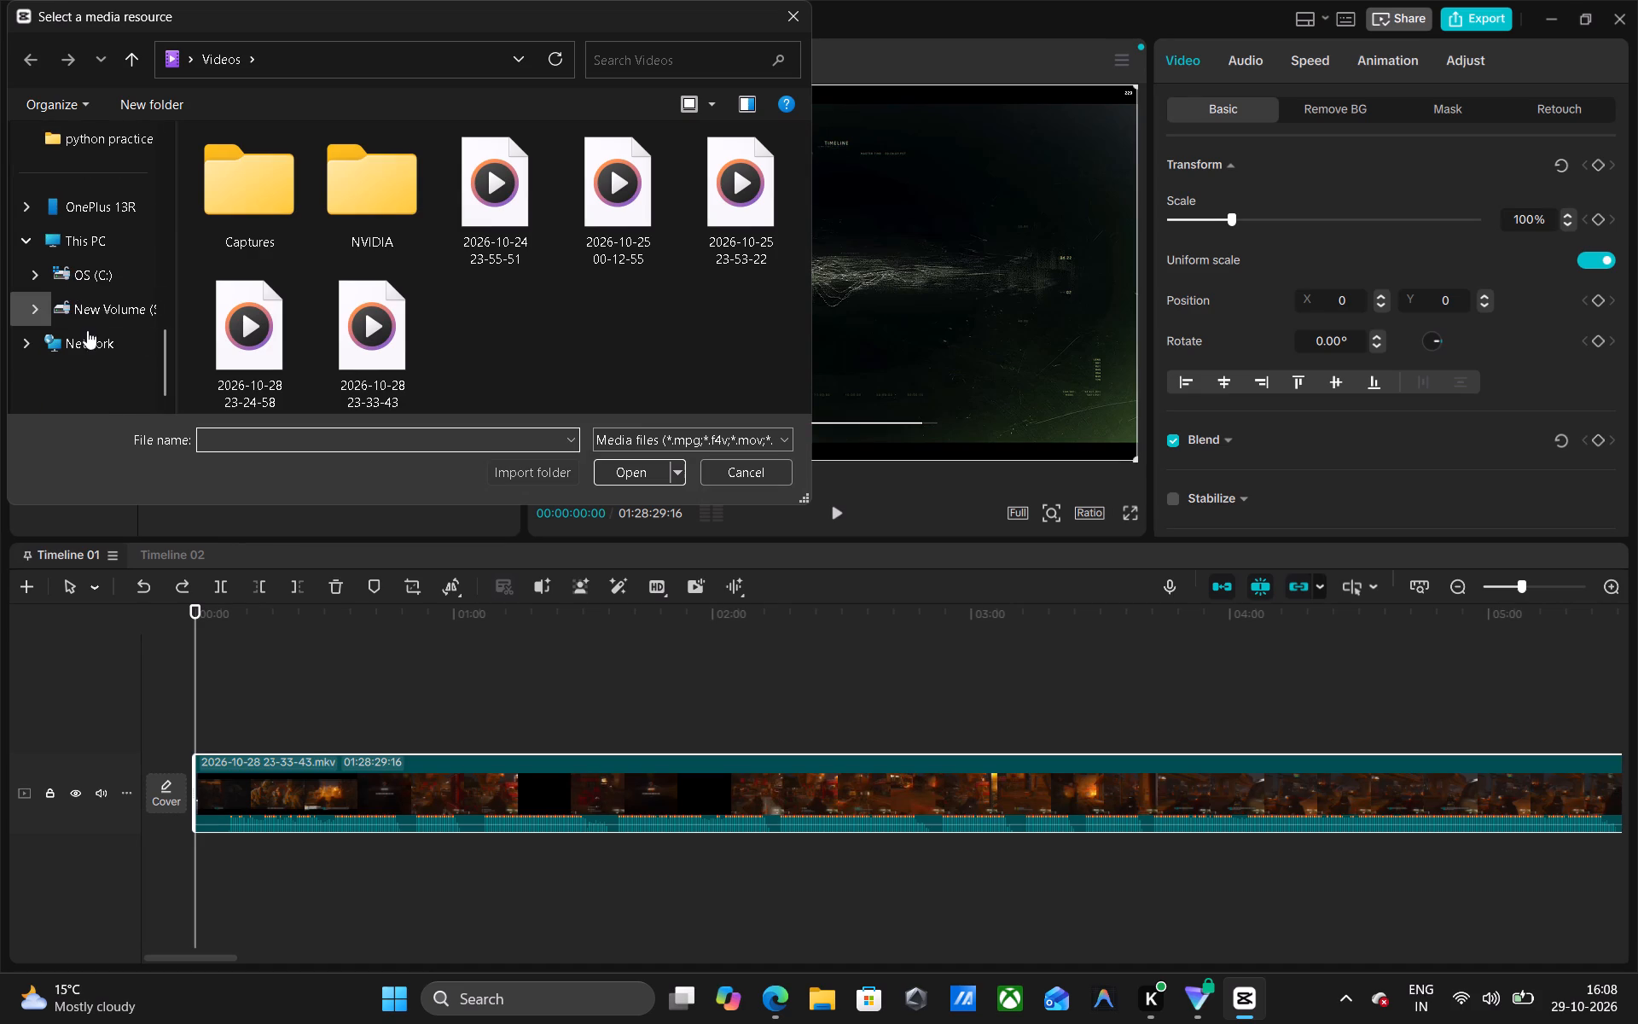
{"action": "left_click", "coordinate": [91, 279]}
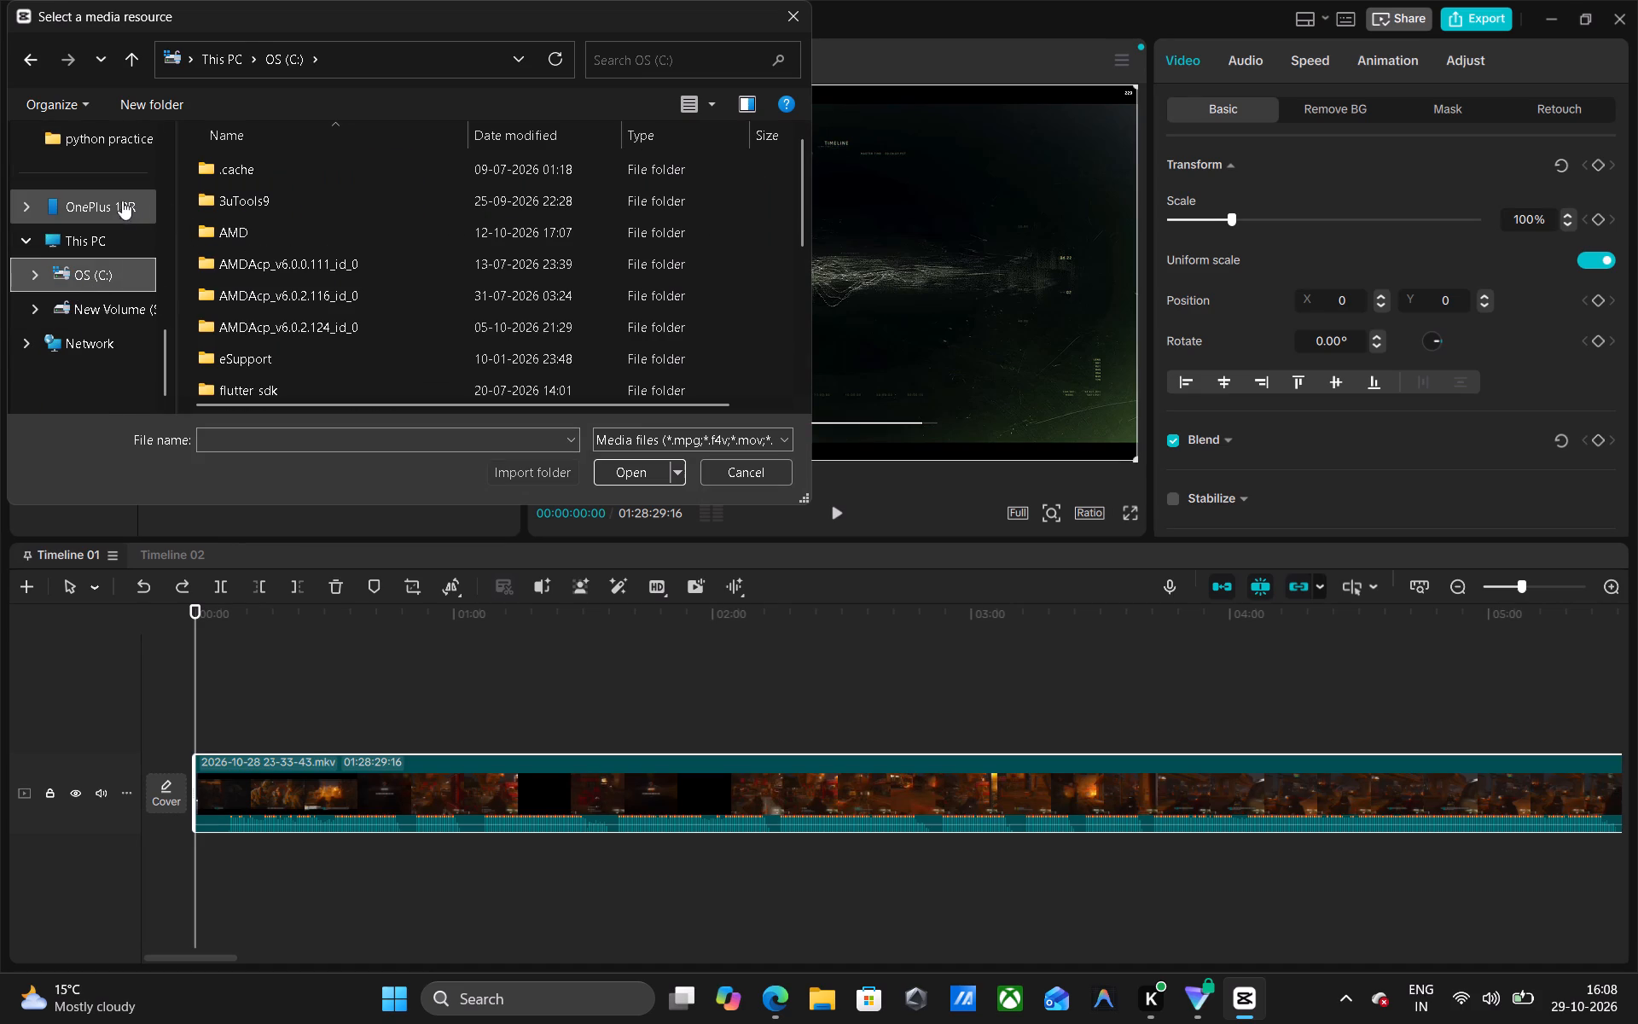
{"action": "scroll", "coordinate": [105, 217], "scroll_direction": "up", "scroll_amount": 2}
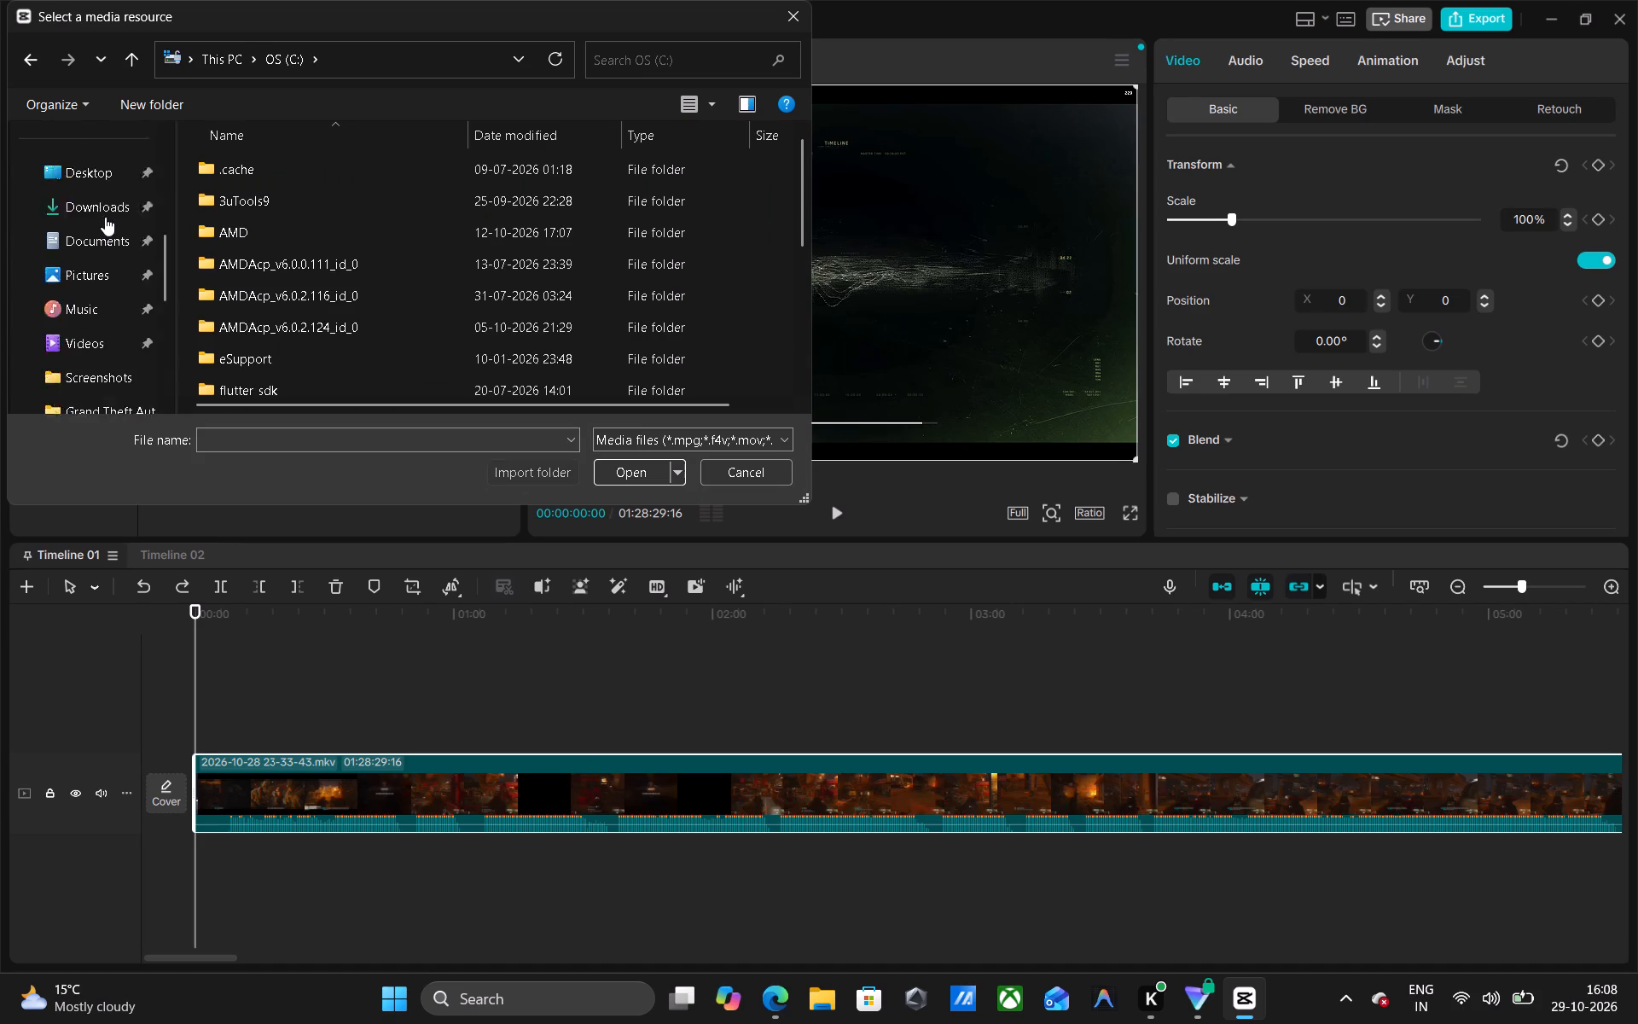
{"action": "scroll", "coordinate": [105, 217], "scroll_direction": "up", "scroll_amount": 1}
{"action": "left_click", "coordinate": [127, 336]}
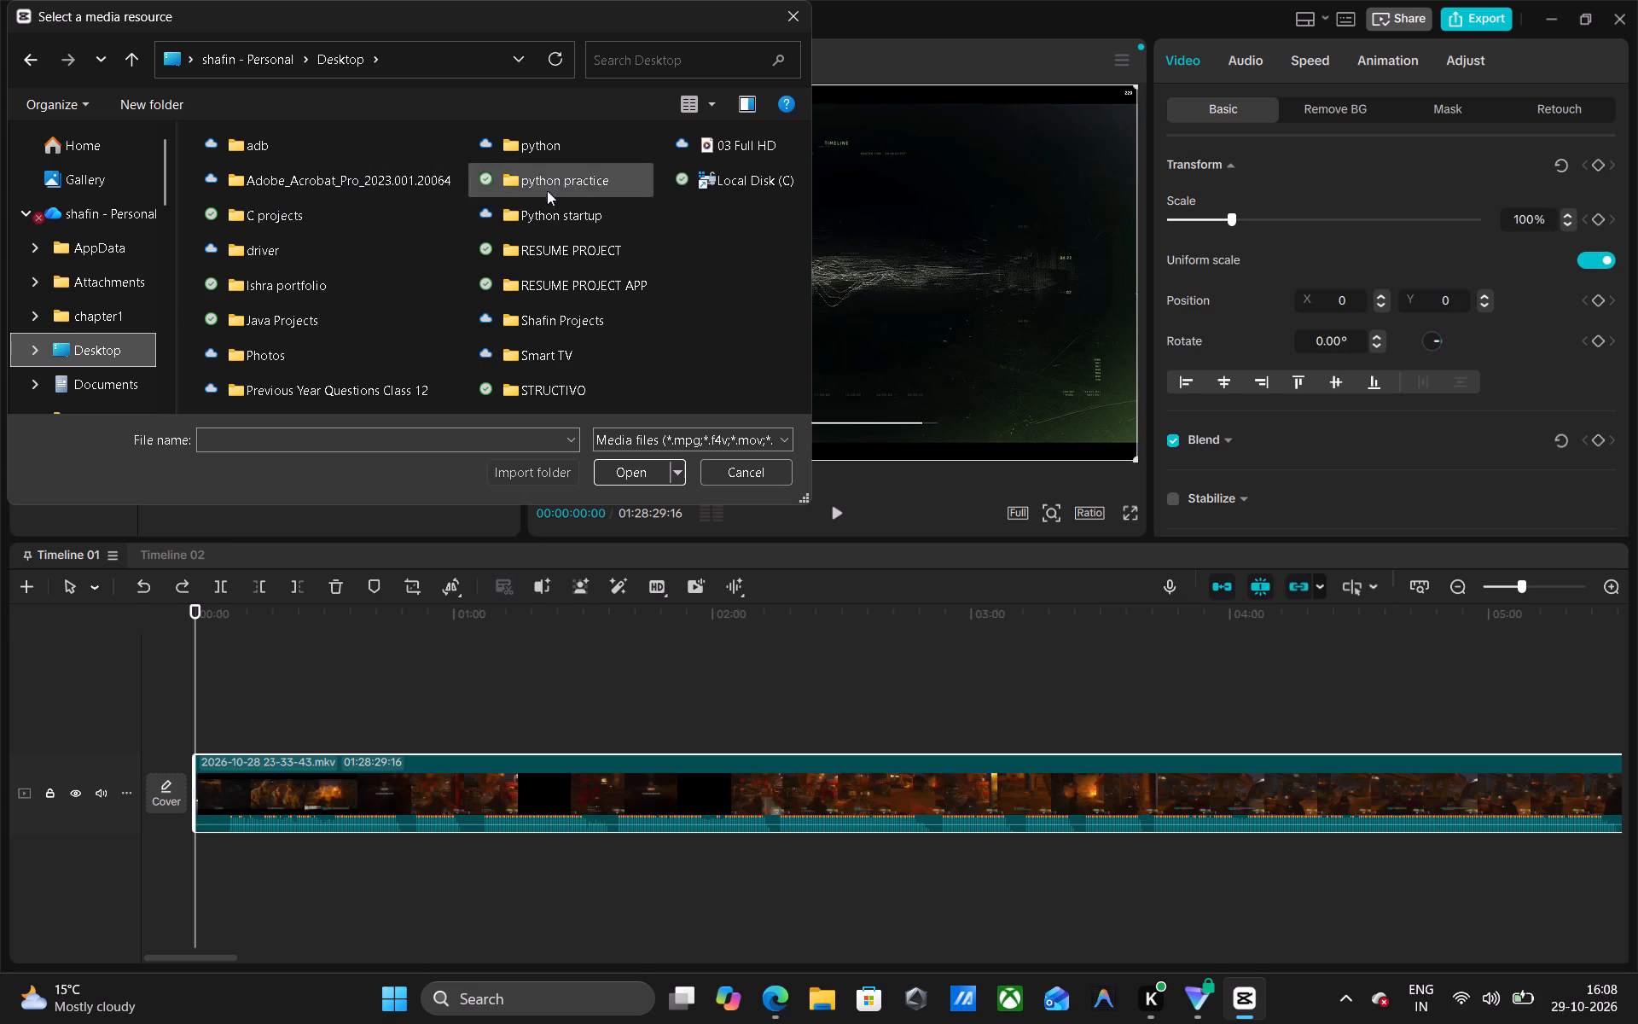
{"action": "scroll", "coordinate": [455, 227], "scroll_direction": "left", "scroll_amount": 3}
{"action": "scroll", "coordinate": [455, 227], "scroll_direction": "down", "scroll_amount": 3}
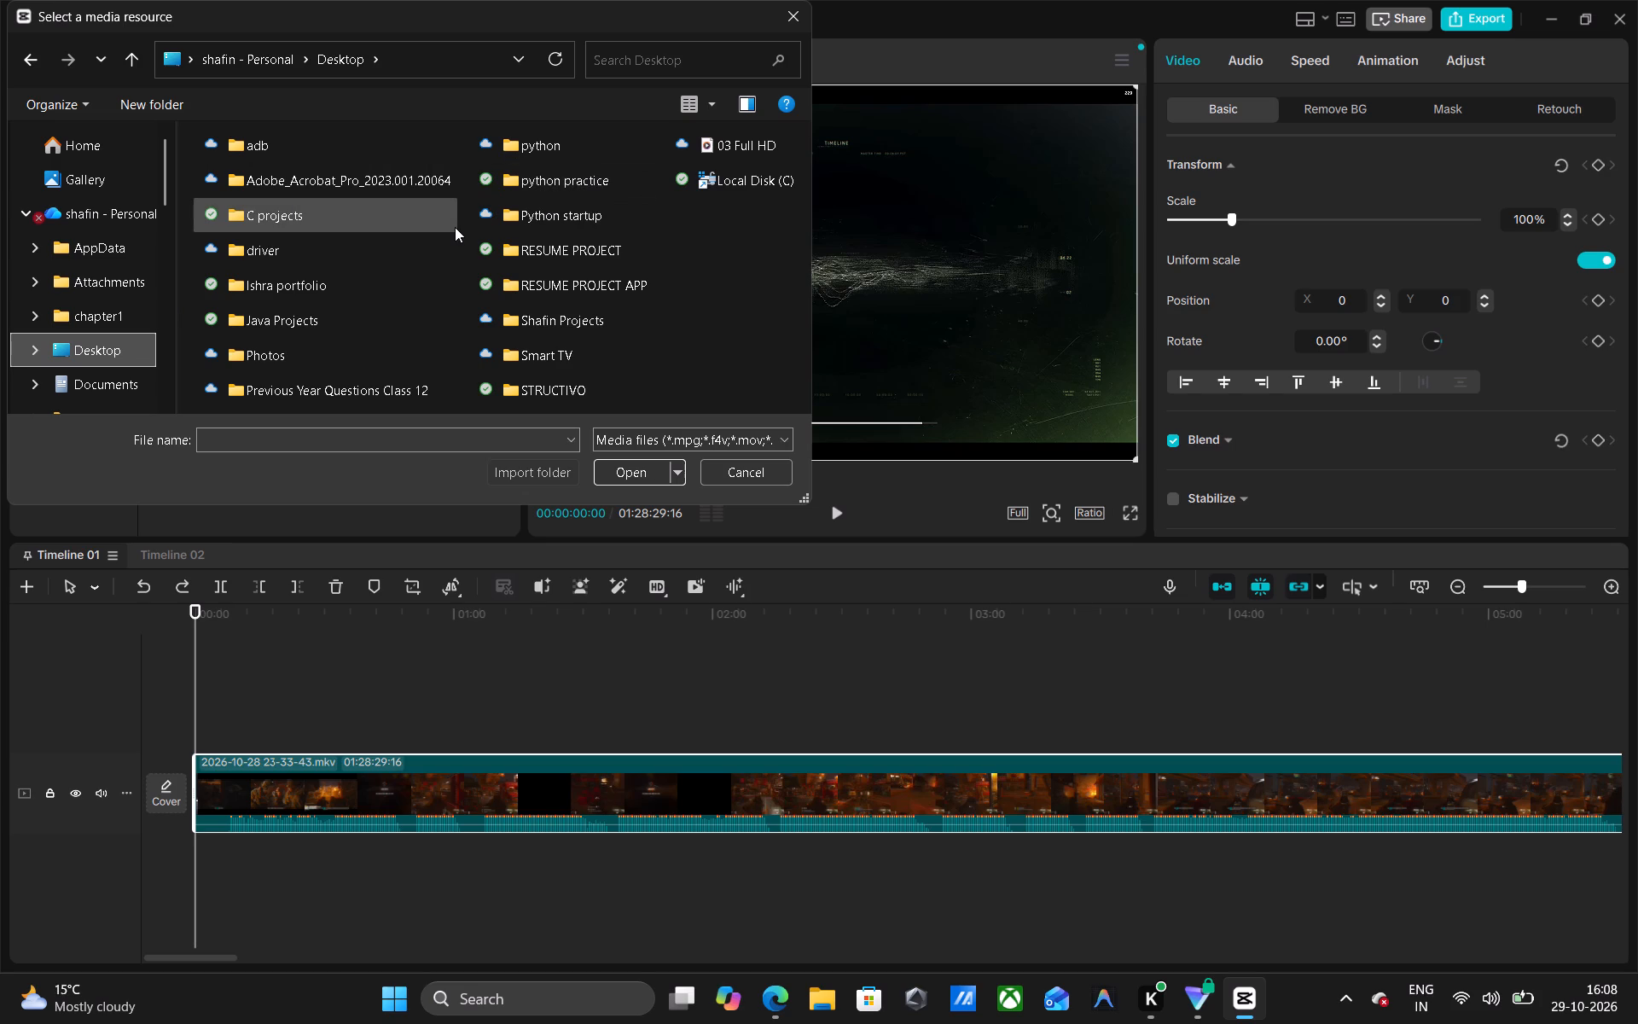
{"action": "scroll", "coordinate": [694, 280], "scroll_direction": "up", "scroll_amount": 2}
{"action": "scroll", "coordinate": [694, 280], "scroll_direction": "down", "scroll_amount": 1}
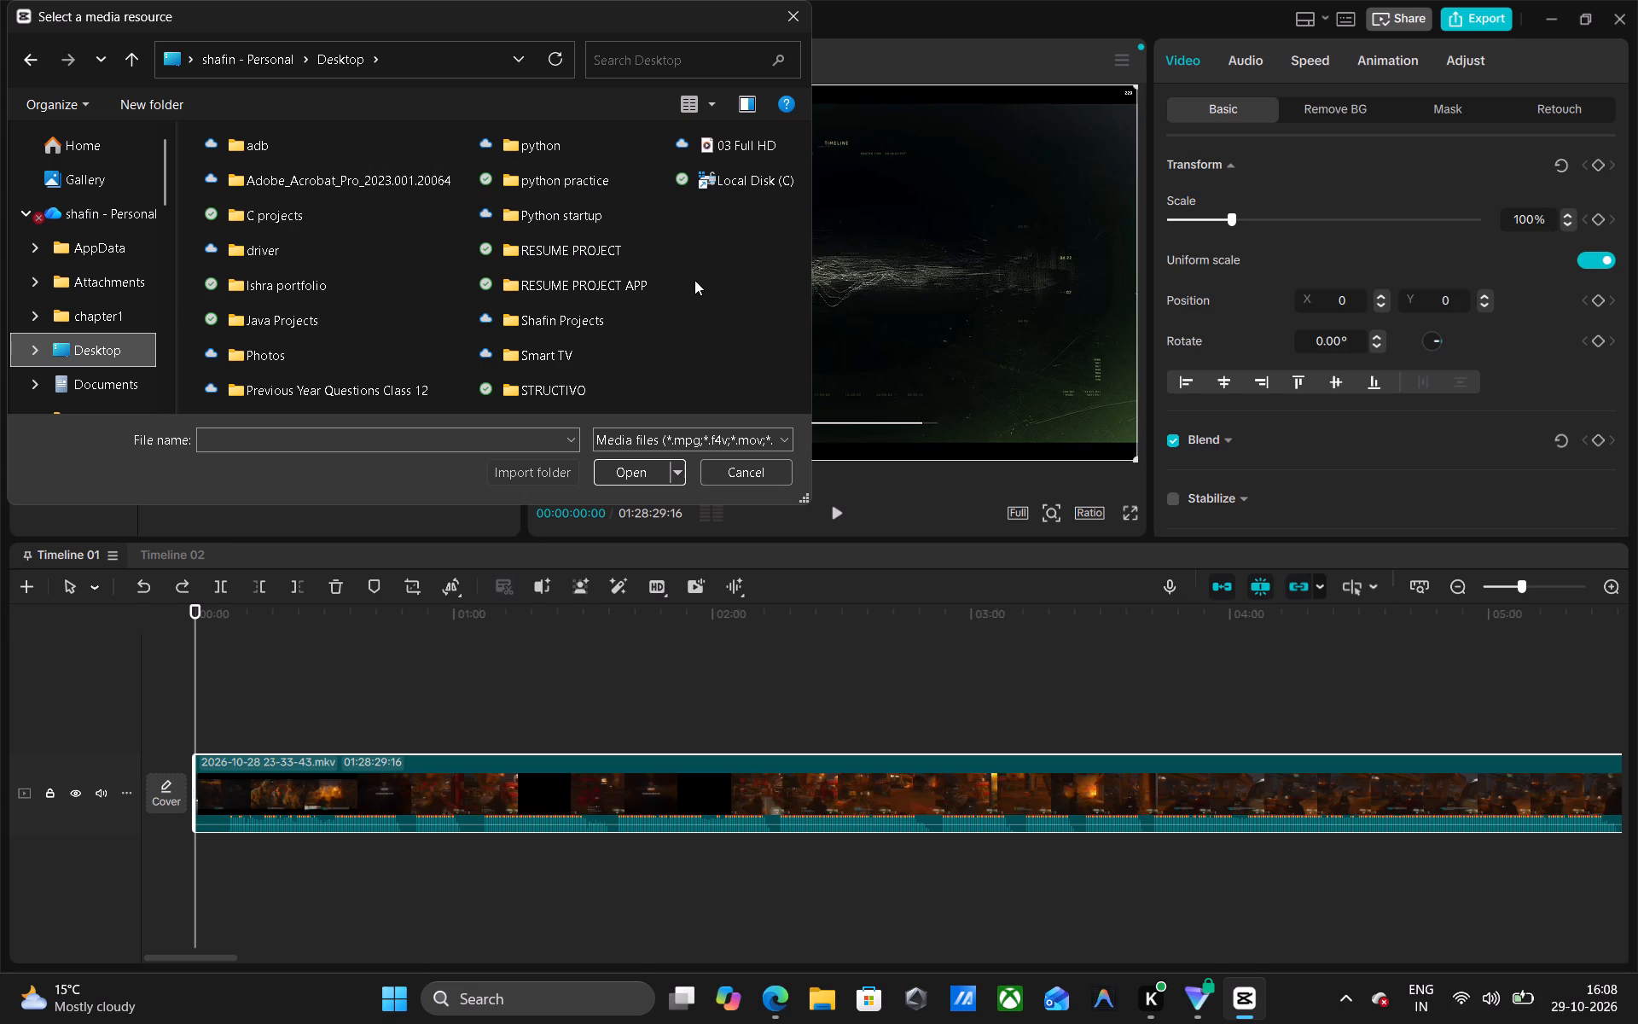
{"action": "scroll", "coordinate": [694, 280], "scroll_direction": "down", "scroll_amount": 5}
{"action": "scroll", "coordinate": [706, 315], "scroll_direction": "up", "scroll_amount": 3}
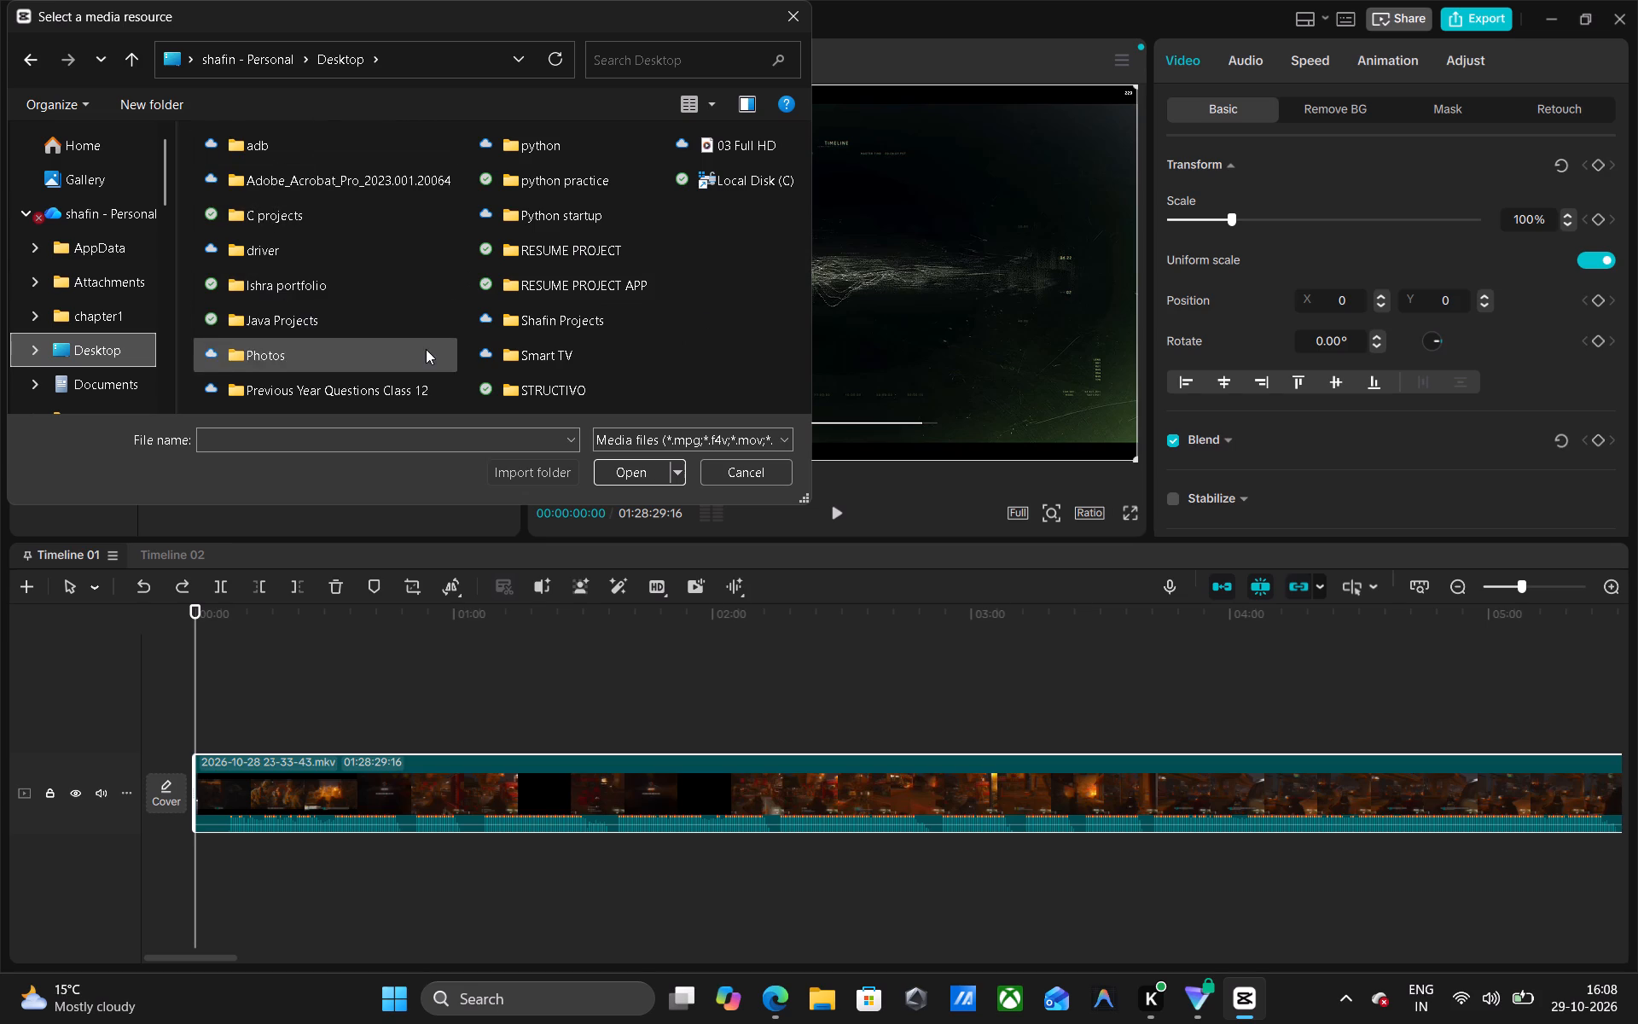
{"action": "scroll", "coordinate": [32, 223], "scroll_direction": "up", "scroll_amount": 1}
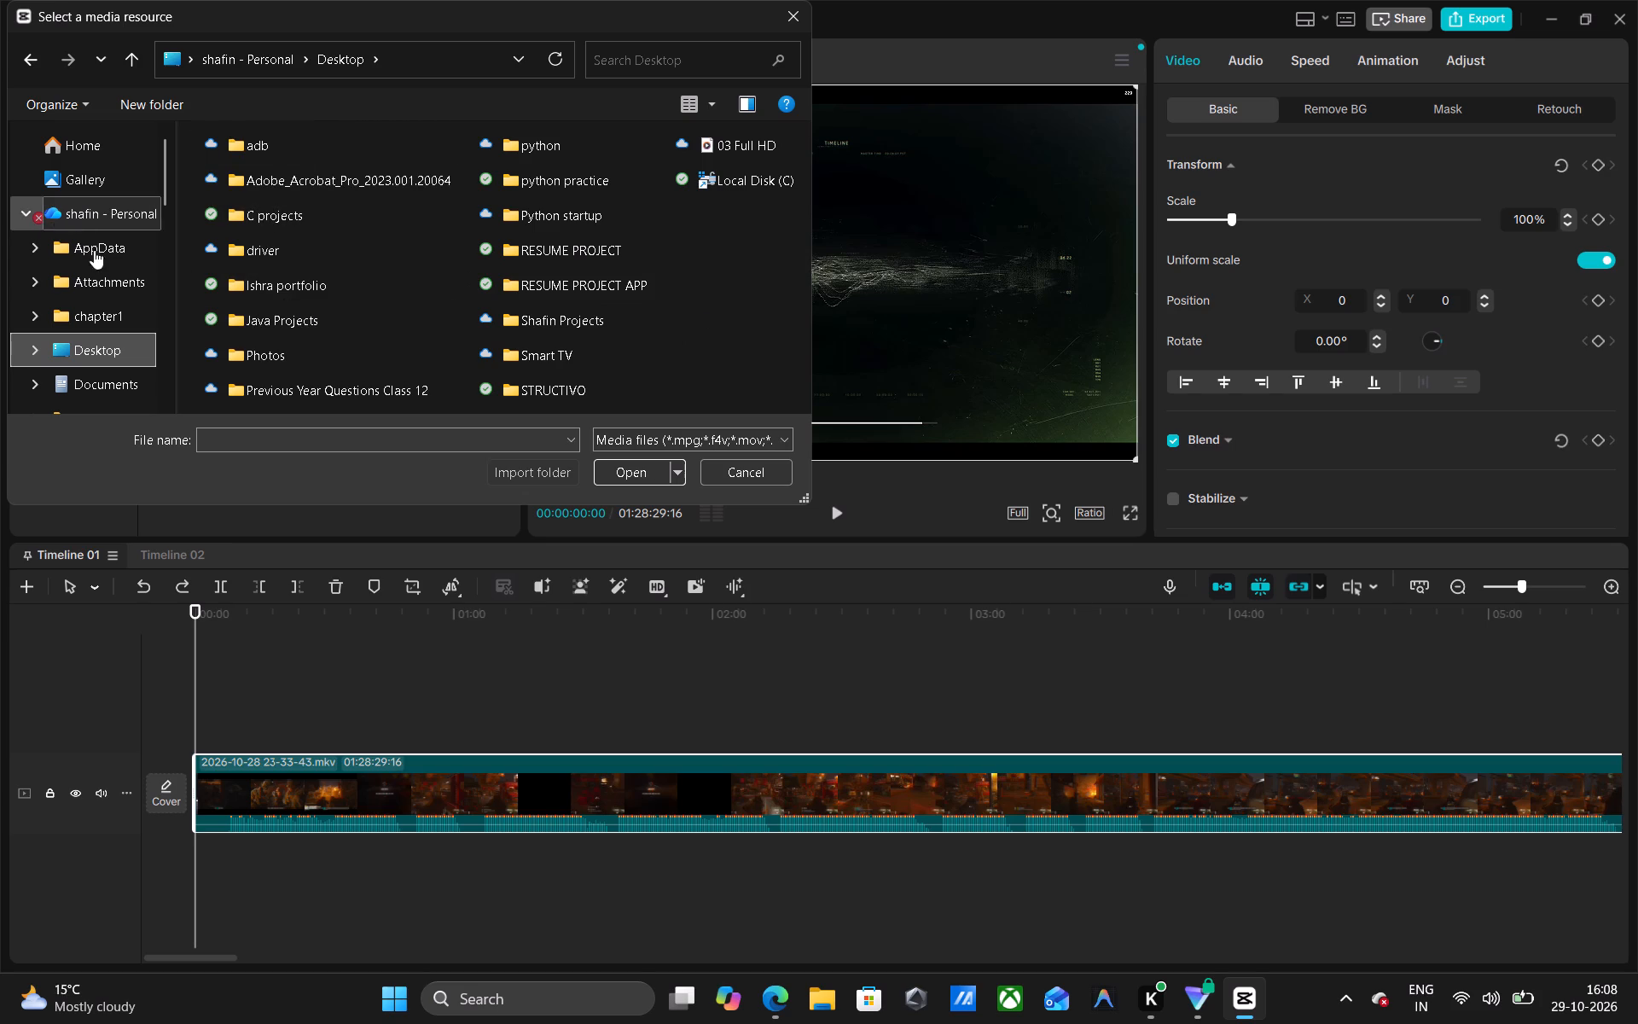
{"action": "scroll", "coordinate": [111, 310], "scroll_direction": "down", "scroll_amount": 1}
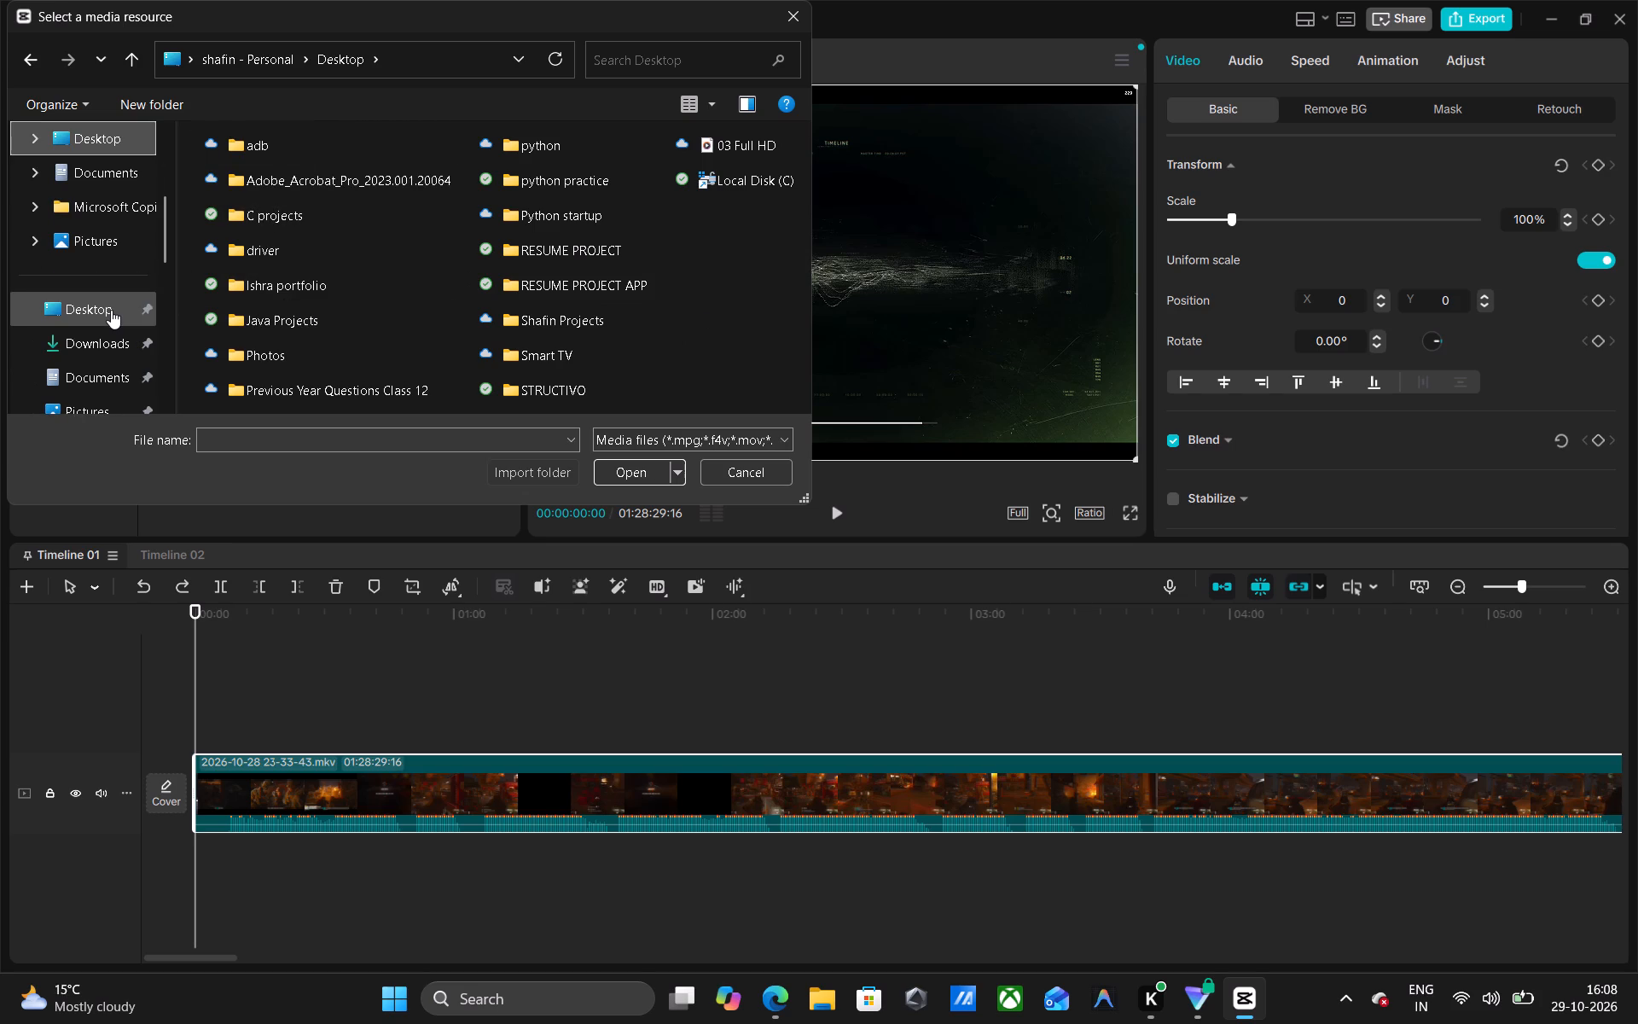
{"action": "left_click", "coordinate": [117, 319]}
{"action": "double_click", "coordinate": [117, 319]}
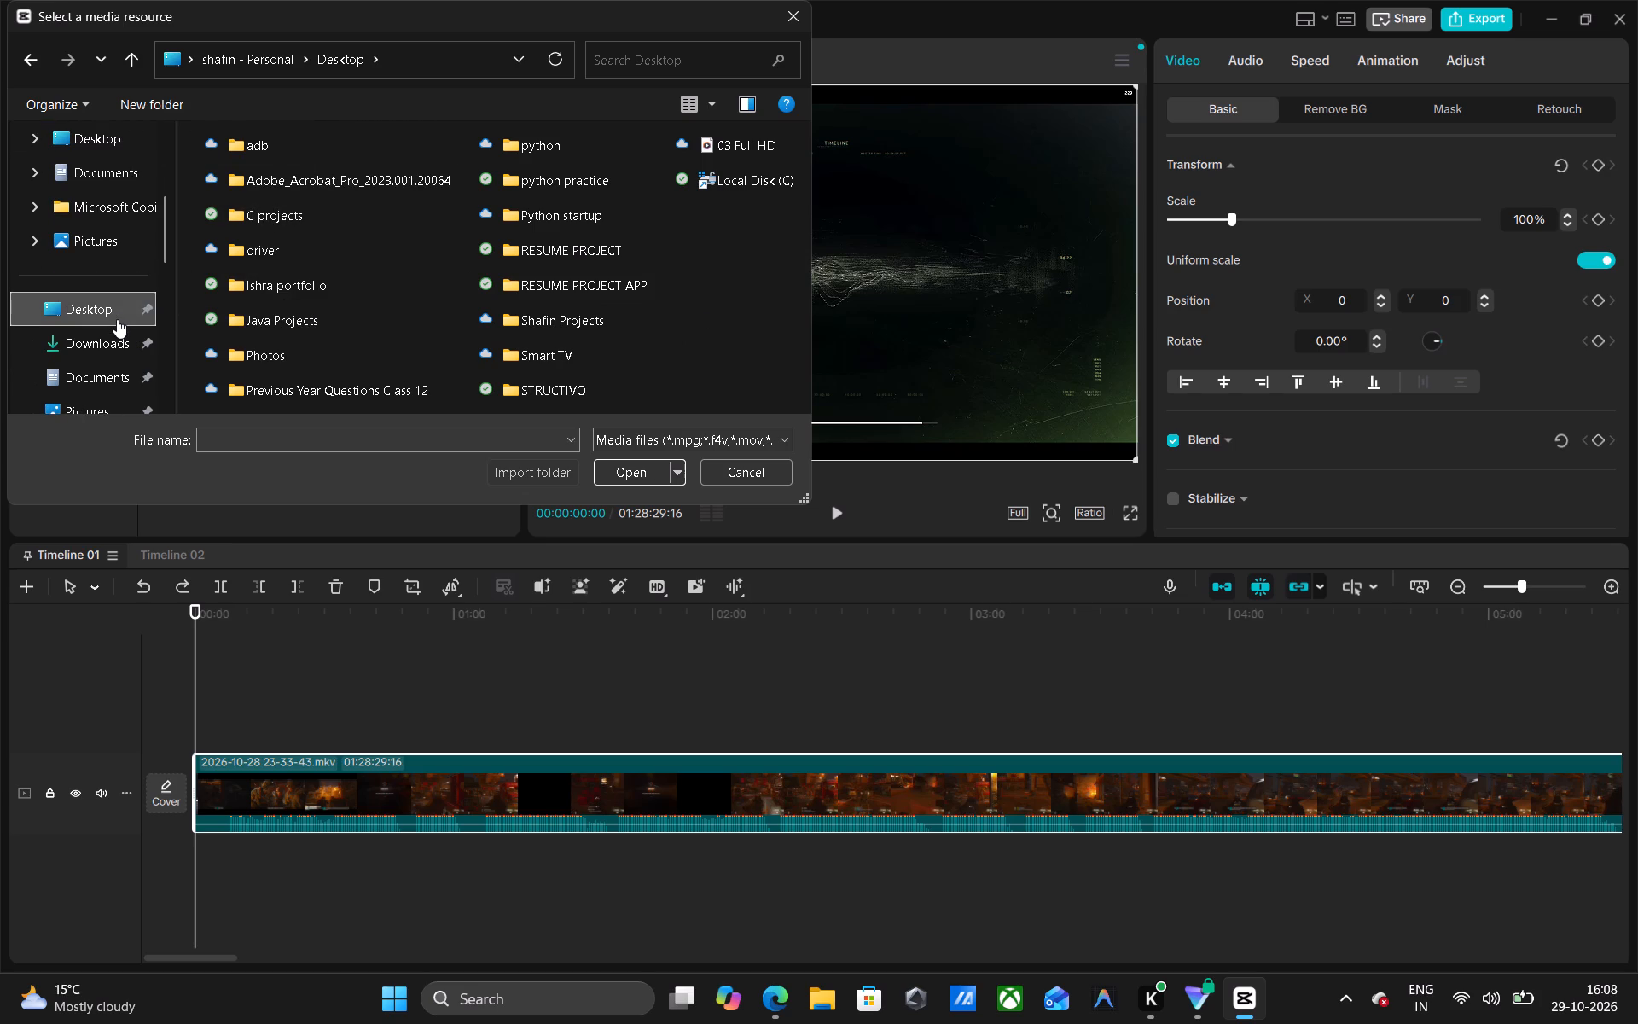
{"action": "left_click", "coordinate": [117, 319]}
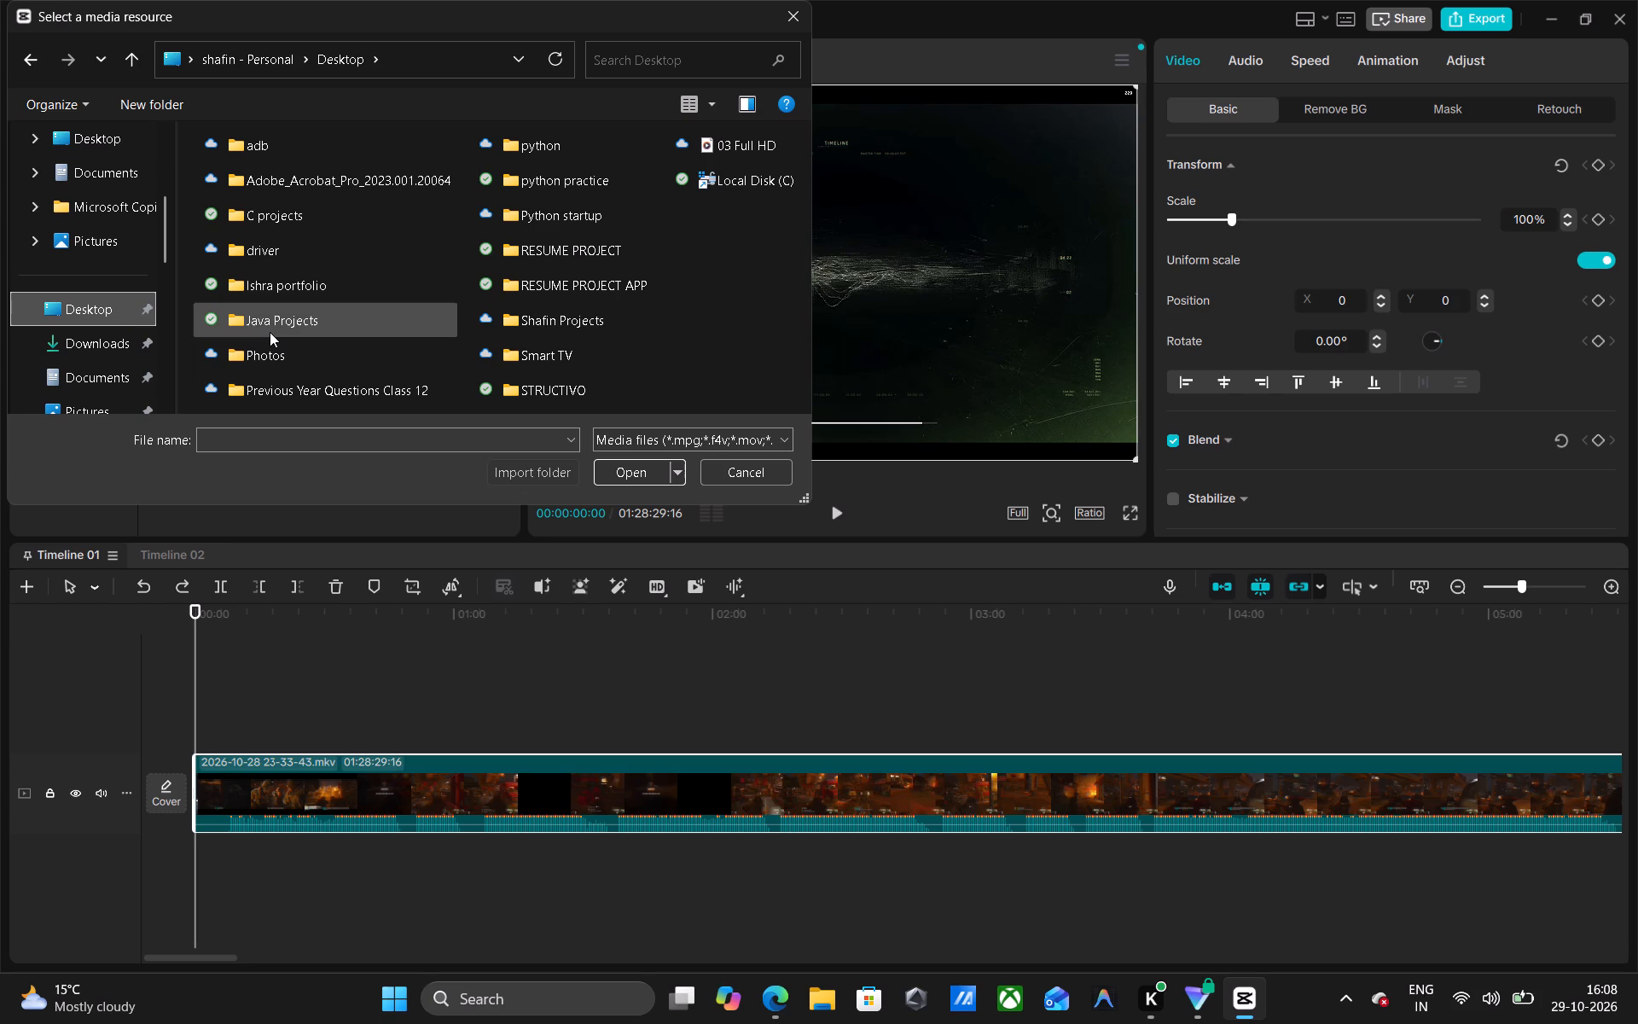
{"action": "scroll", "coordinate": [270, 332], "scroll_direction": "down", "scroll_amount": 2}
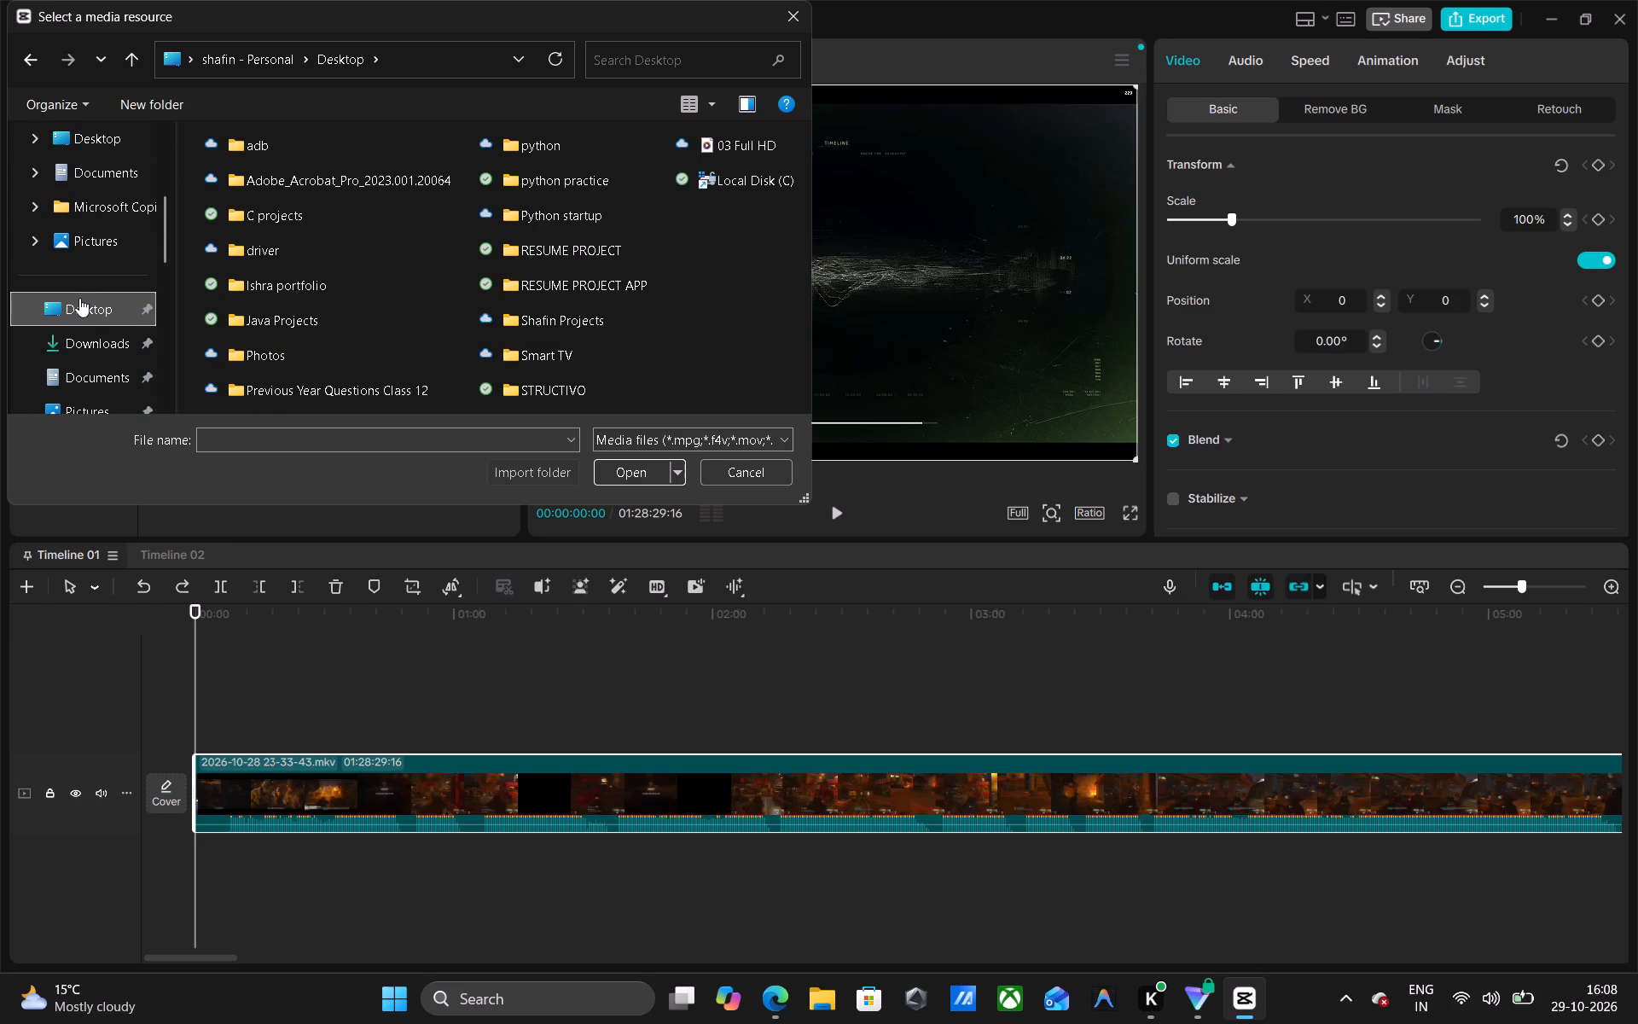
Browse the Program Files folder on the OS (C:) drive for media to import.
{"action": "scroll", "coordinate": [79, 298], "scroll_direction": "down", "scroll_amount": 1}
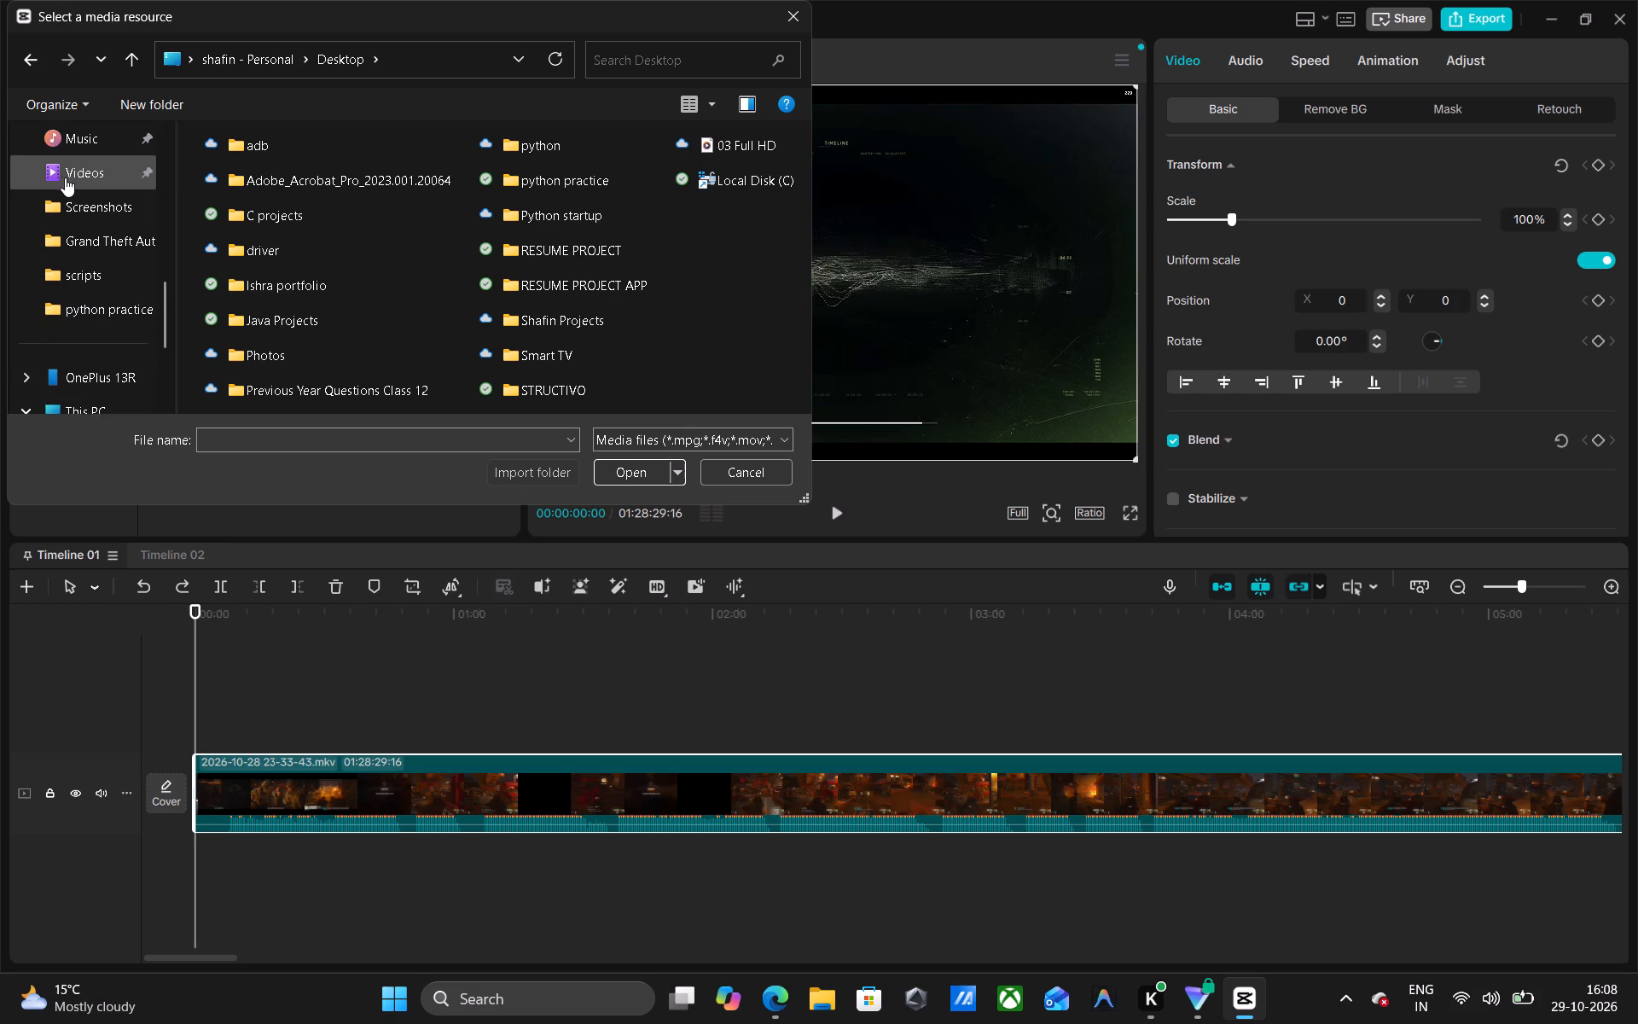
{"action": "right_click", "coordinate": [70, 178]}
{"action": "left_click", "coordinate": [70, 178]}
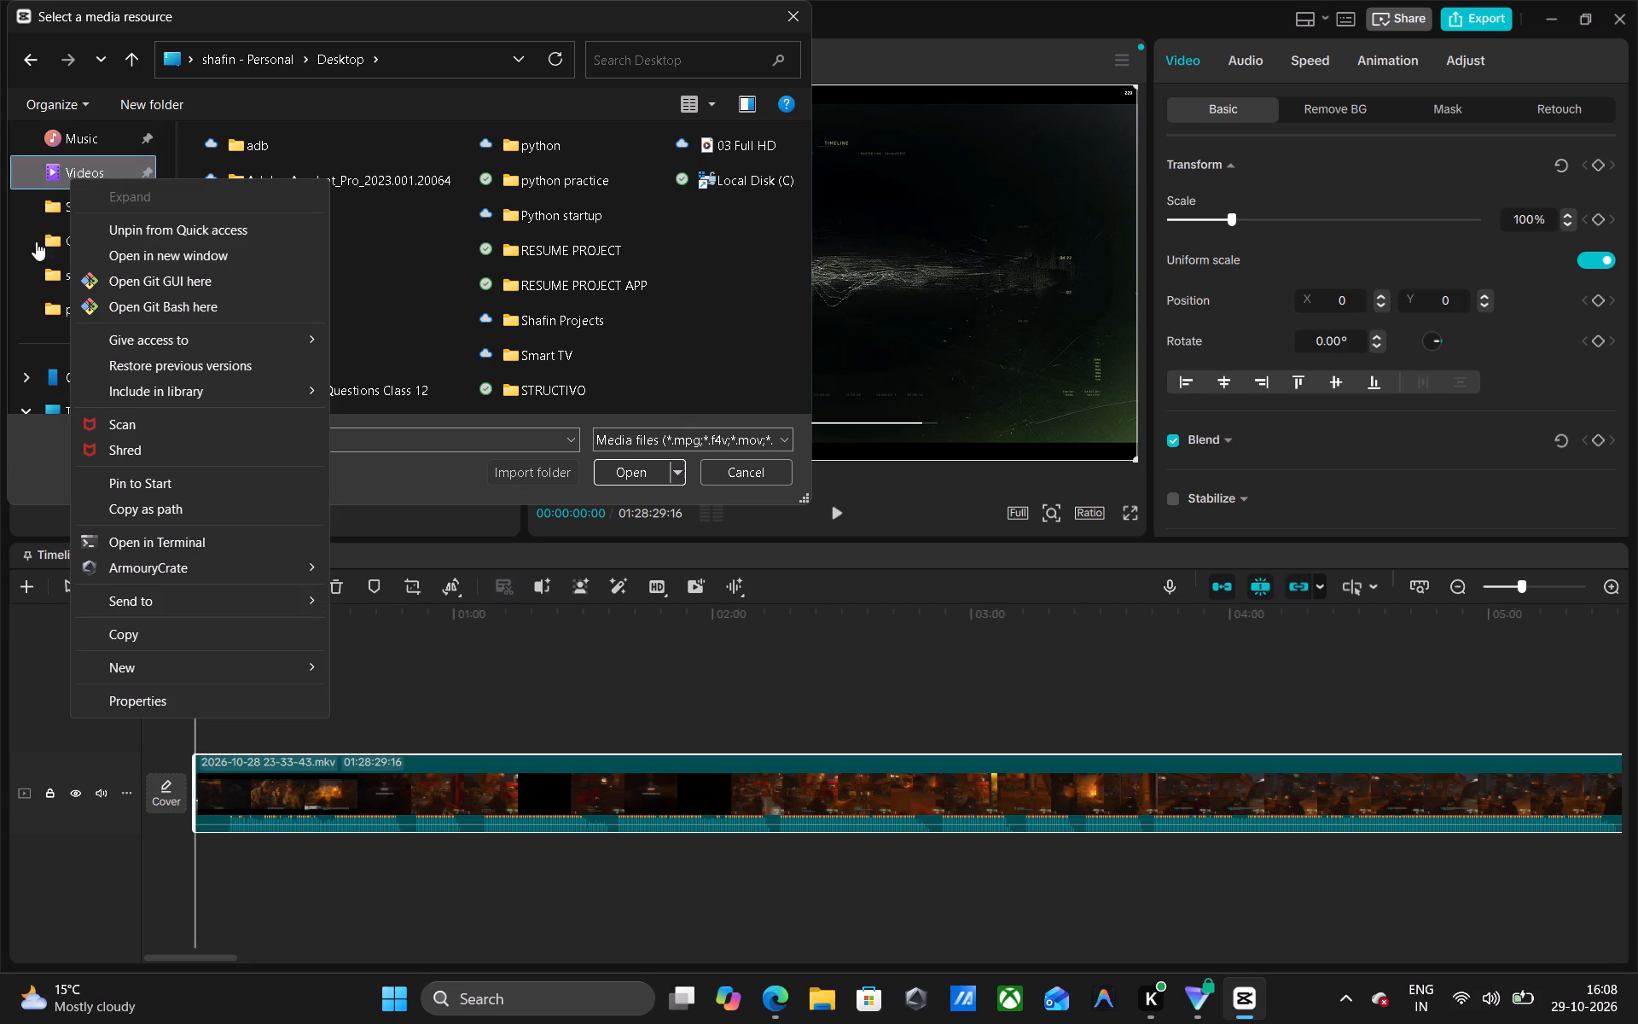
{"action": "left_click", "coordinate": [38, 375]}
{"action": "left_click", "coordinate": [59, 379]}
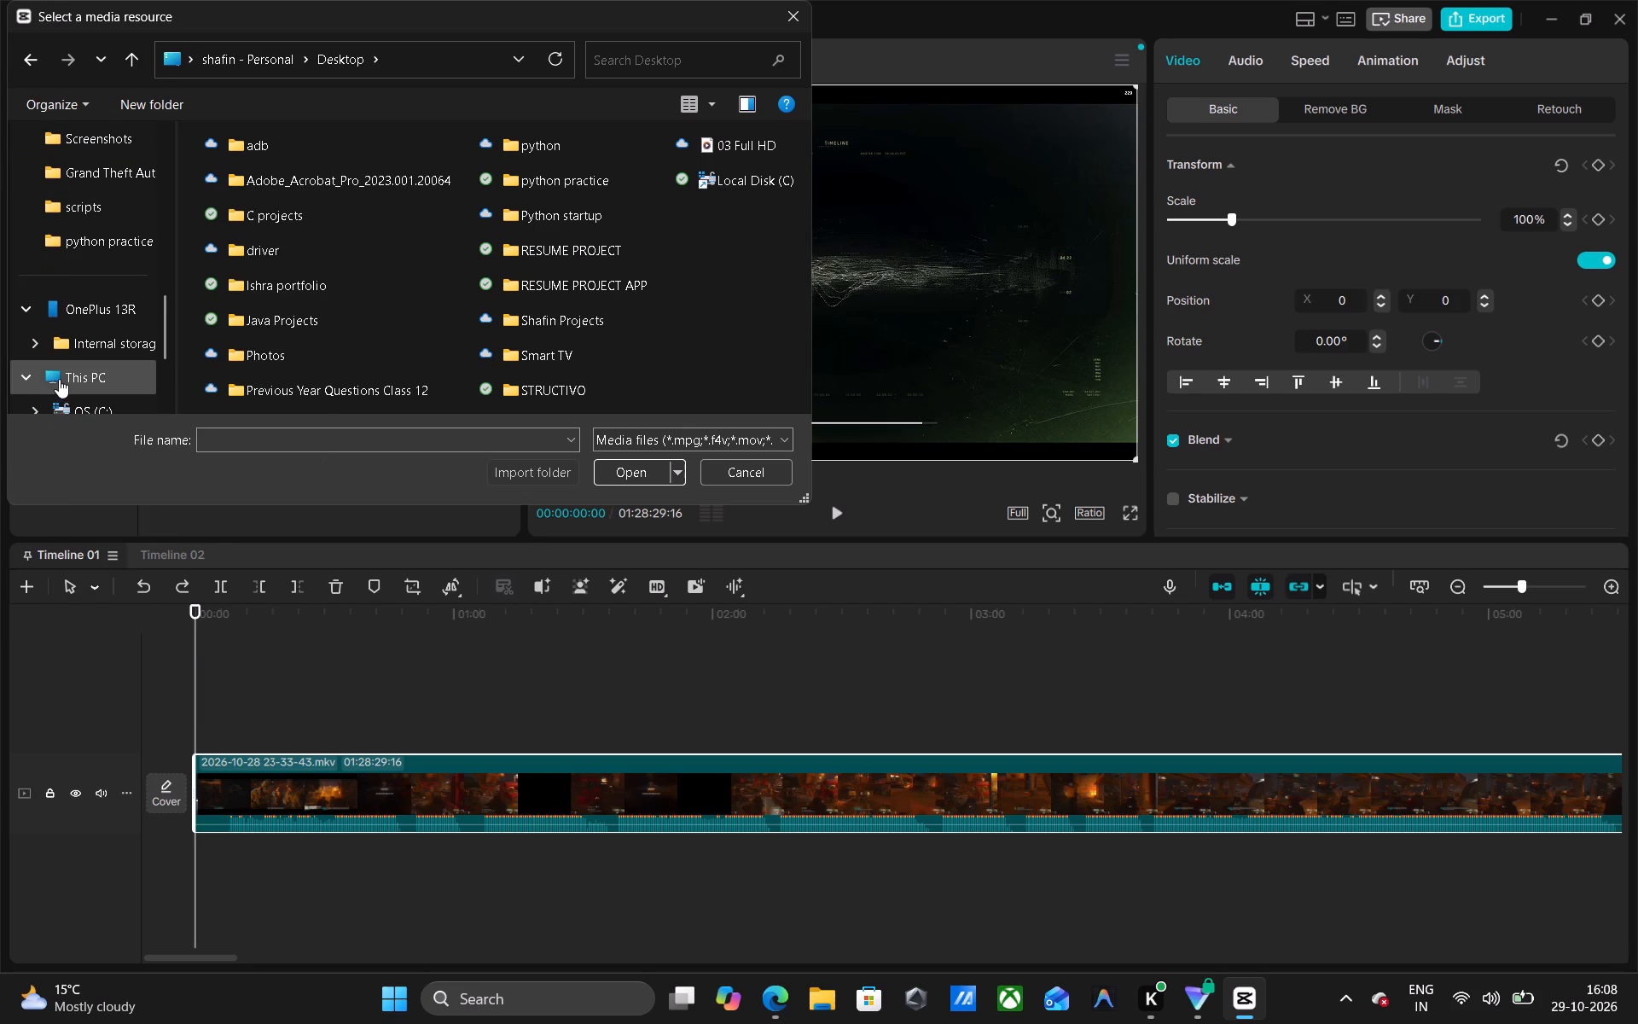
{"action": "double_click", "coordinate": [310, 190]}
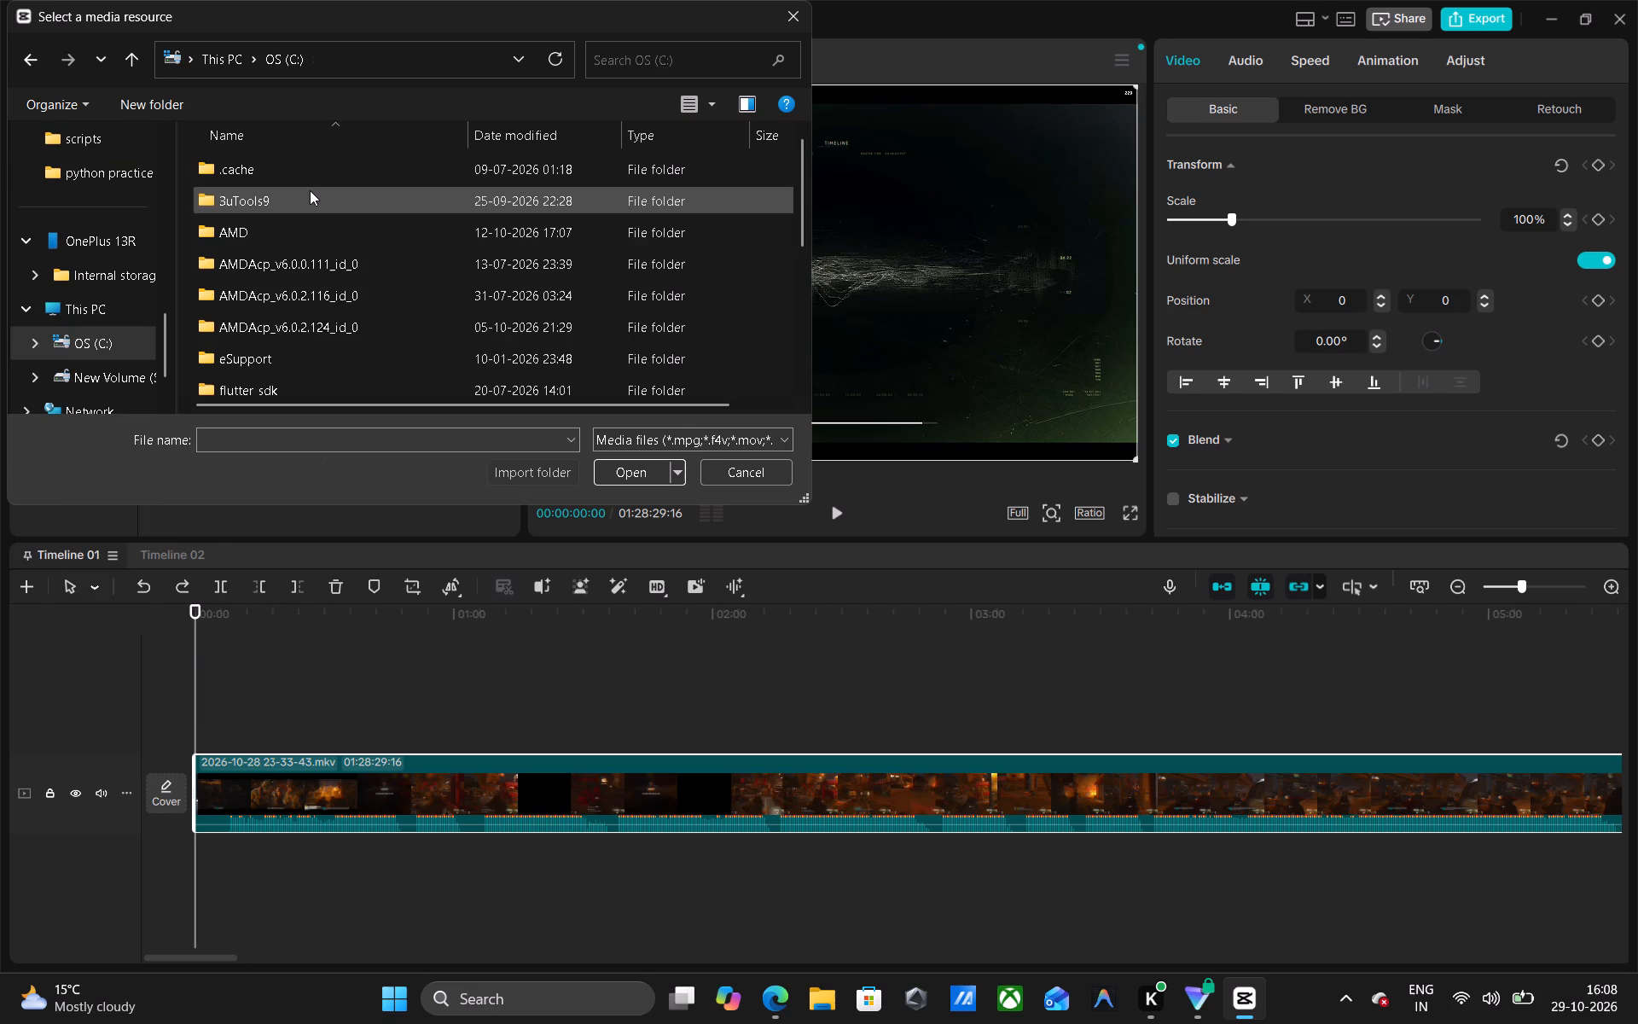
{"action": "scroll", "coordinate": [329, 253], "scroll_direction": "down", "scroll_amount": 1}
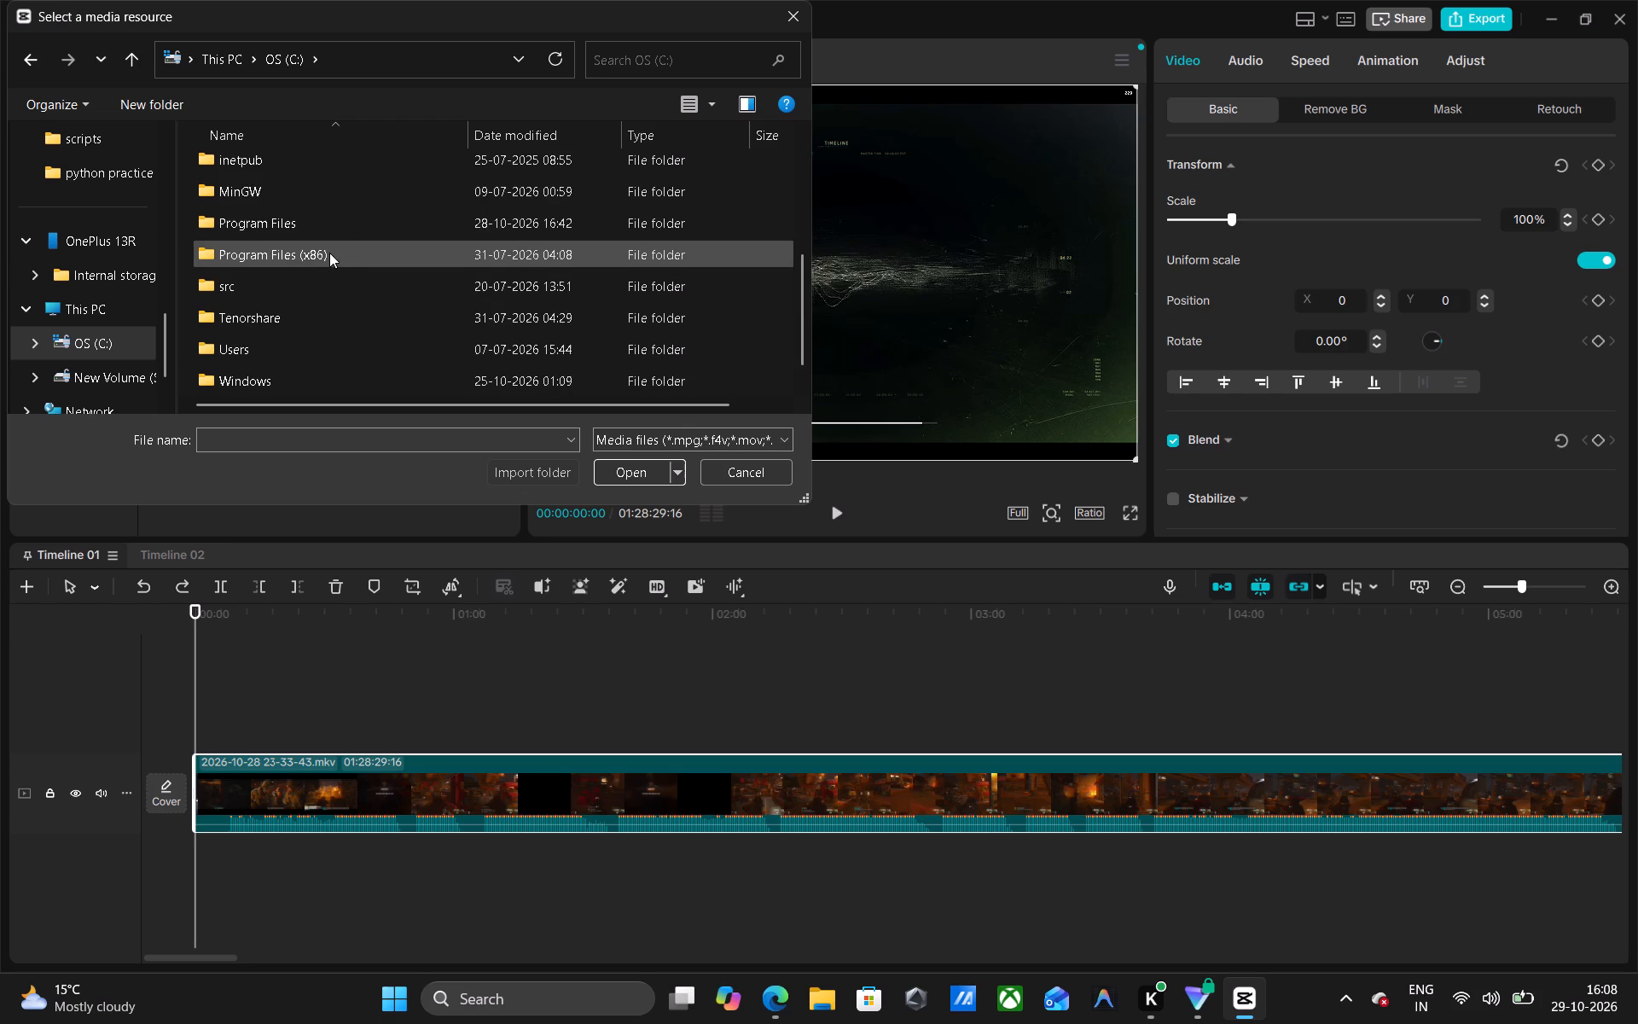
{"action": "scroll", "coordinate": [329, 253], "scroll_direction": "down", "scroll_amount": 1}
{"action": "double_click", "coordinate": [293, 213]}
{"action": "scroll", "coordinate": [293, 213], "scroll_direction": "down", "scroll_amount": 1}
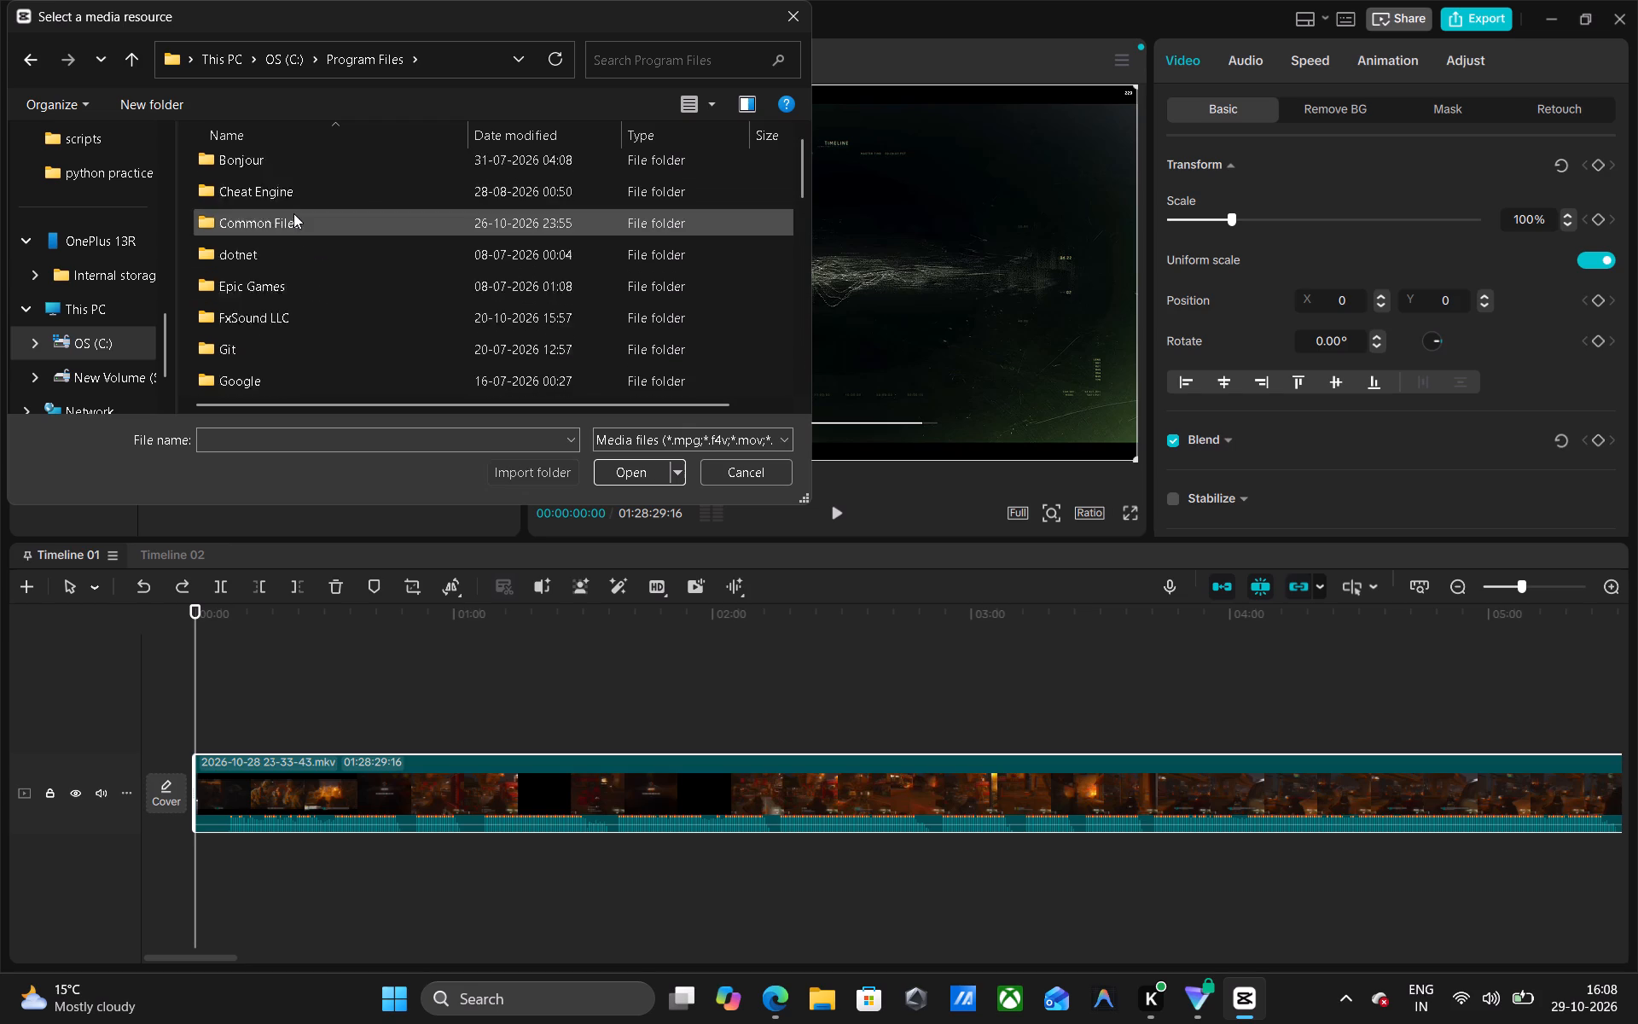
{"action": "scroll", "coordinate": [293, 213], "scroll_direction": "down", "scroll_amount": 1}
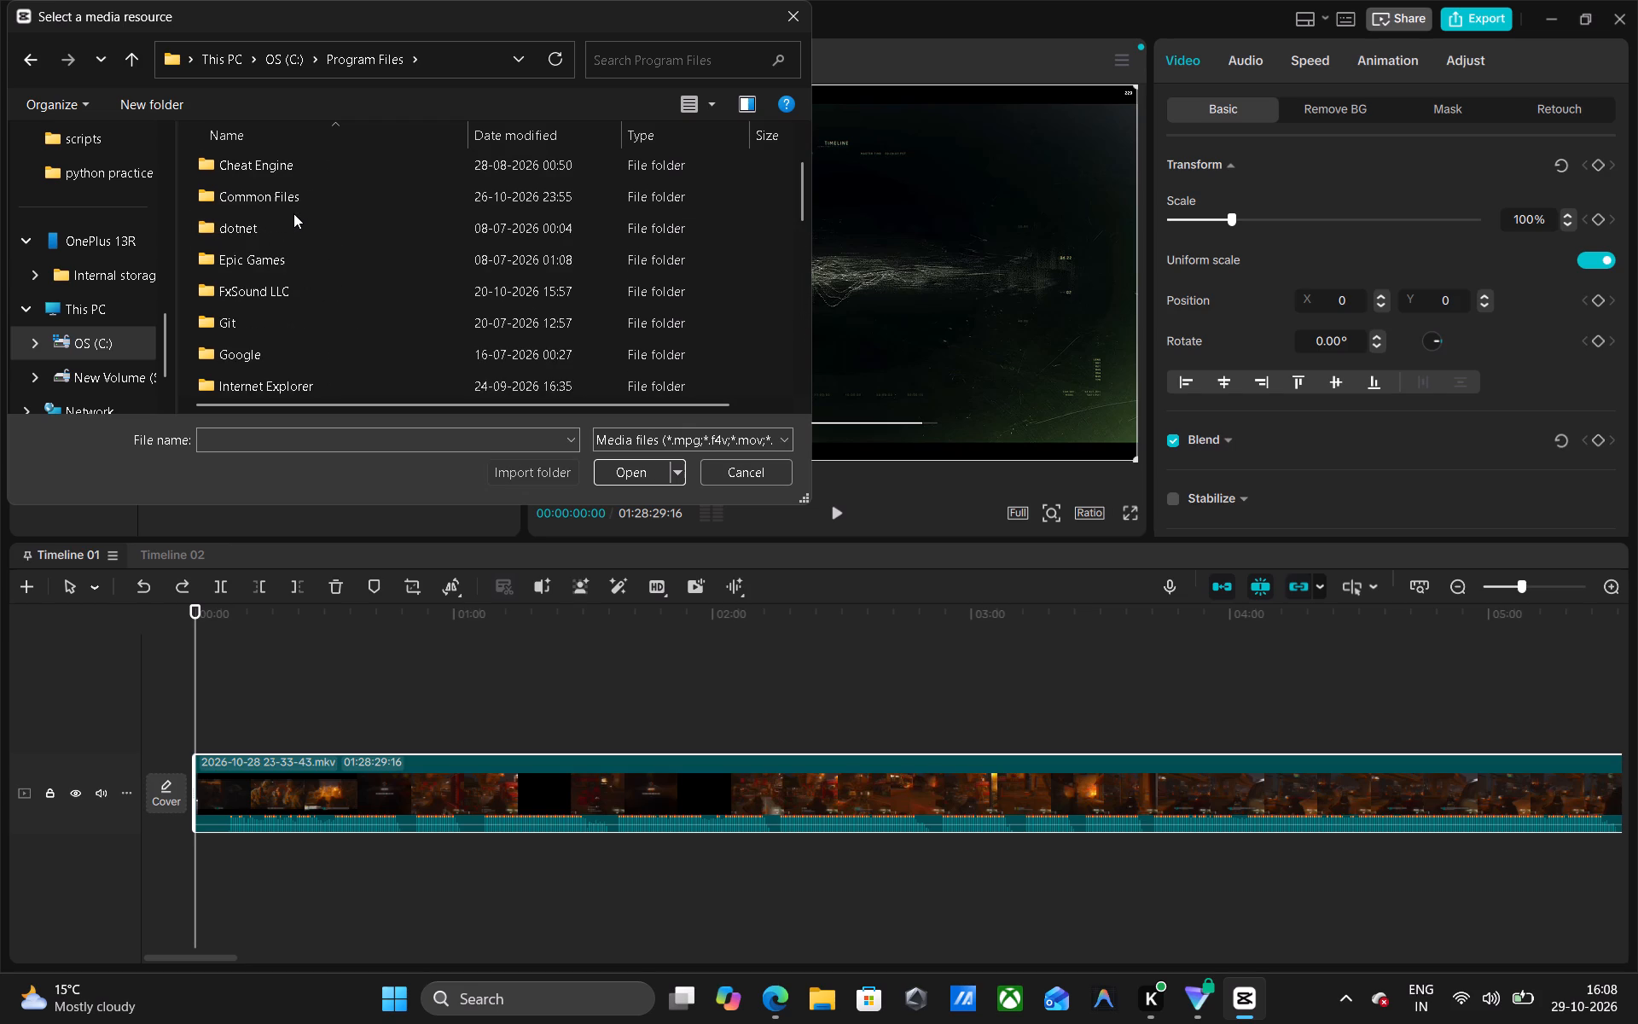
{"action": "scroll", "coordinate": [293, 213], "scroll_direction": "down", "scroll_amount": 1}
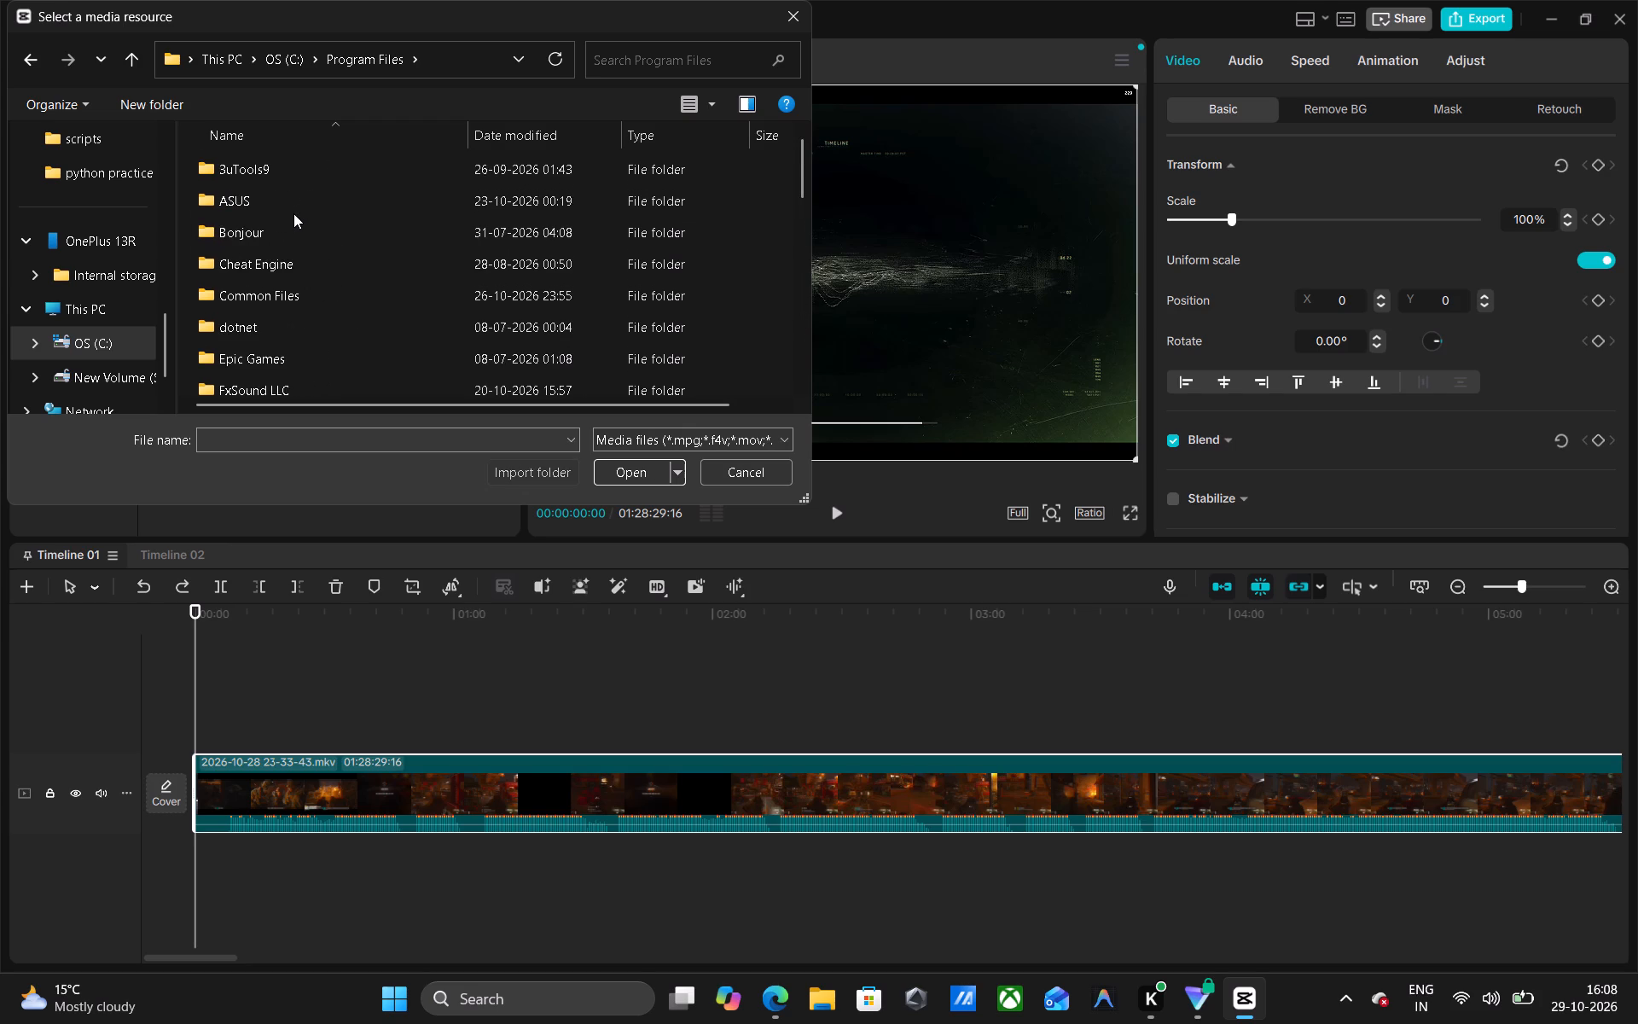
{"action": "scroll", "coordinate": [293, 213], "scroll_direction": "down", "scroll_amount": 2}
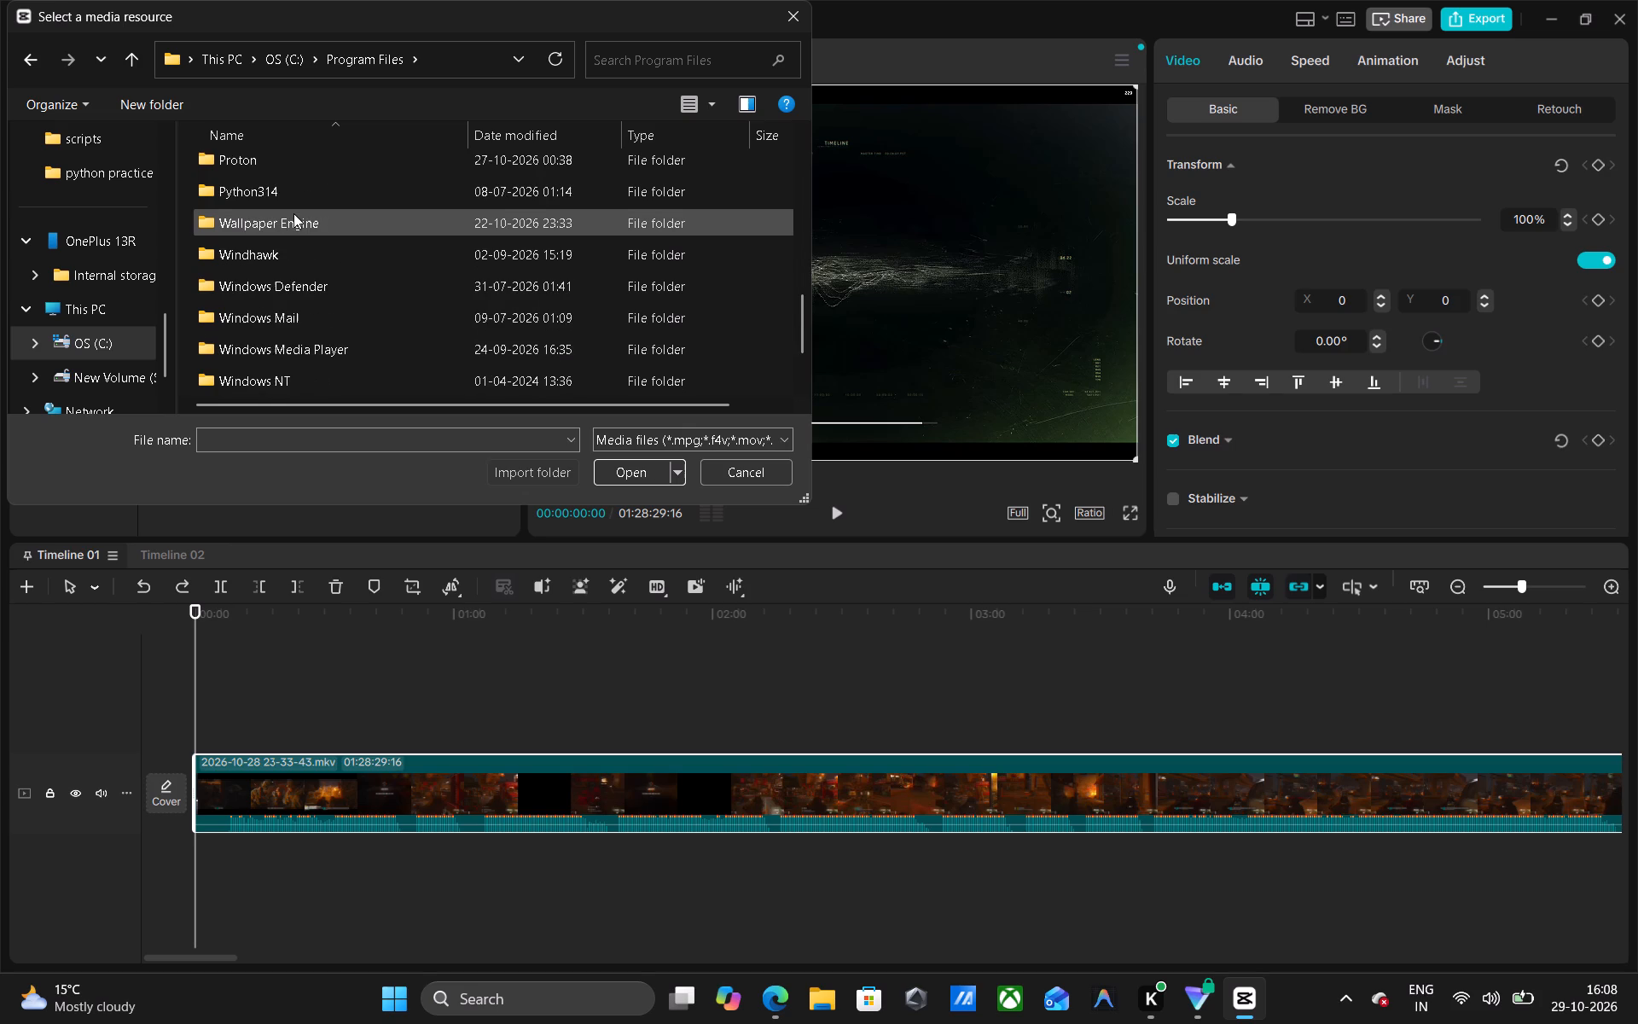
{"action": "scroll", "coordinate": [293, 213], "scroll_direction": "down", "scroll_amount": 2}
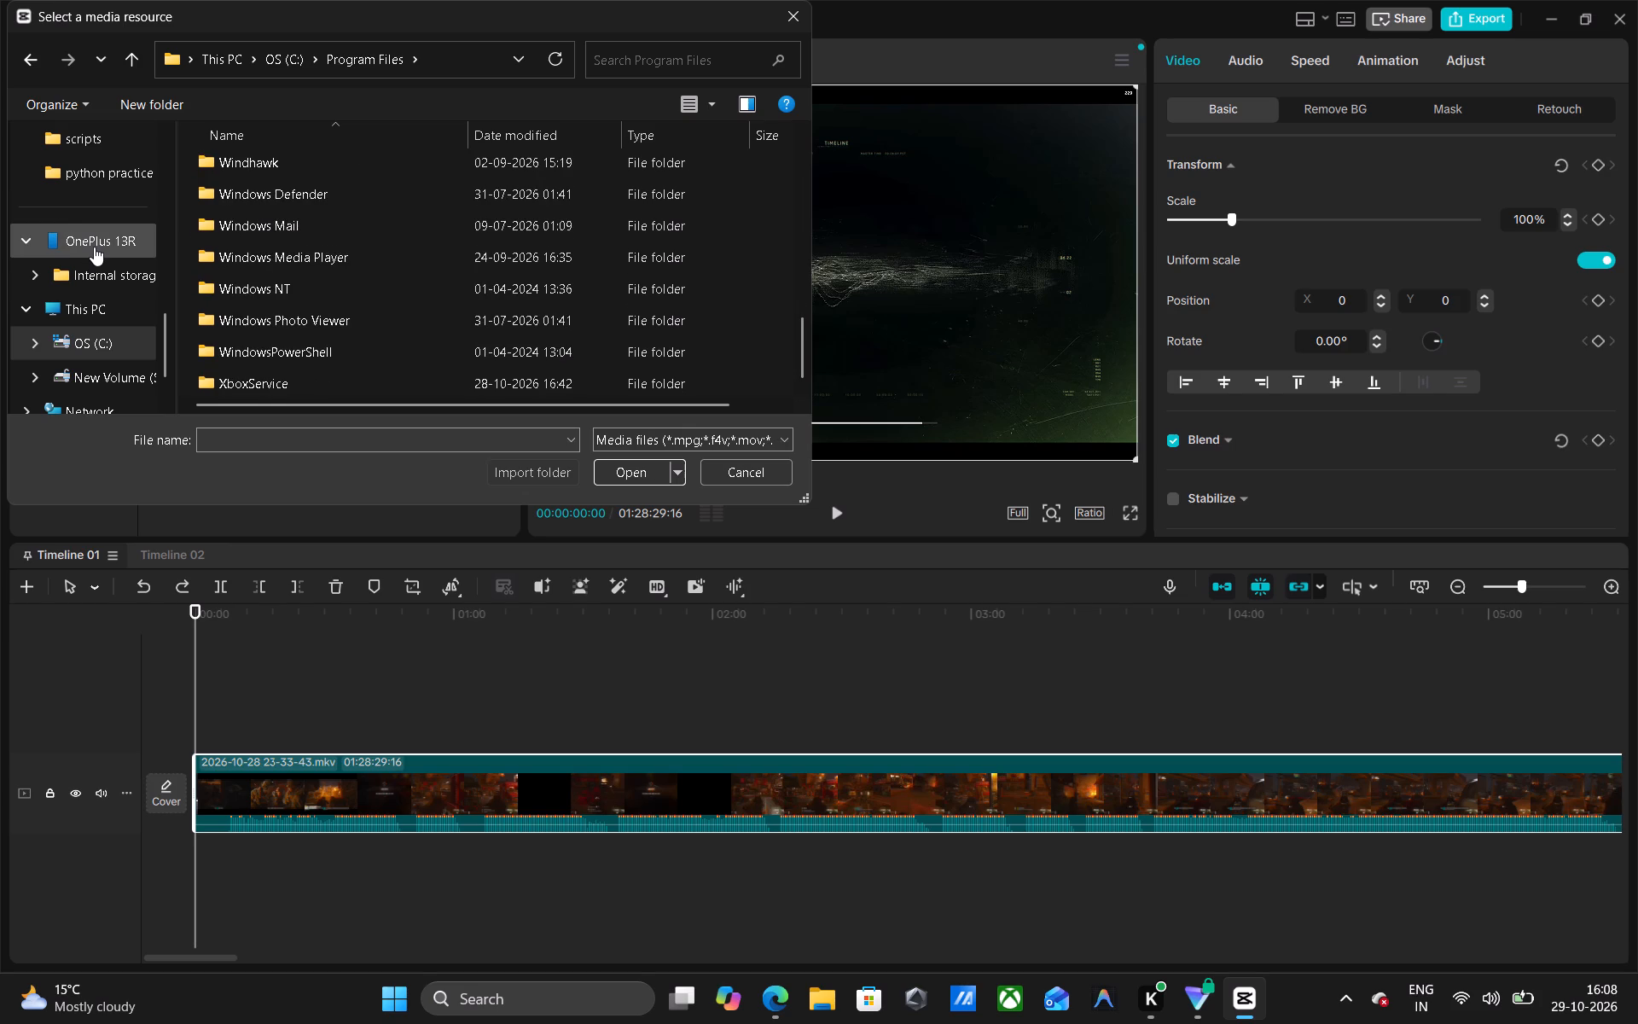
Check the OnePlus 13R device, Downloads and Desktop for media, and close the import dialog without importing.
{"action": "left_click", "coordinate": [94, 247]}
{"action": "scroll", "coordinate": [94, 247], "scroll_direction": "up", "scroll_amount": 1}
{"action": "left_click", "coordinate": [94, 247]}
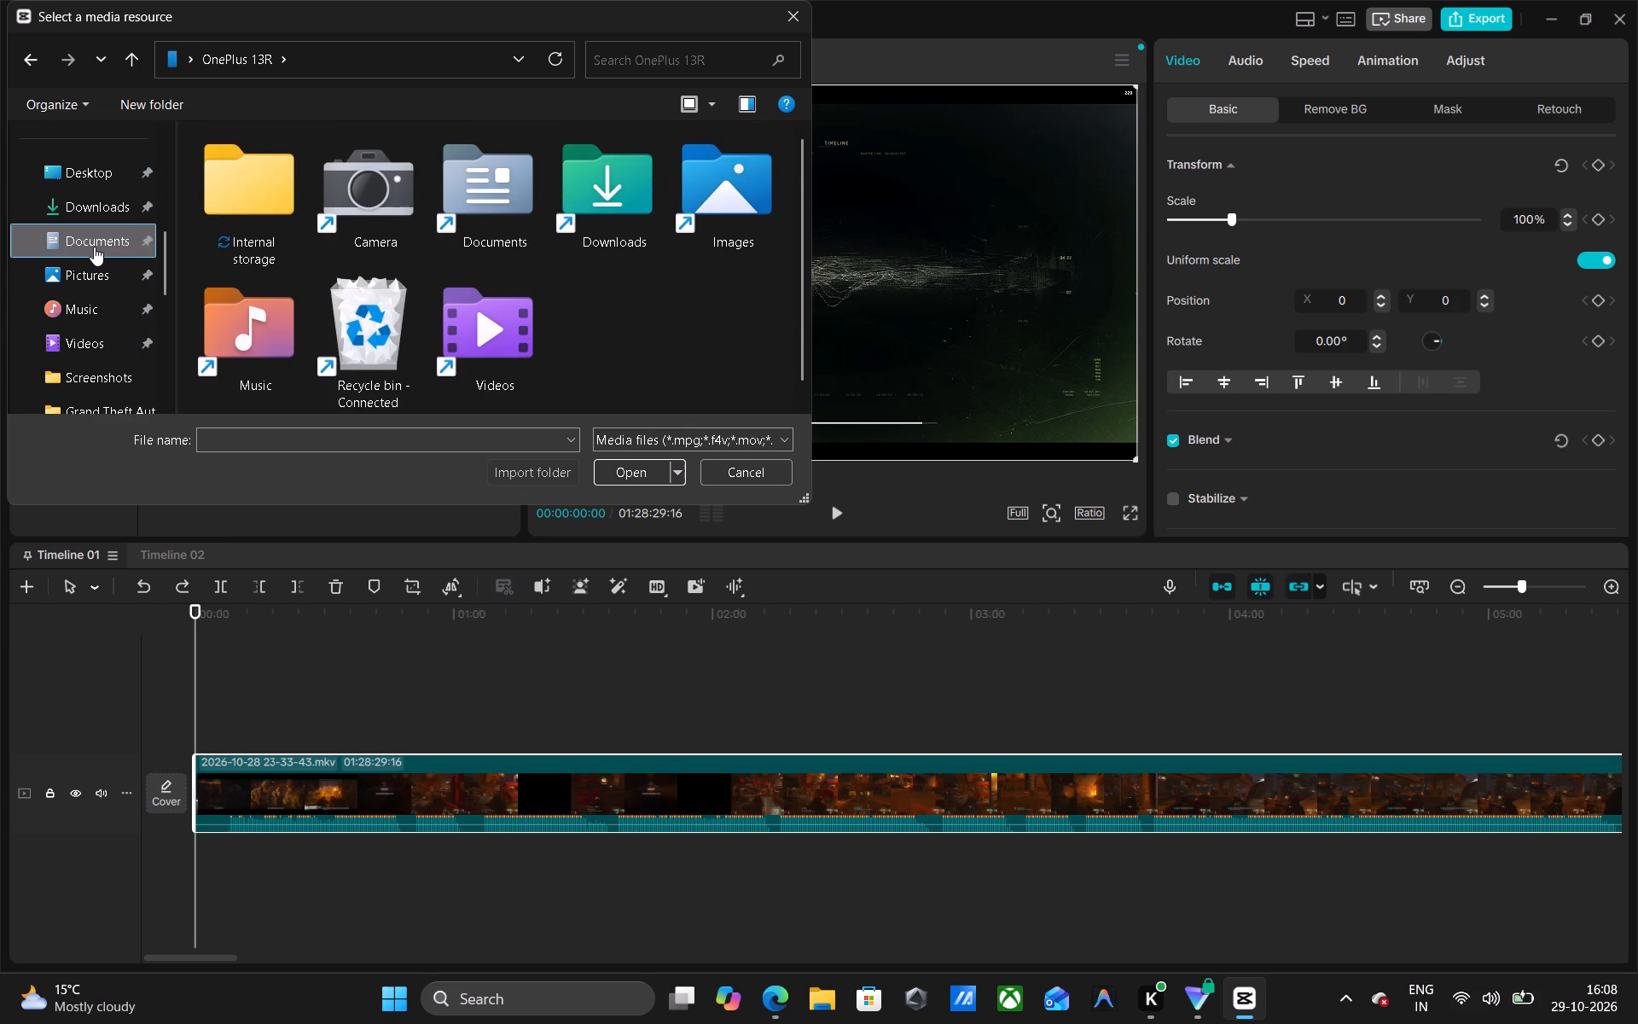
{"action": "left_click", "coordinate": [101, 209]}
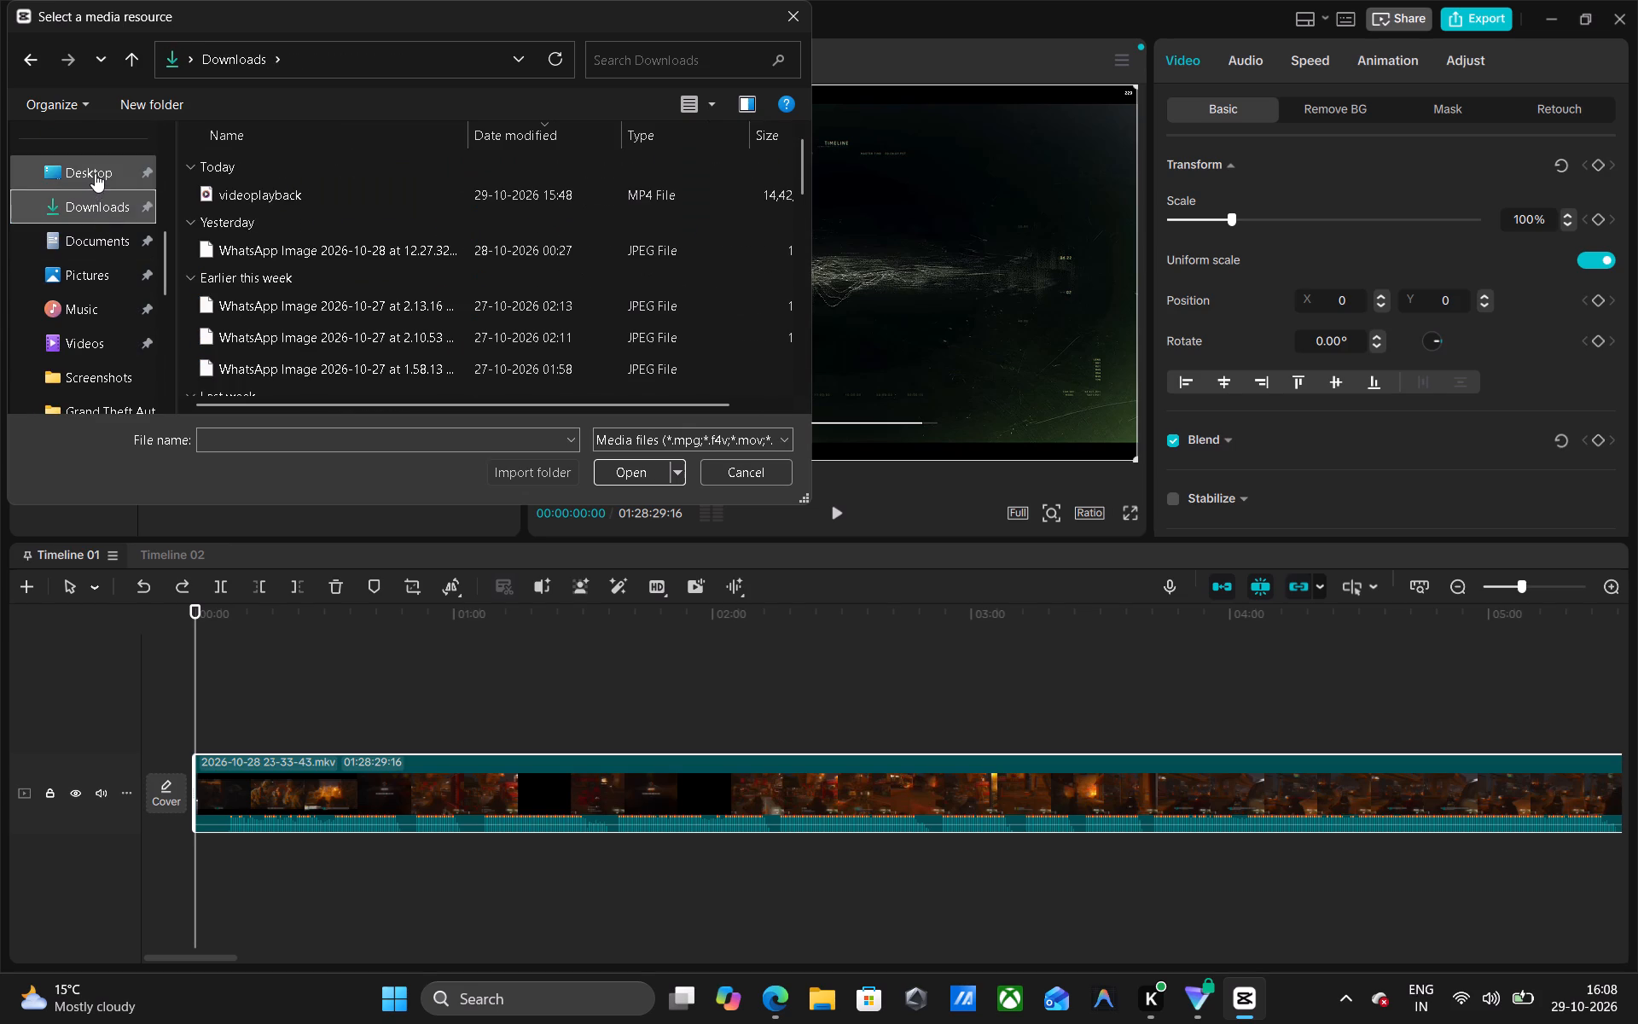
{"action": "left_click", "coordinate": [95, 173]}
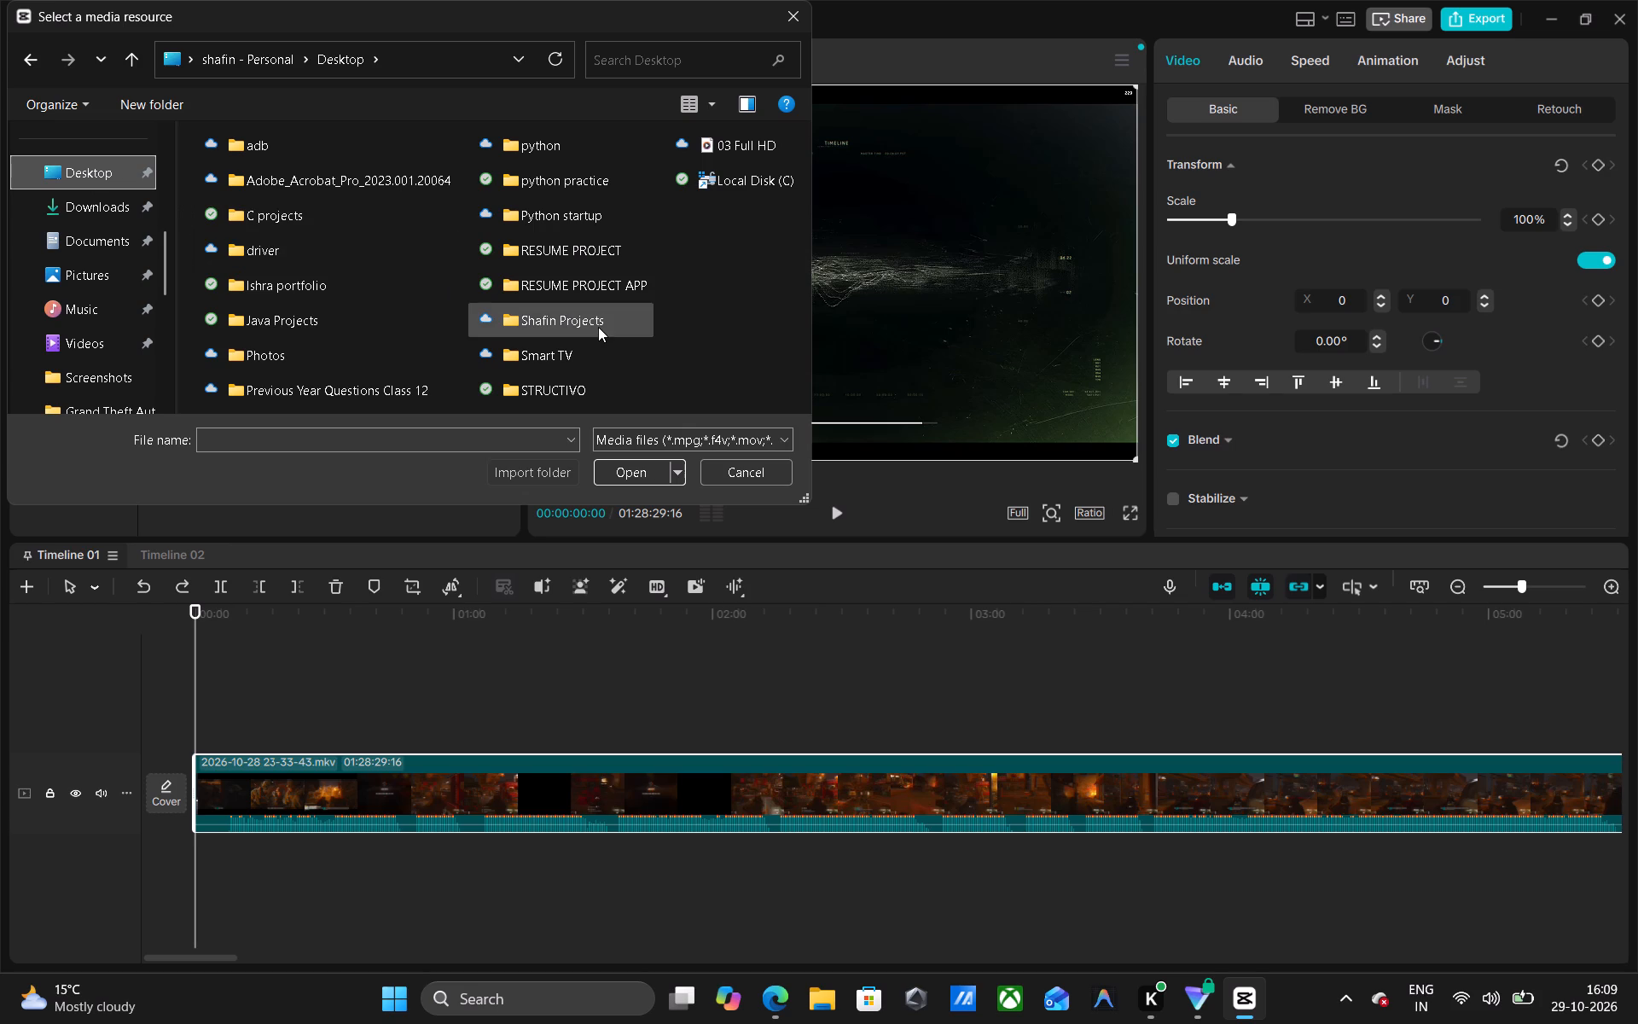
{"action": "scroll", "coordinate": [694, 334], "scroll_direction": "down", "scroll_amount": 1}
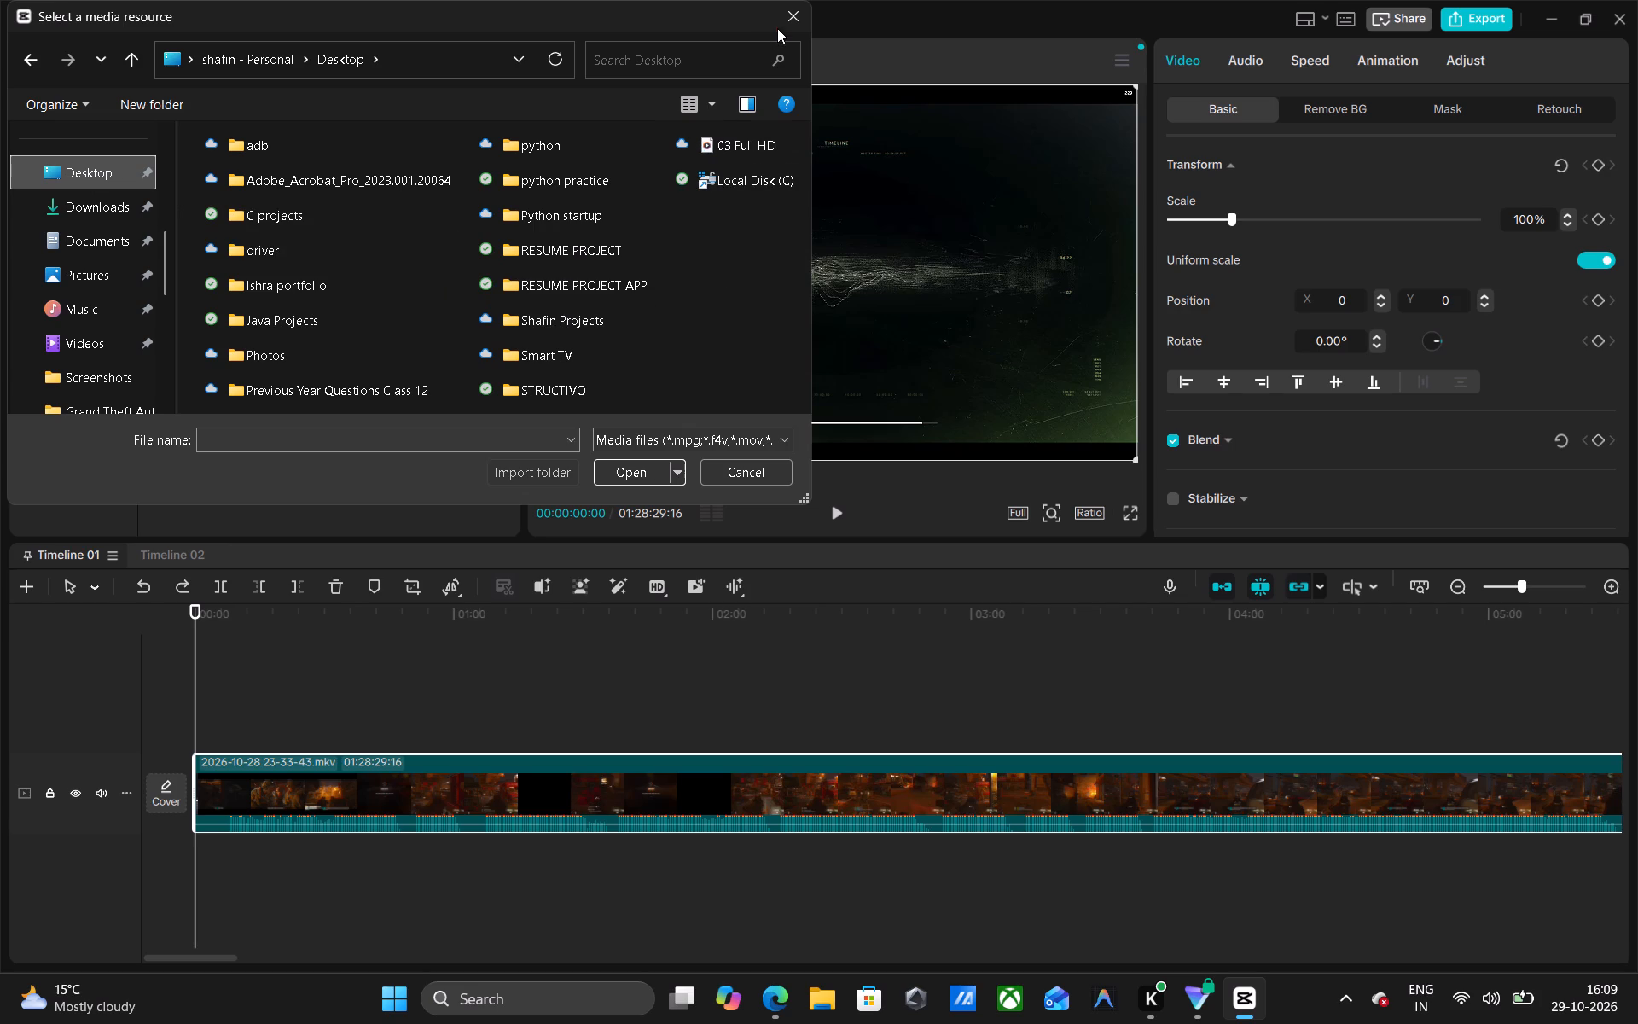
{"action": "left_click", "coordinate": [779, 29]}
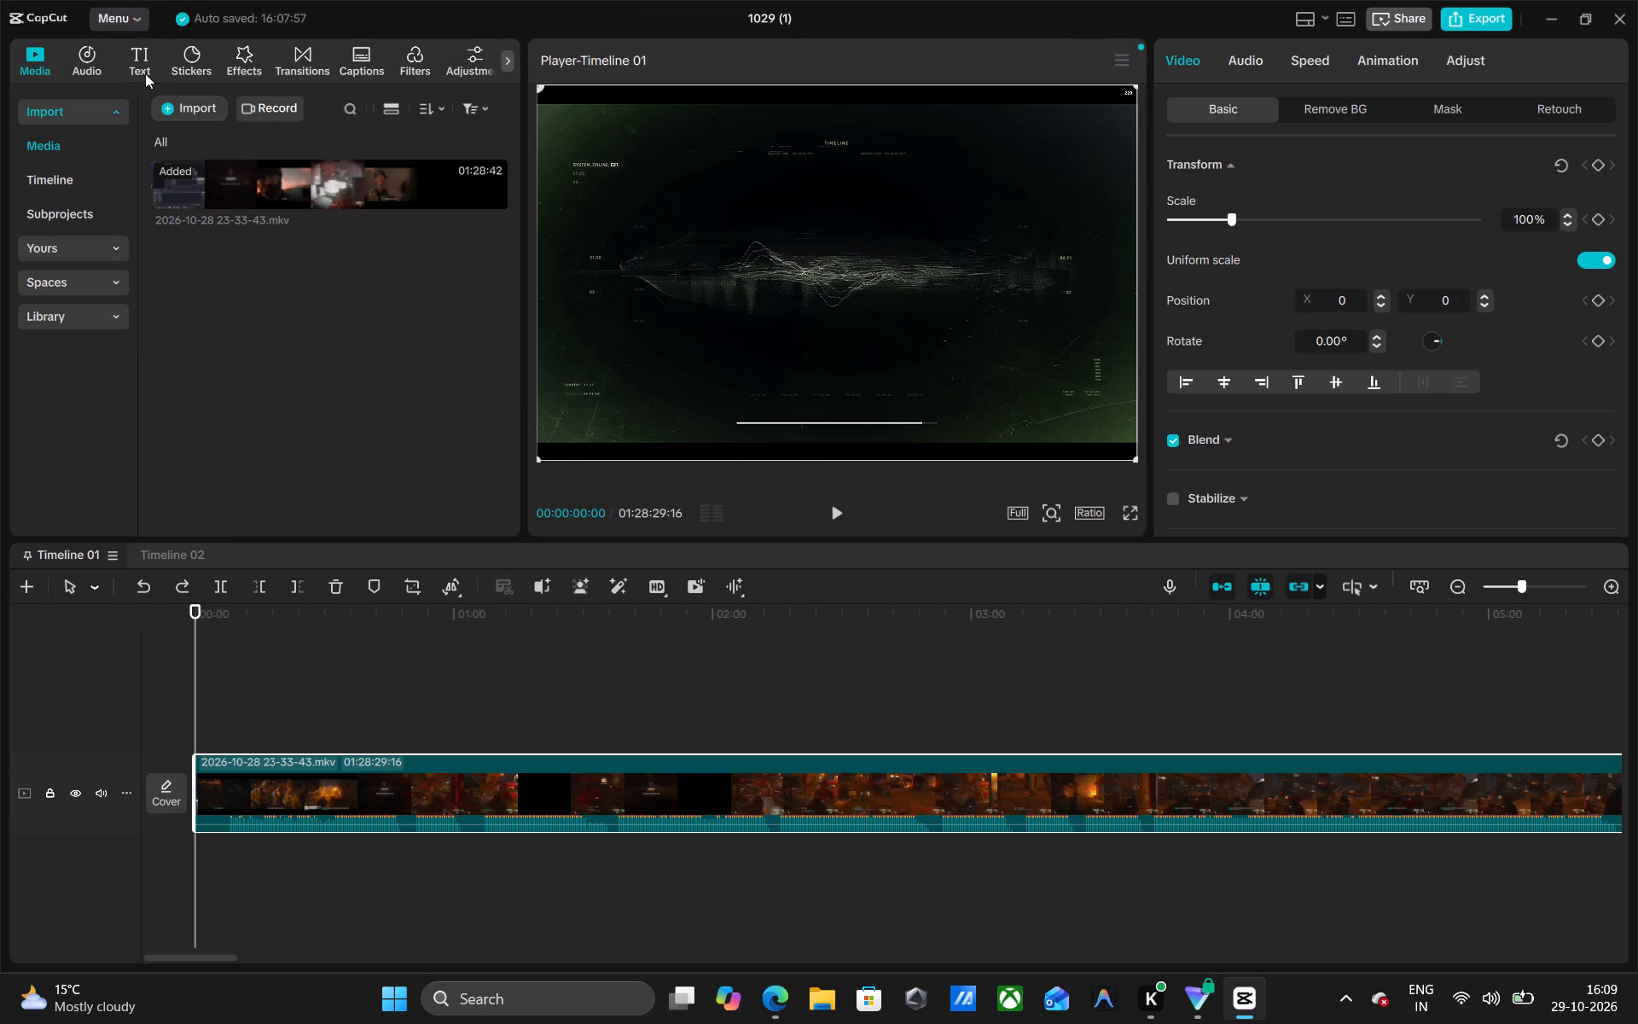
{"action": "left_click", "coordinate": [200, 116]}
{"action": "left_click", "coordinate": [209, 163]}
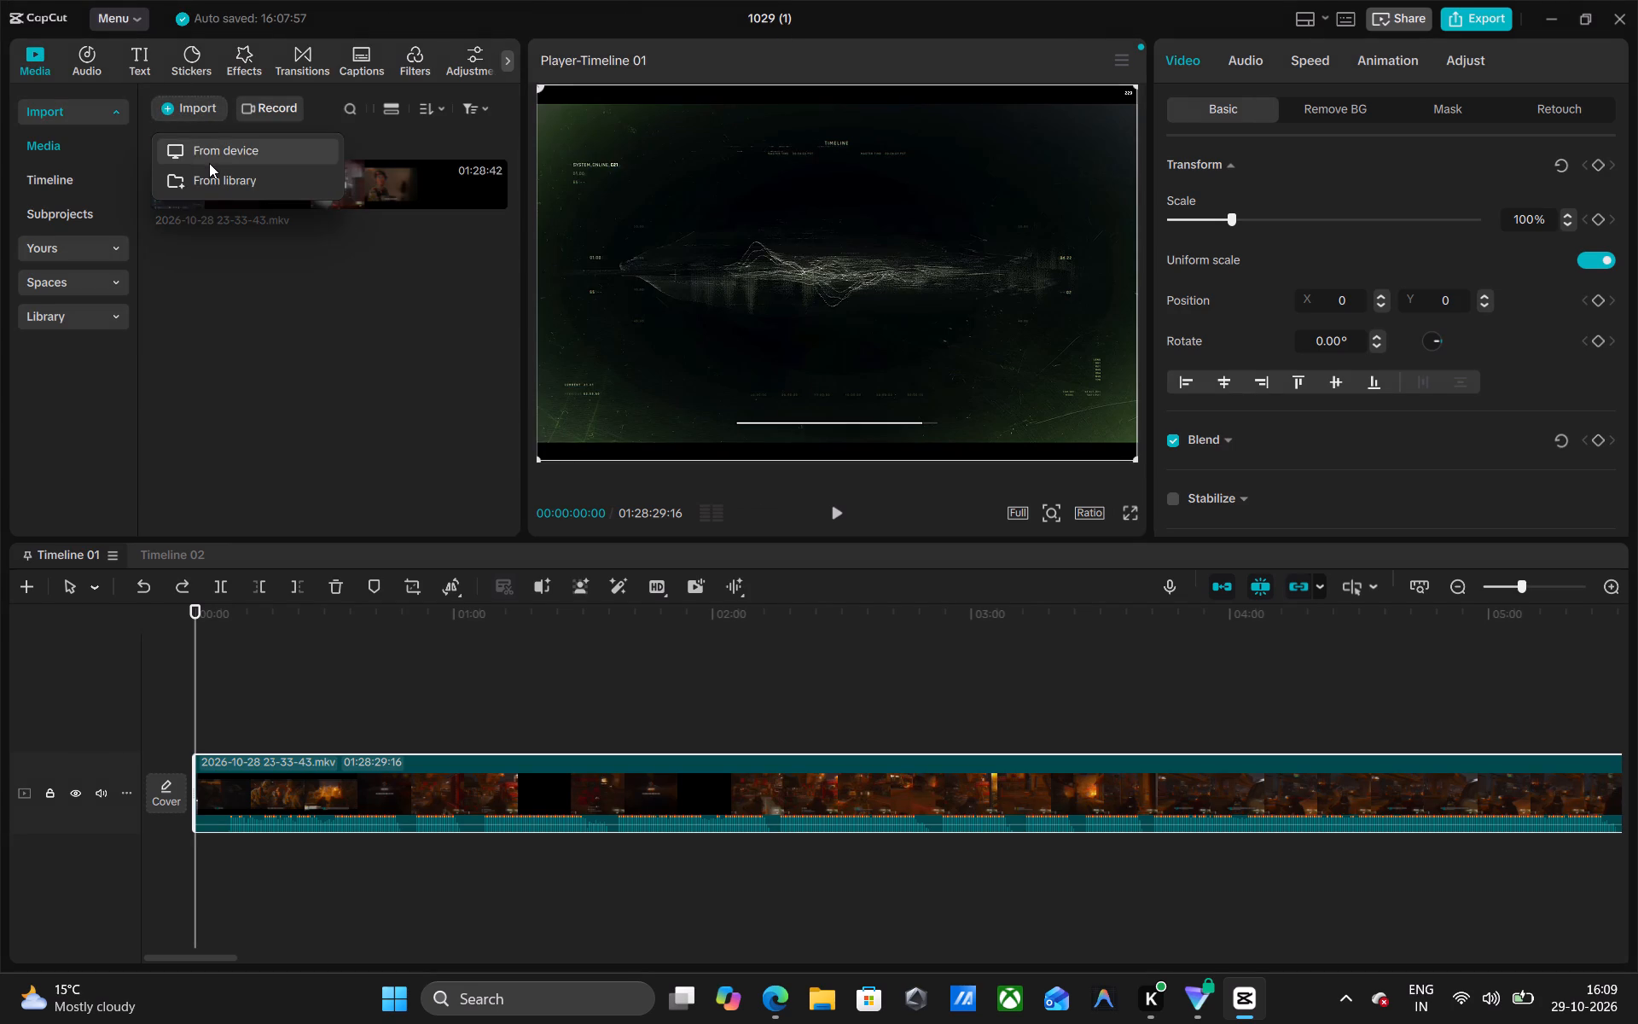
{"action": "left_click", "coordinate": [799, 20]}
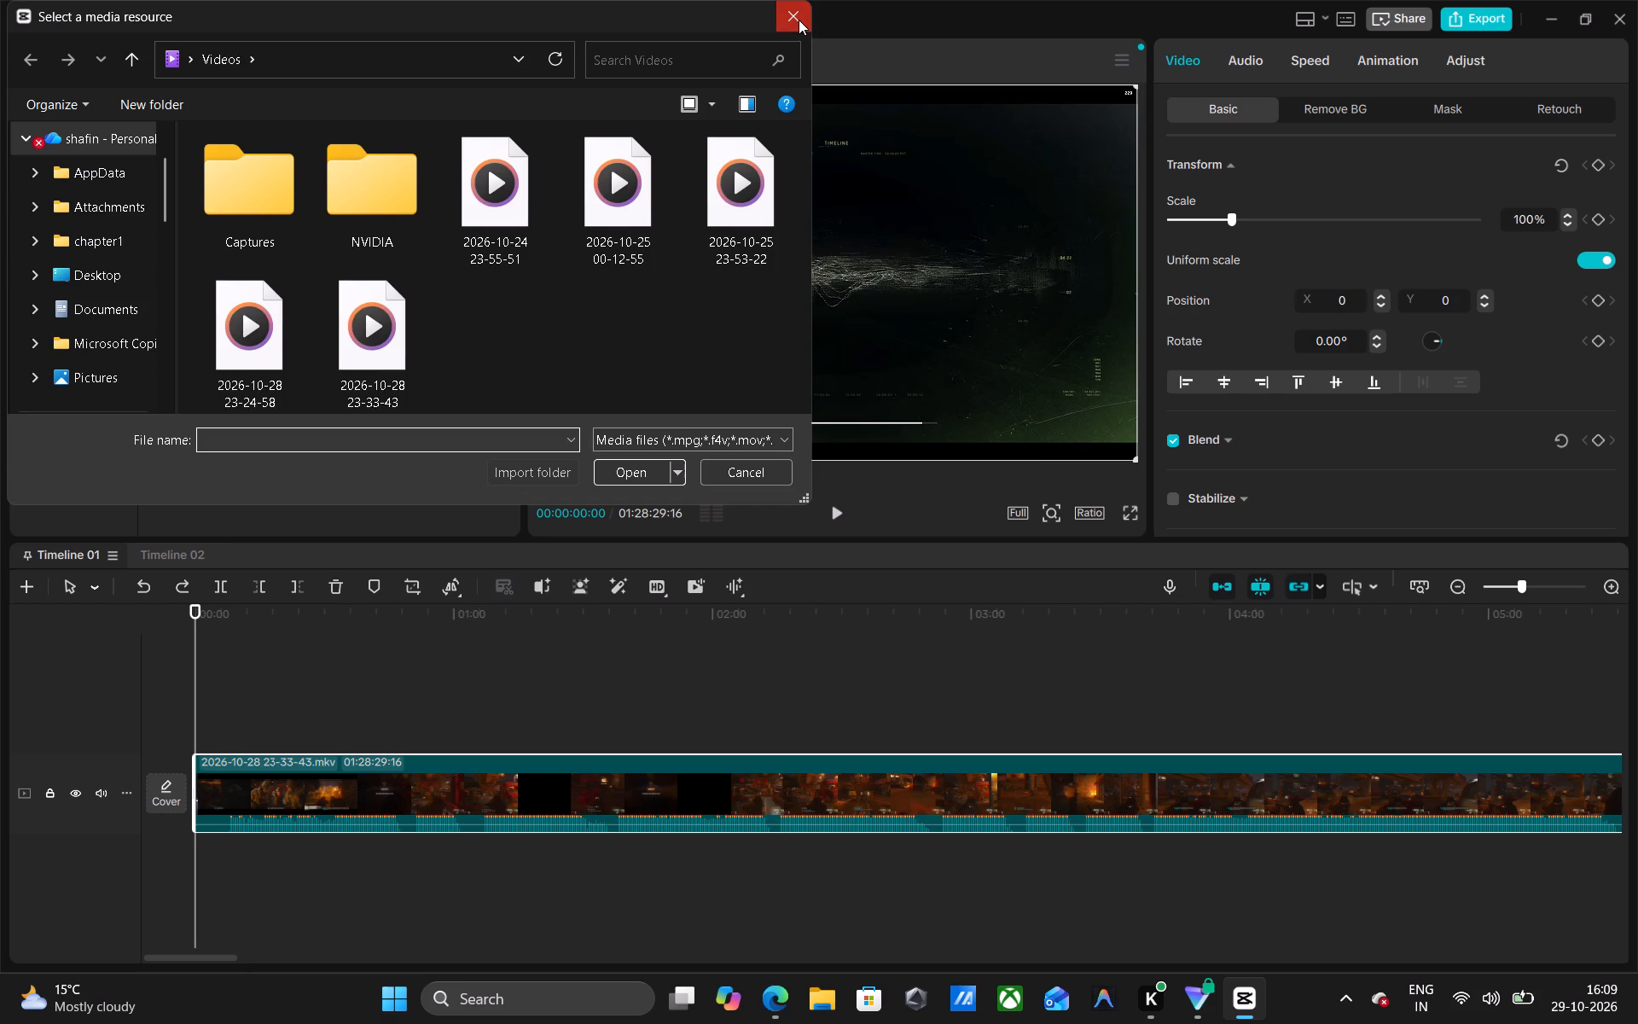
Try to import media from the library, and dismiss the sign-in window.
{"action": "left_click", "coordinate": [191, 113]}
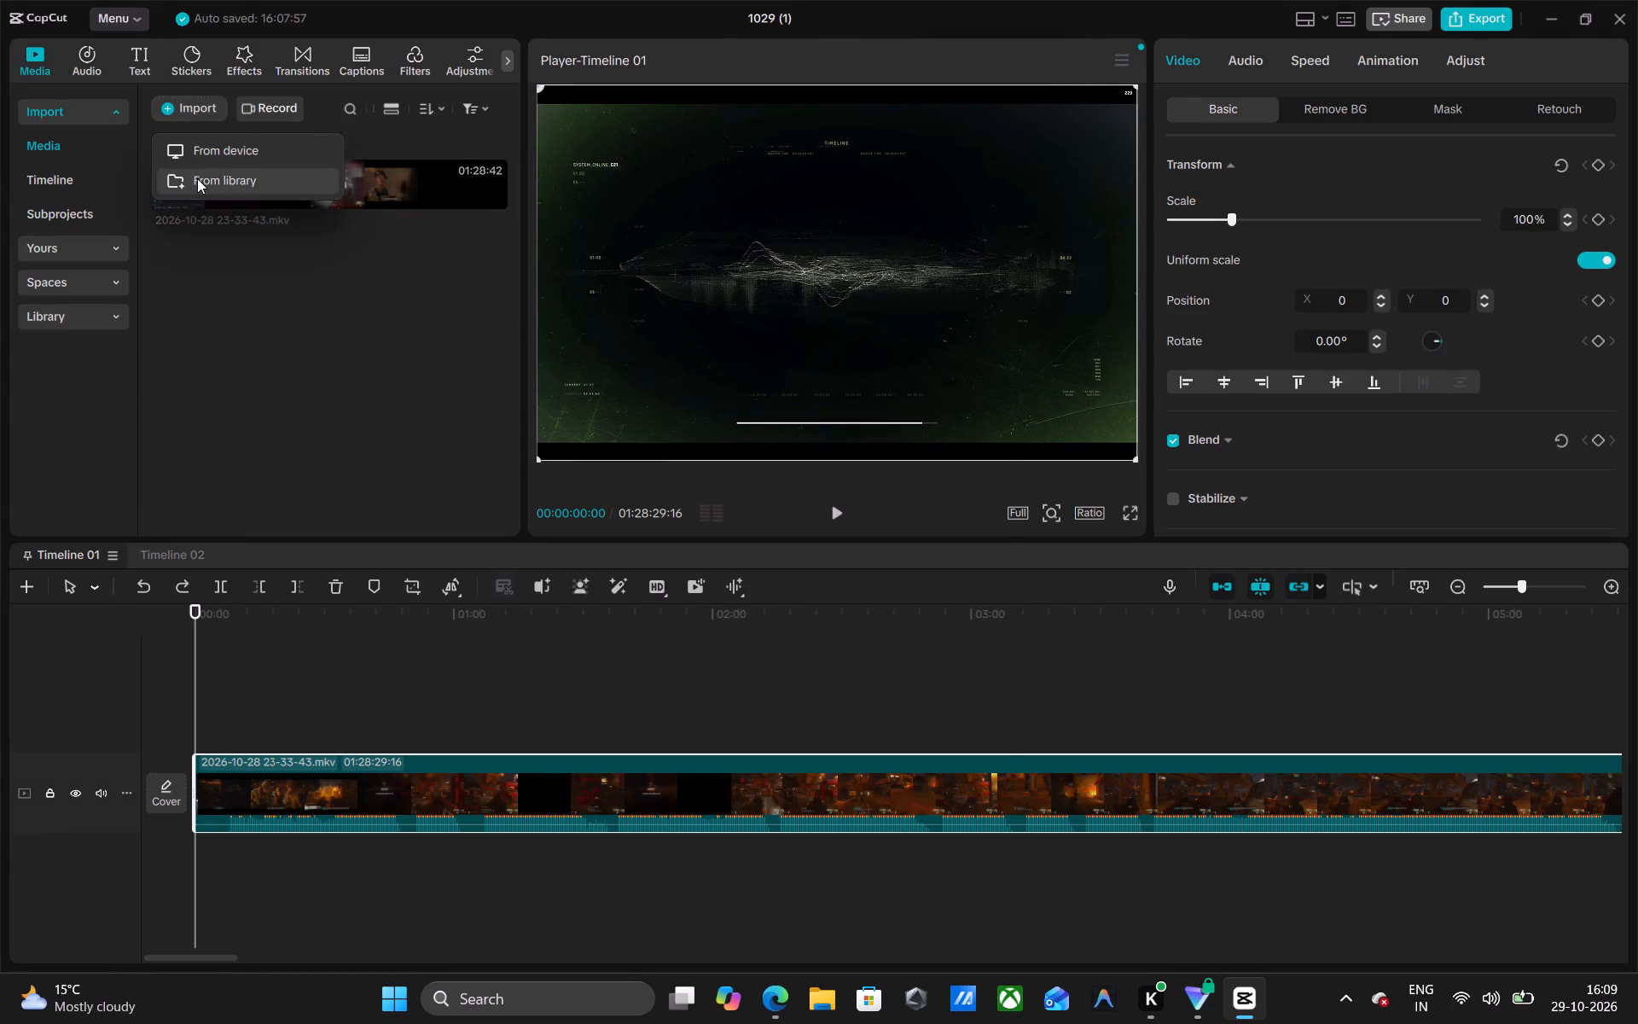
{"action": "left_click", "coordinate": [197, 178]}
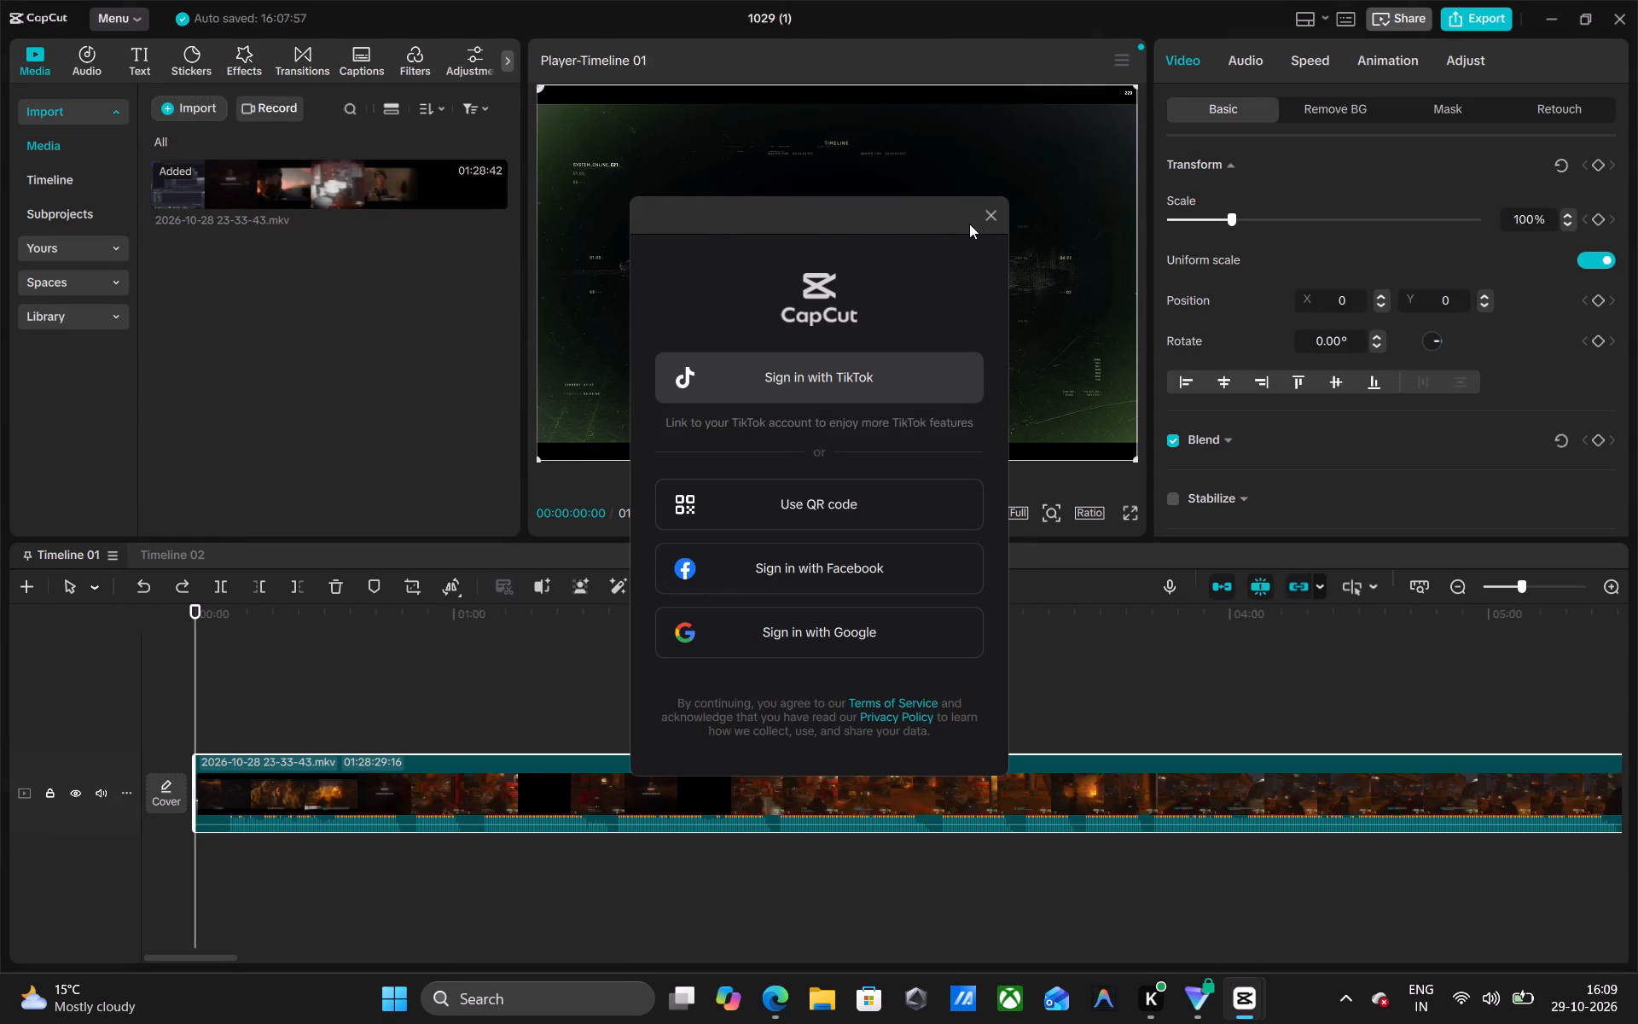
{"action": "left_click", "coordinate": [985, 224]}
Open the file selection dialog for importing media from the device.
{"action": "left_click_drag", "start_coordinate": [160, 102], "coordinate": [214, 132]}
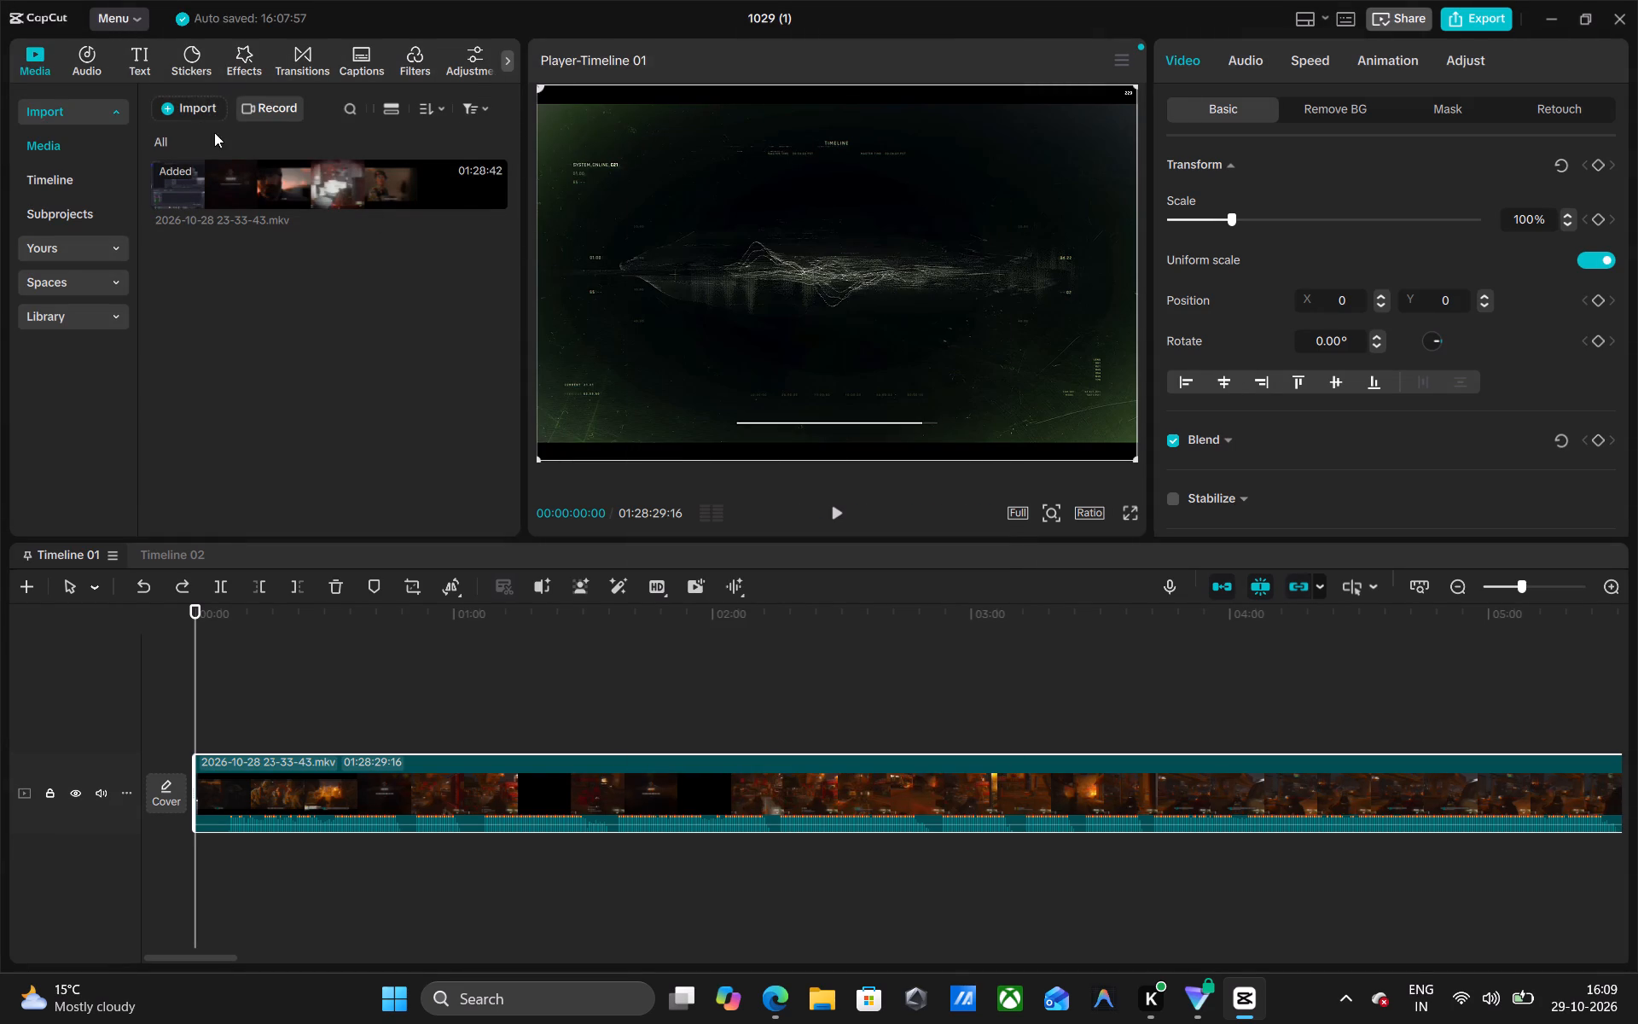
{"action": "left_click_drag", "start_coordinate": [214, 132], "coordinate": [196, 113]}
{"action": "left_click", "coordinate": [196, 113]}
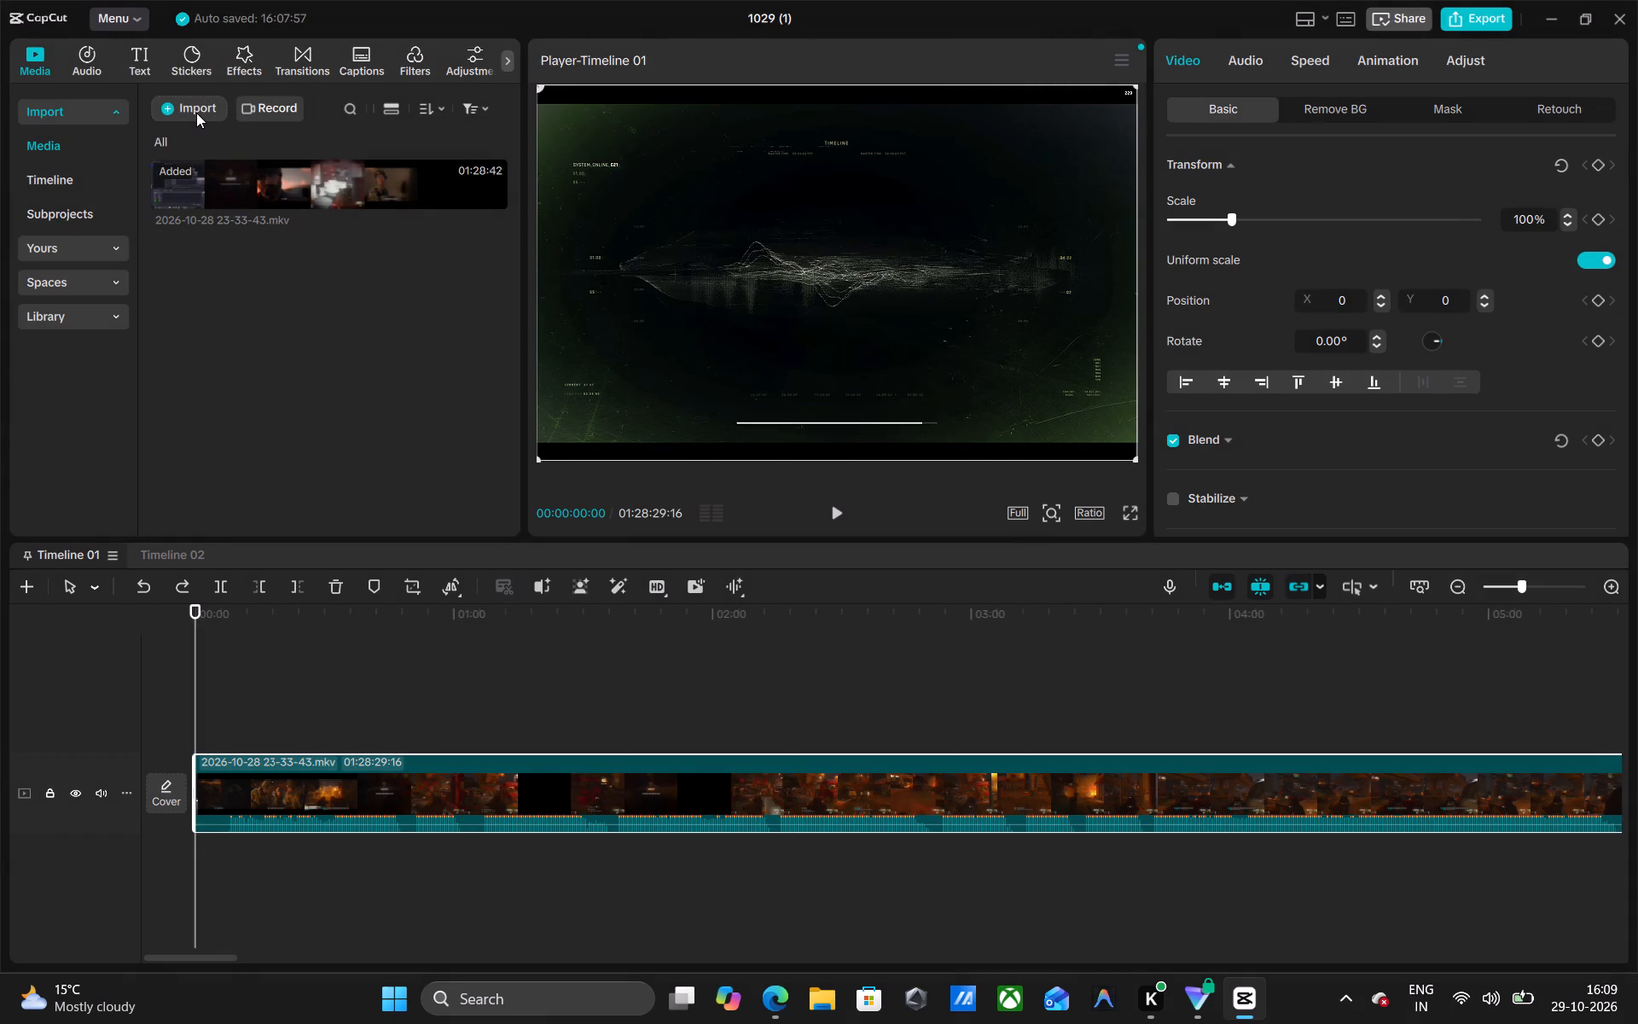
{"action": "left_click", "coordinate": [196, 113]}
{"action": "left_click", "coordinate": [224, 150]}
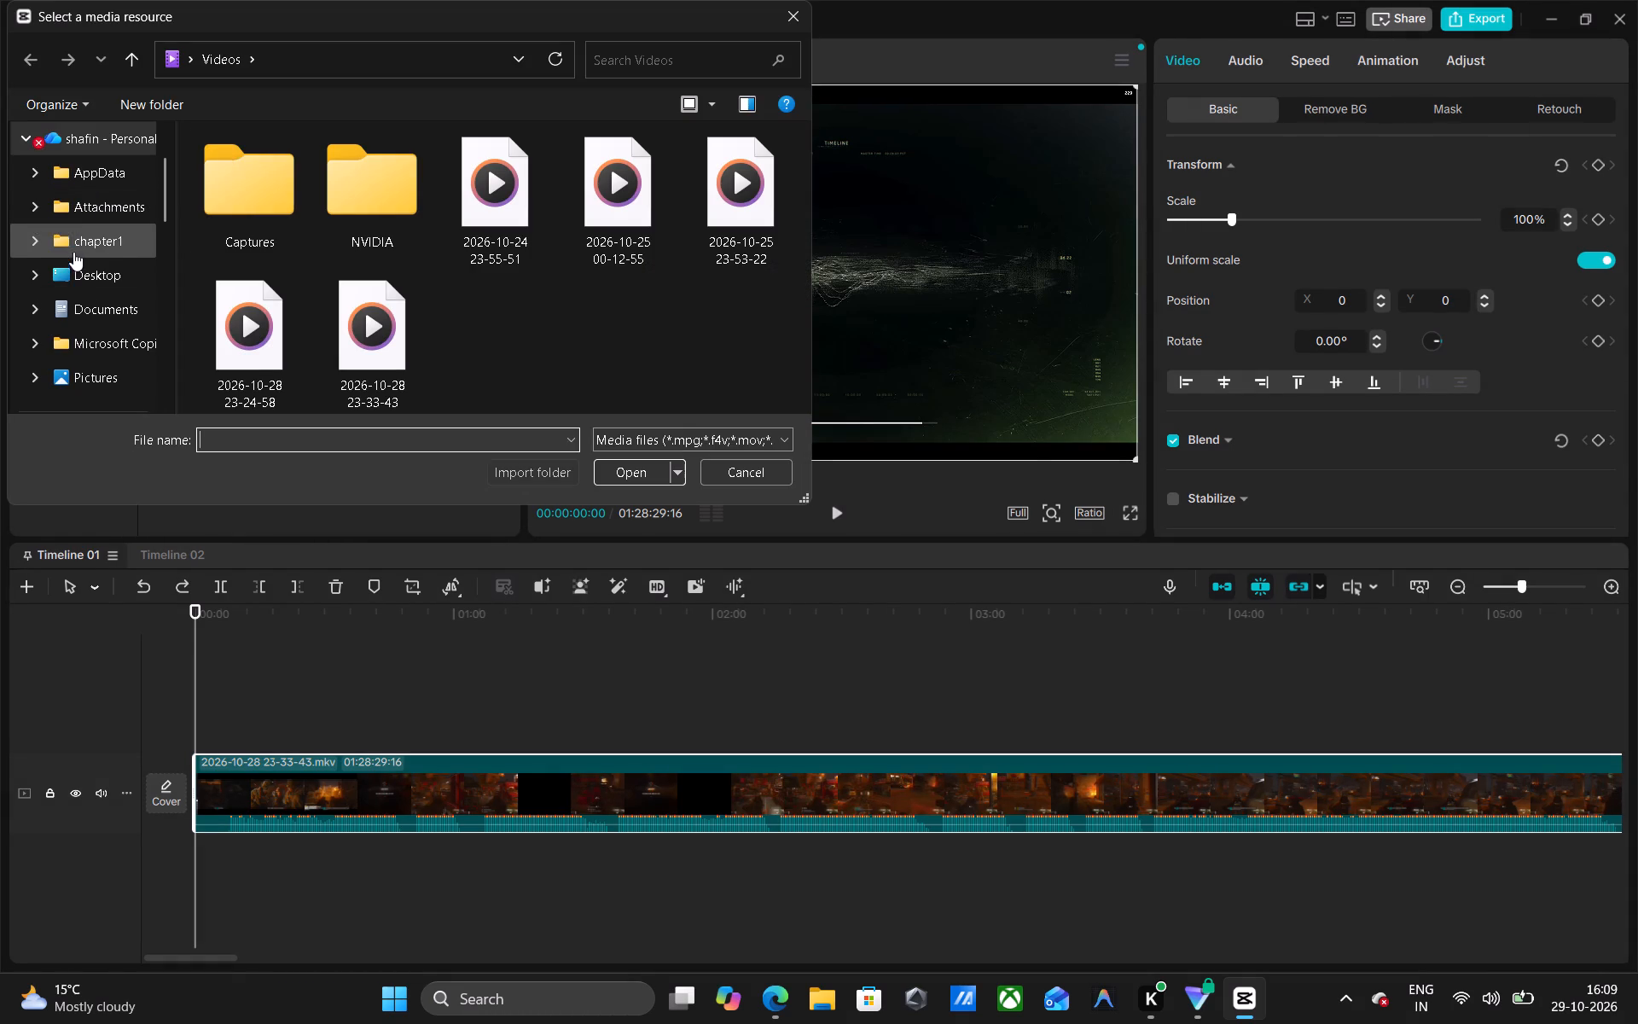
Look through the Desktop folder and the Program Files (x86) folder on the OS (C:) drive in the import dialog.
{"action": "left_click", "coordinate": [84, 271]}
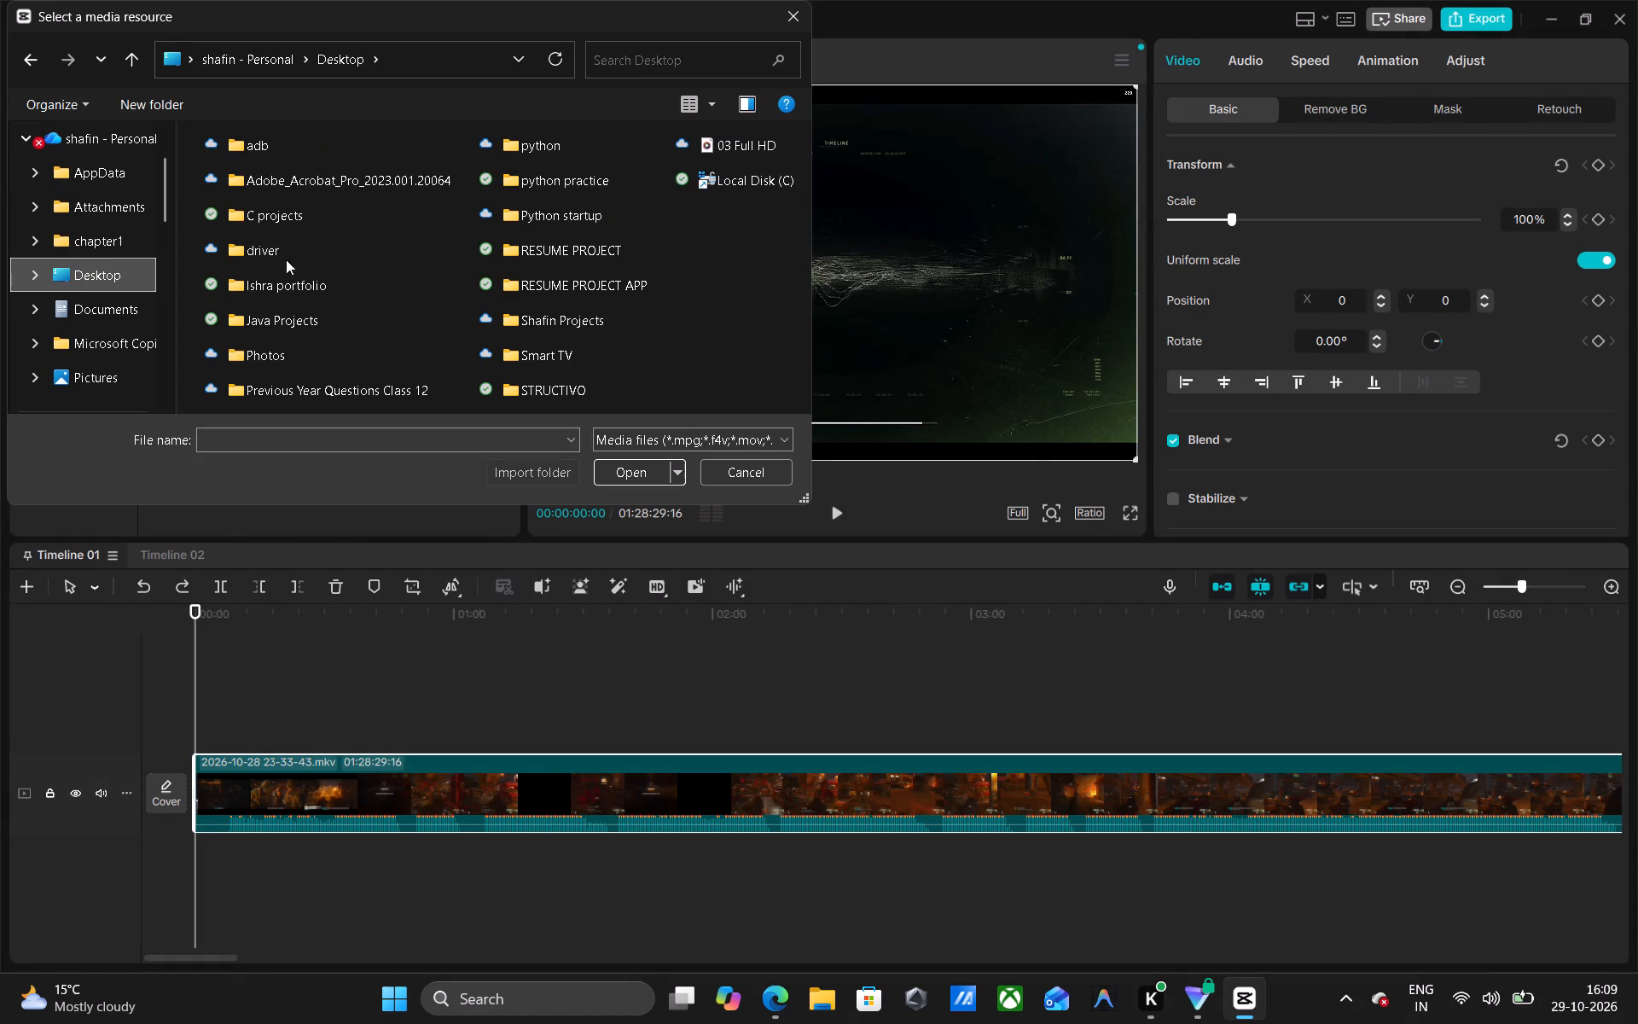
{"action": "scroll", "coordinate": [638, 300], "scroll_direction": "down", "scroll_amount": 5}
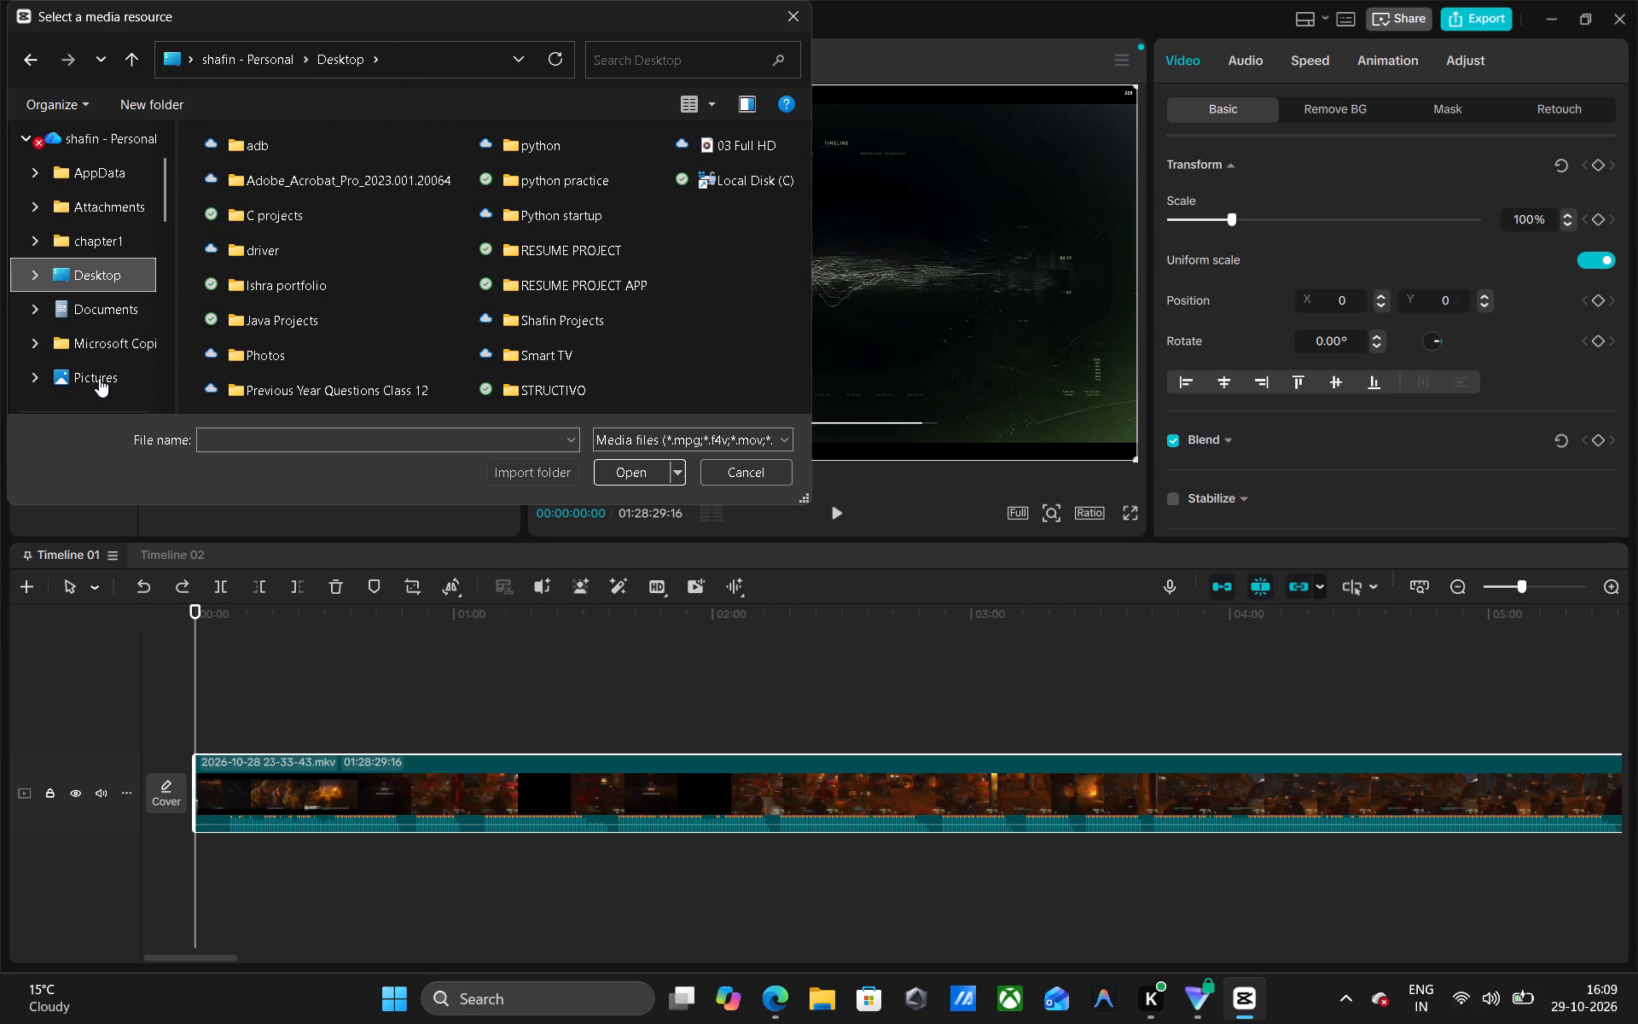
{"action": "scroll", "coordinate": [93, 276], "scroll_direction": "down", "scroll_amount": 1}
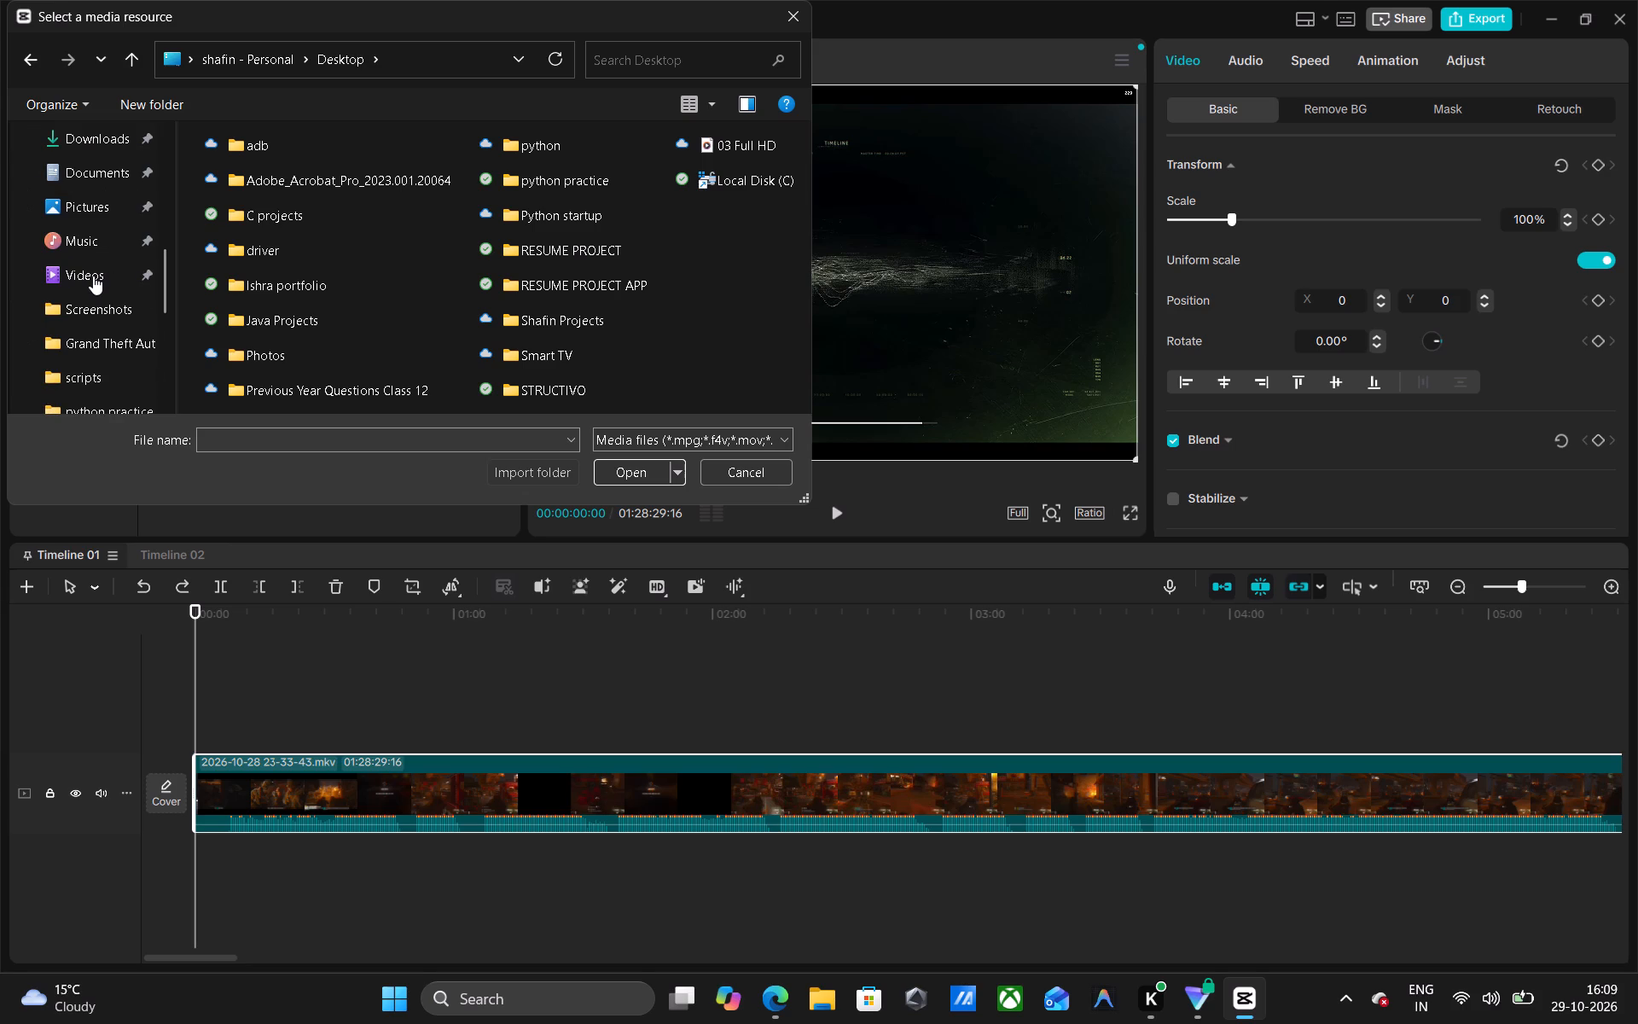
{"action": "scroll", "coordinate": [93, 276], "scroll_direction": "down", "scroll_amount": 1}
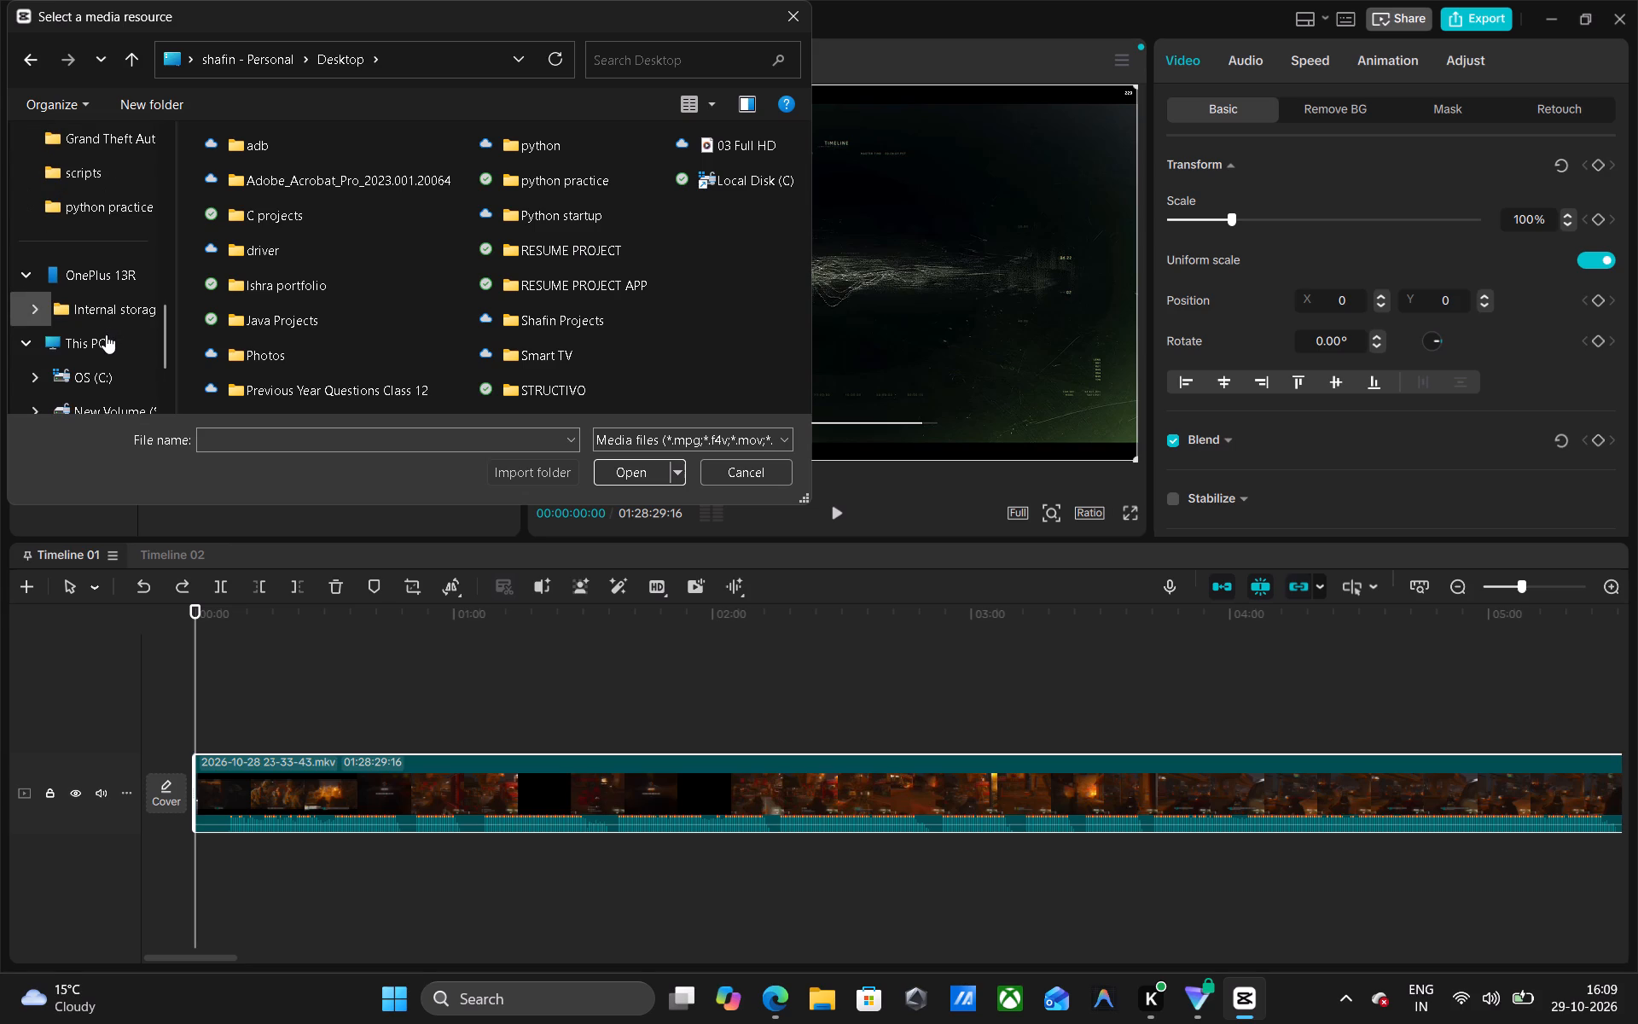
{"action": "left_click", "coordinate": [106, 336]}
{"action": "double_click", "coordinate": [344, 192]}
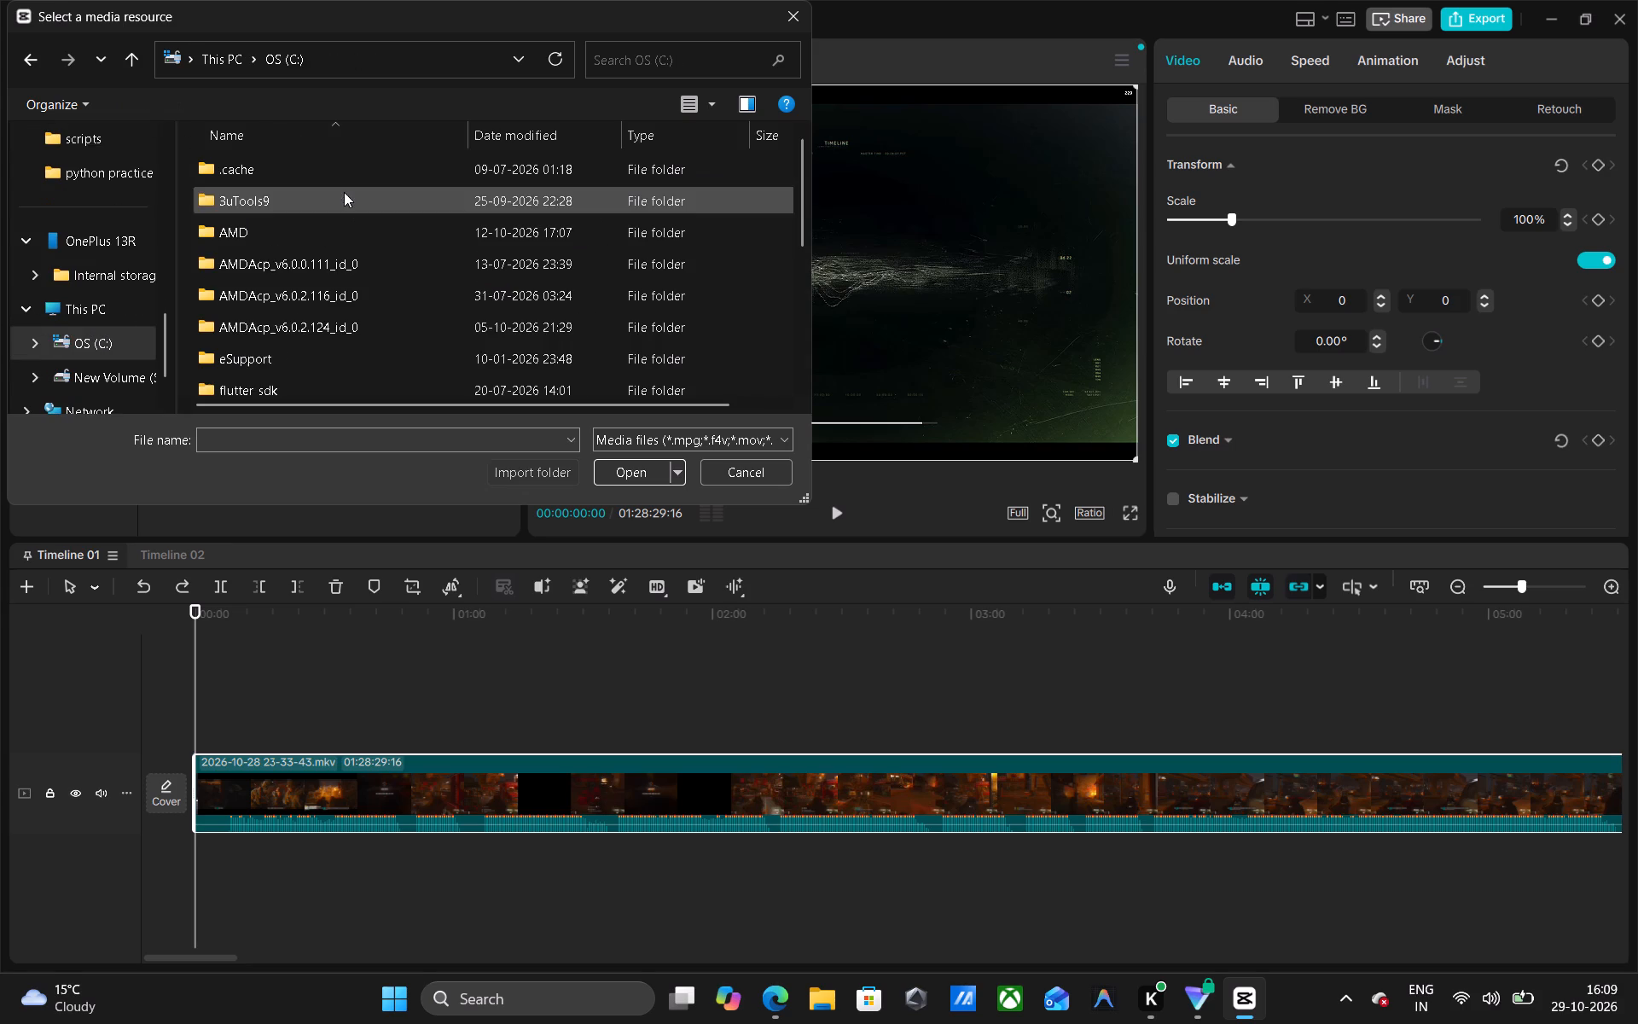
{"action": "scroll", "coordinate": [311, 256], "scroll_direction": "down", "scroll_amount": 1}
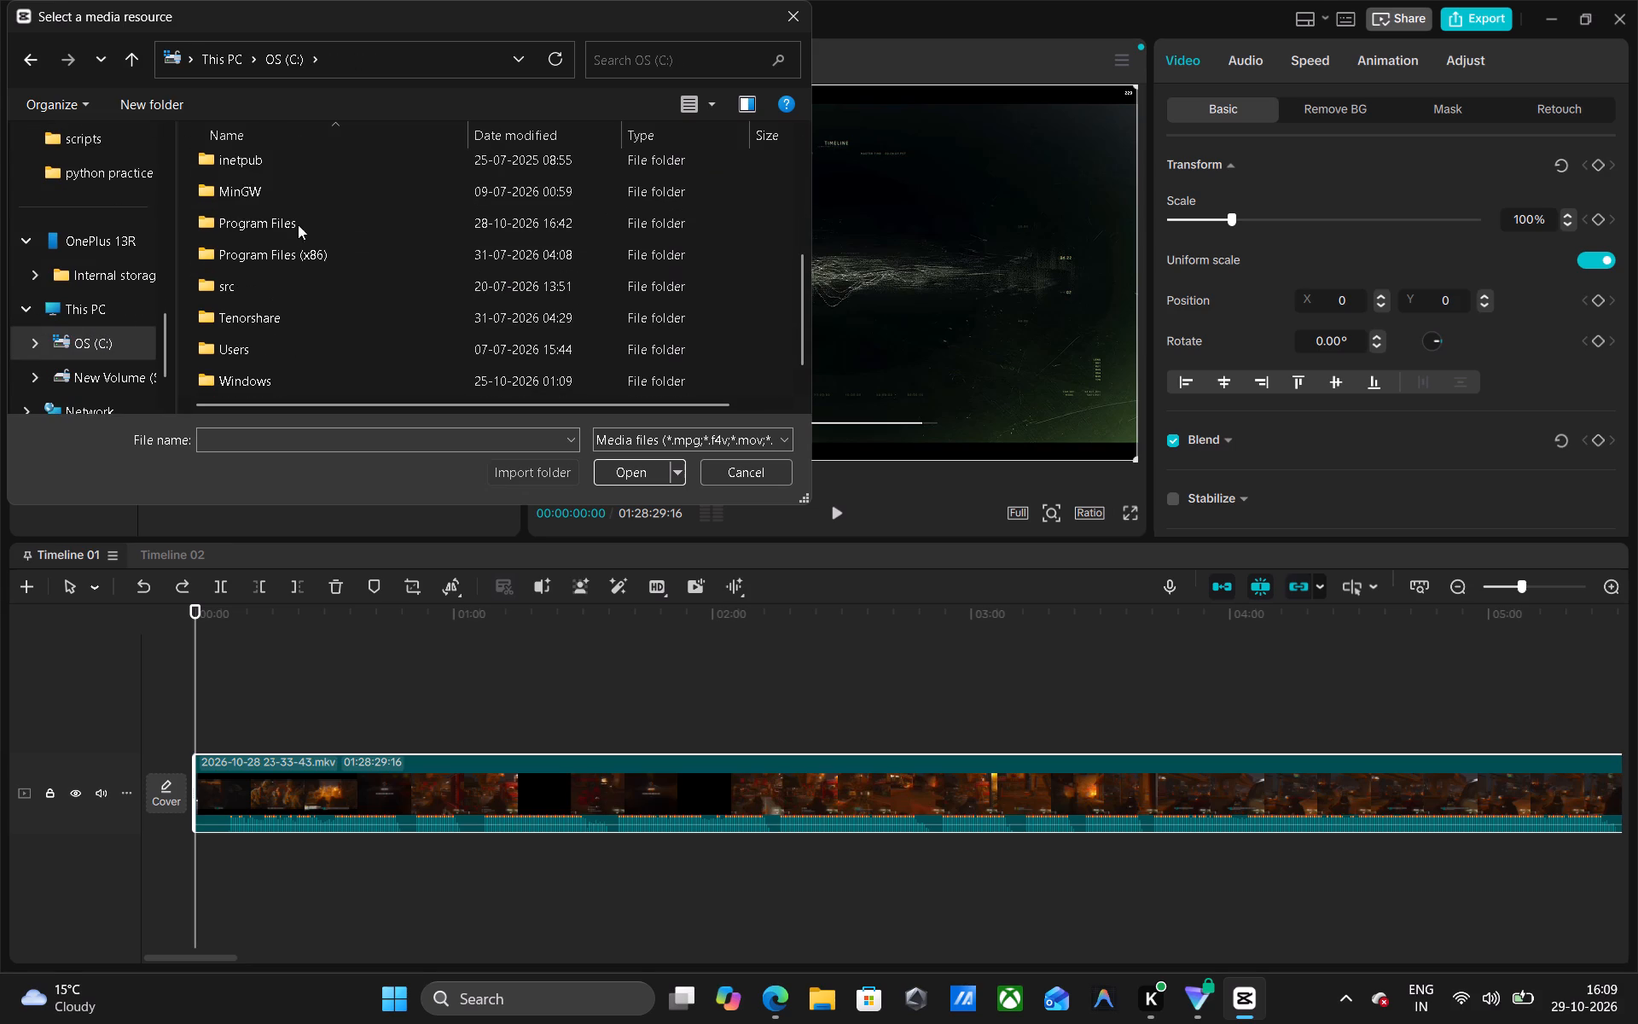
{"action": "left_click_drag", "start_coordinate": [308, 239], "coordinate": [337, 253]}
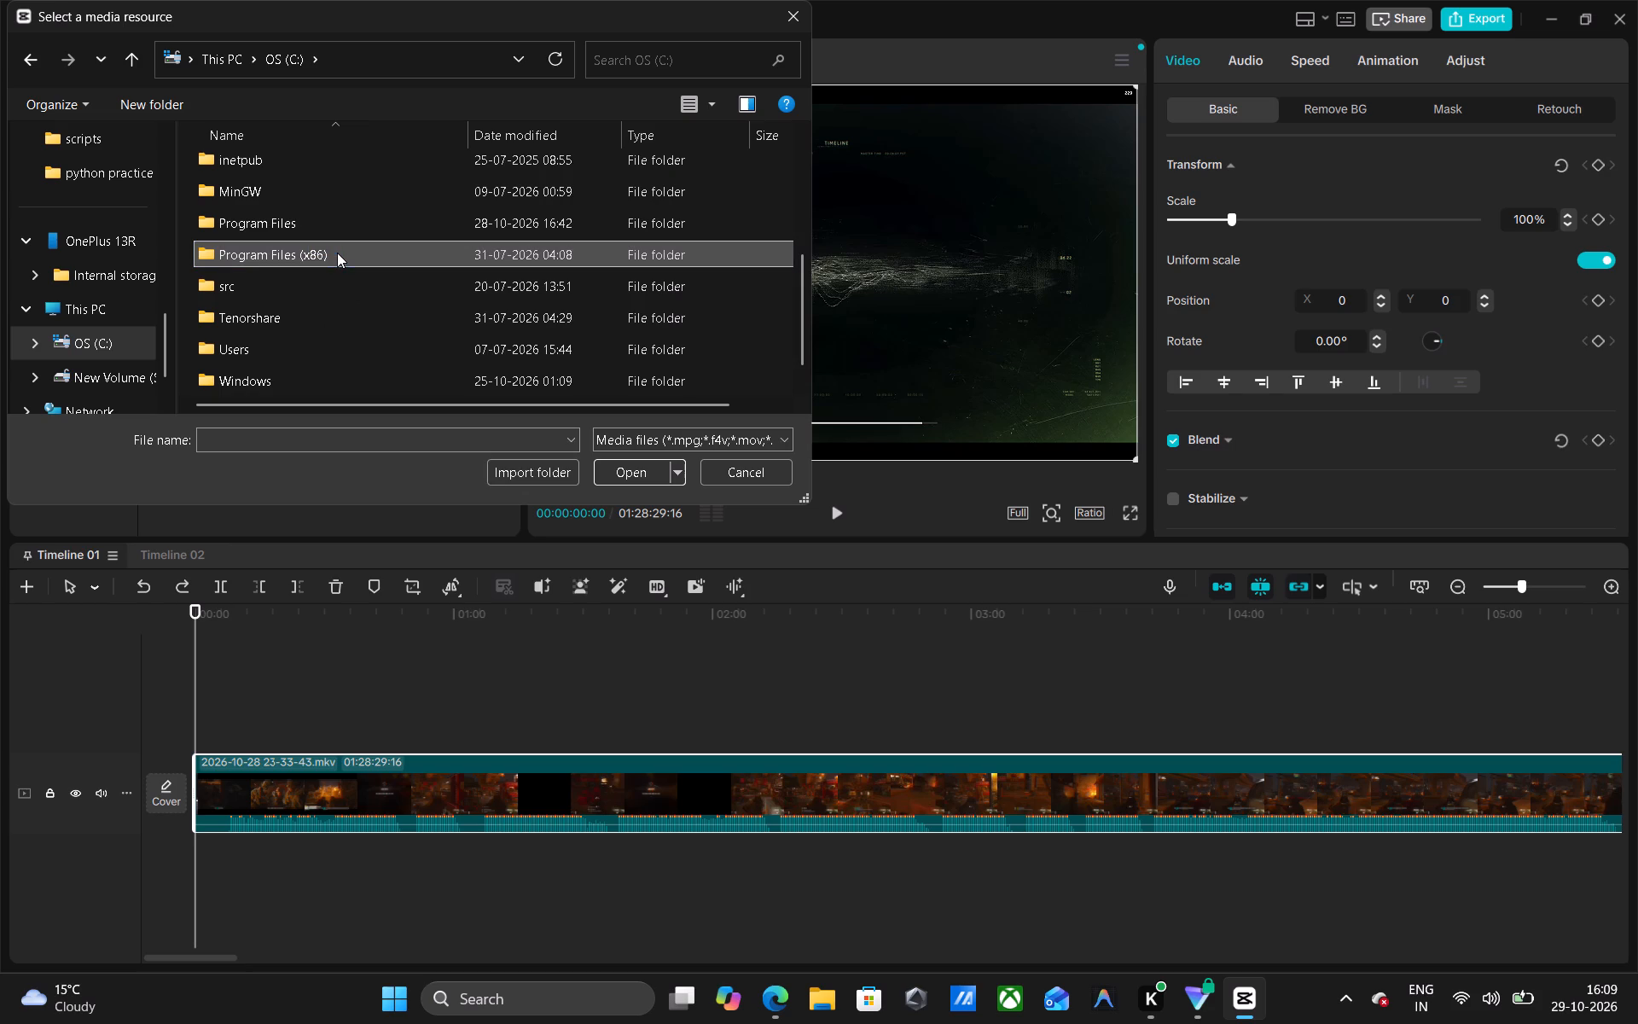
{"action": "double_click", "coordinate": [339, 253]}
{"action": "scroll", "coordinate": [339, 253], "scroll_direction": "left", "scroll_amount": 1}
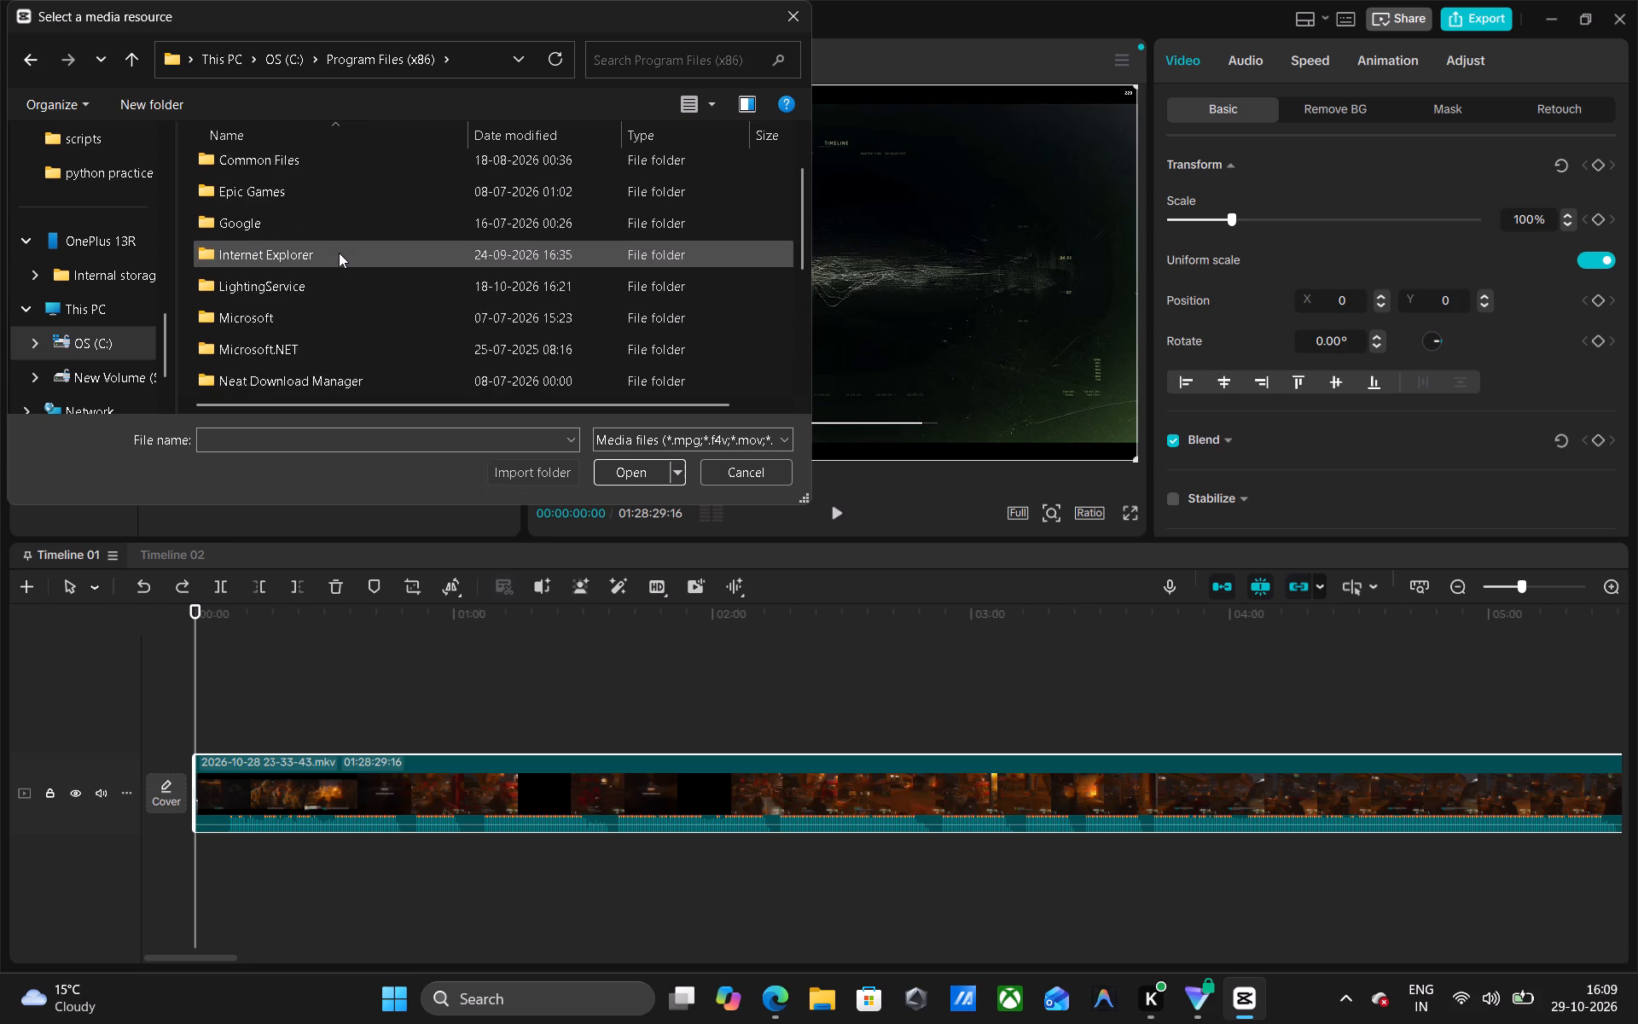
{"action": "scroll", "coordinate": [339, 253], "scroll_direction": "left", "scroll_amount": 1}
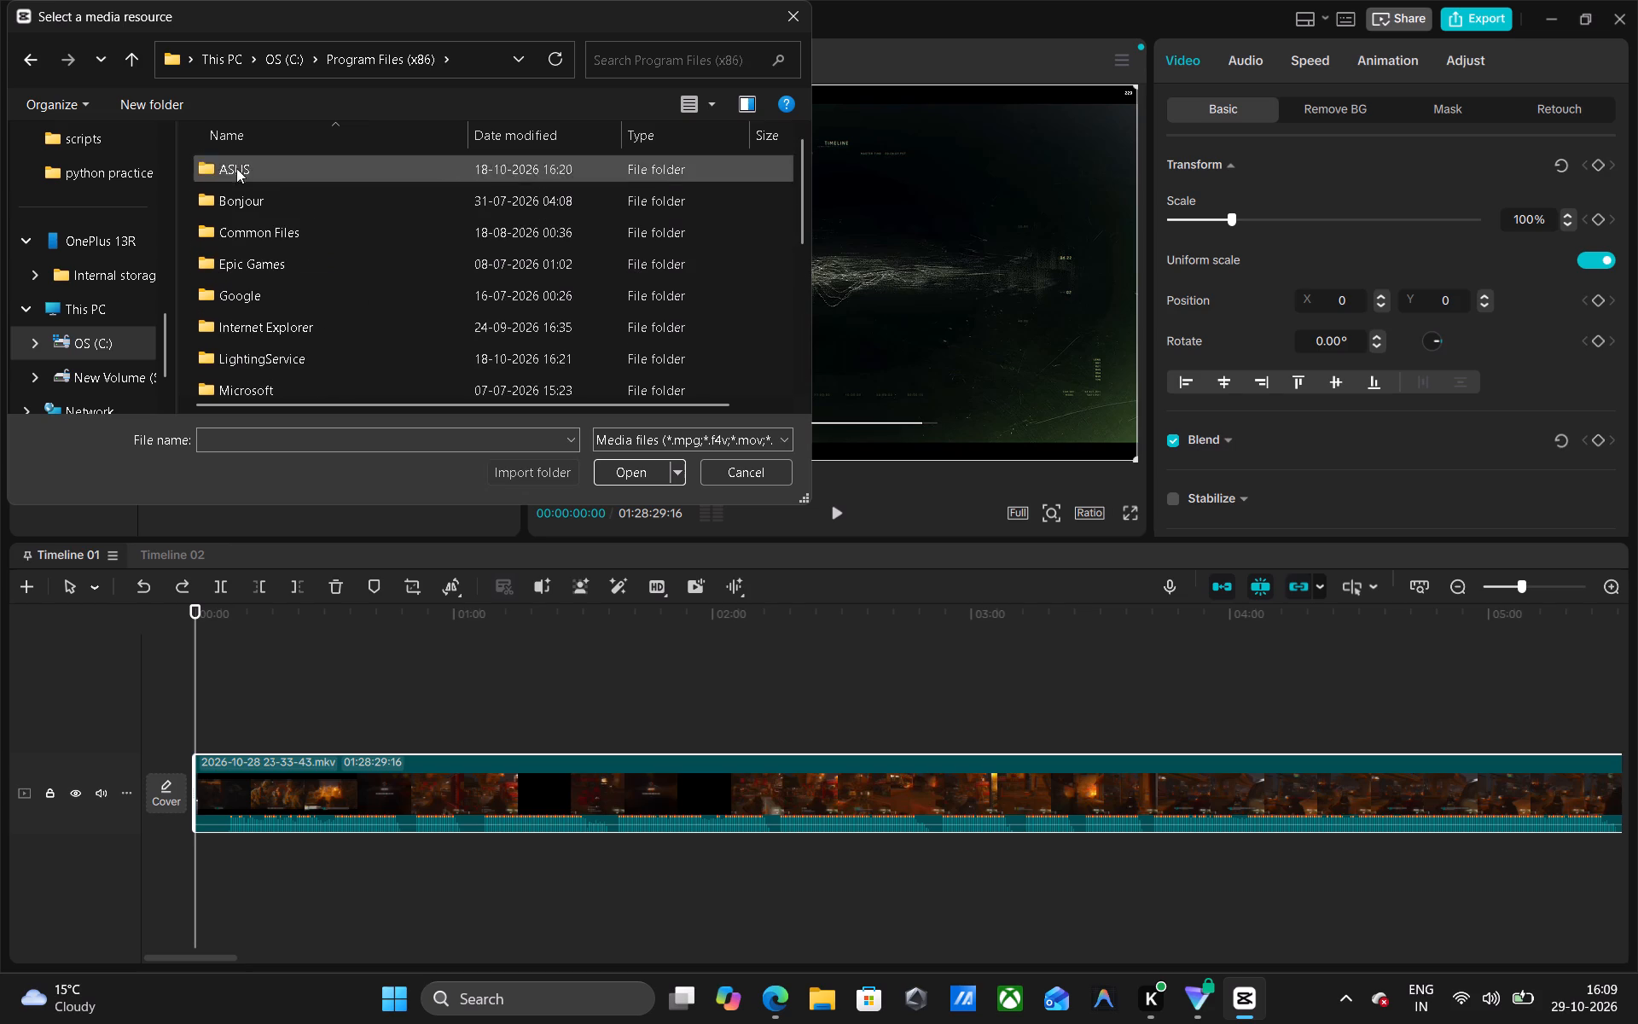
{"action": "scroll", "coordinate": [231, 344], "scroll_direction": "down", "scroll_amount": 3}
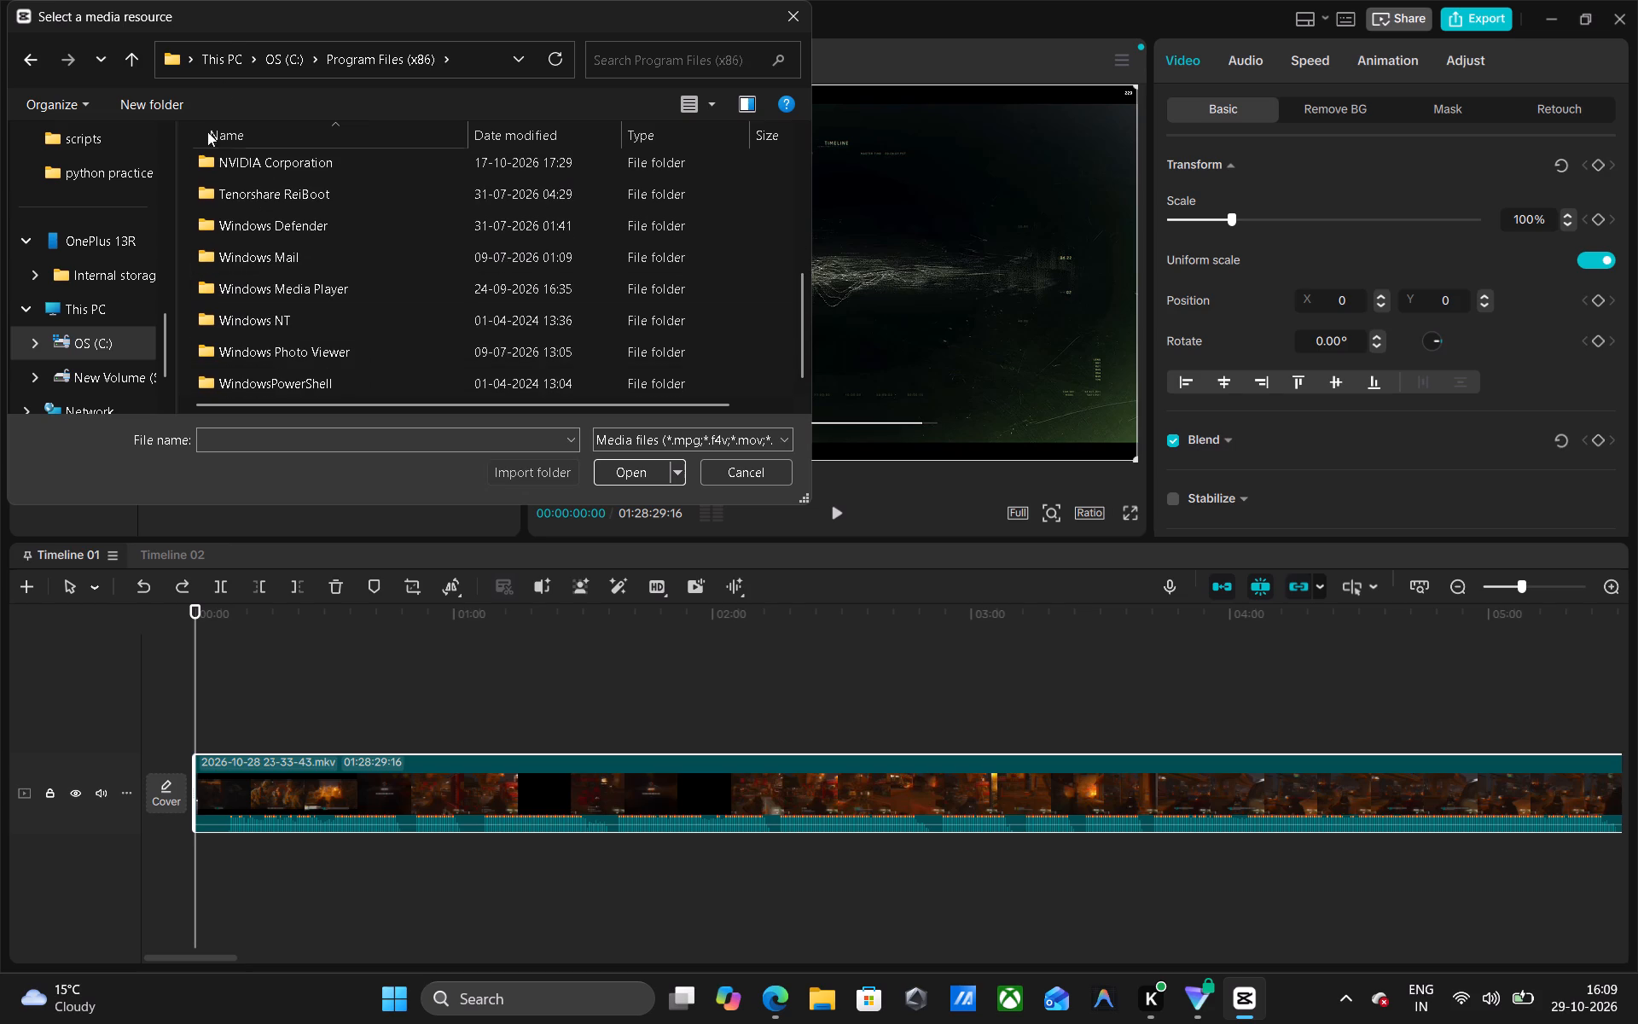
Return to the OS (C:) drive and look through its folders and the contents of Program Files.
{"action": "left_click", "coordinate": [274, 49]}
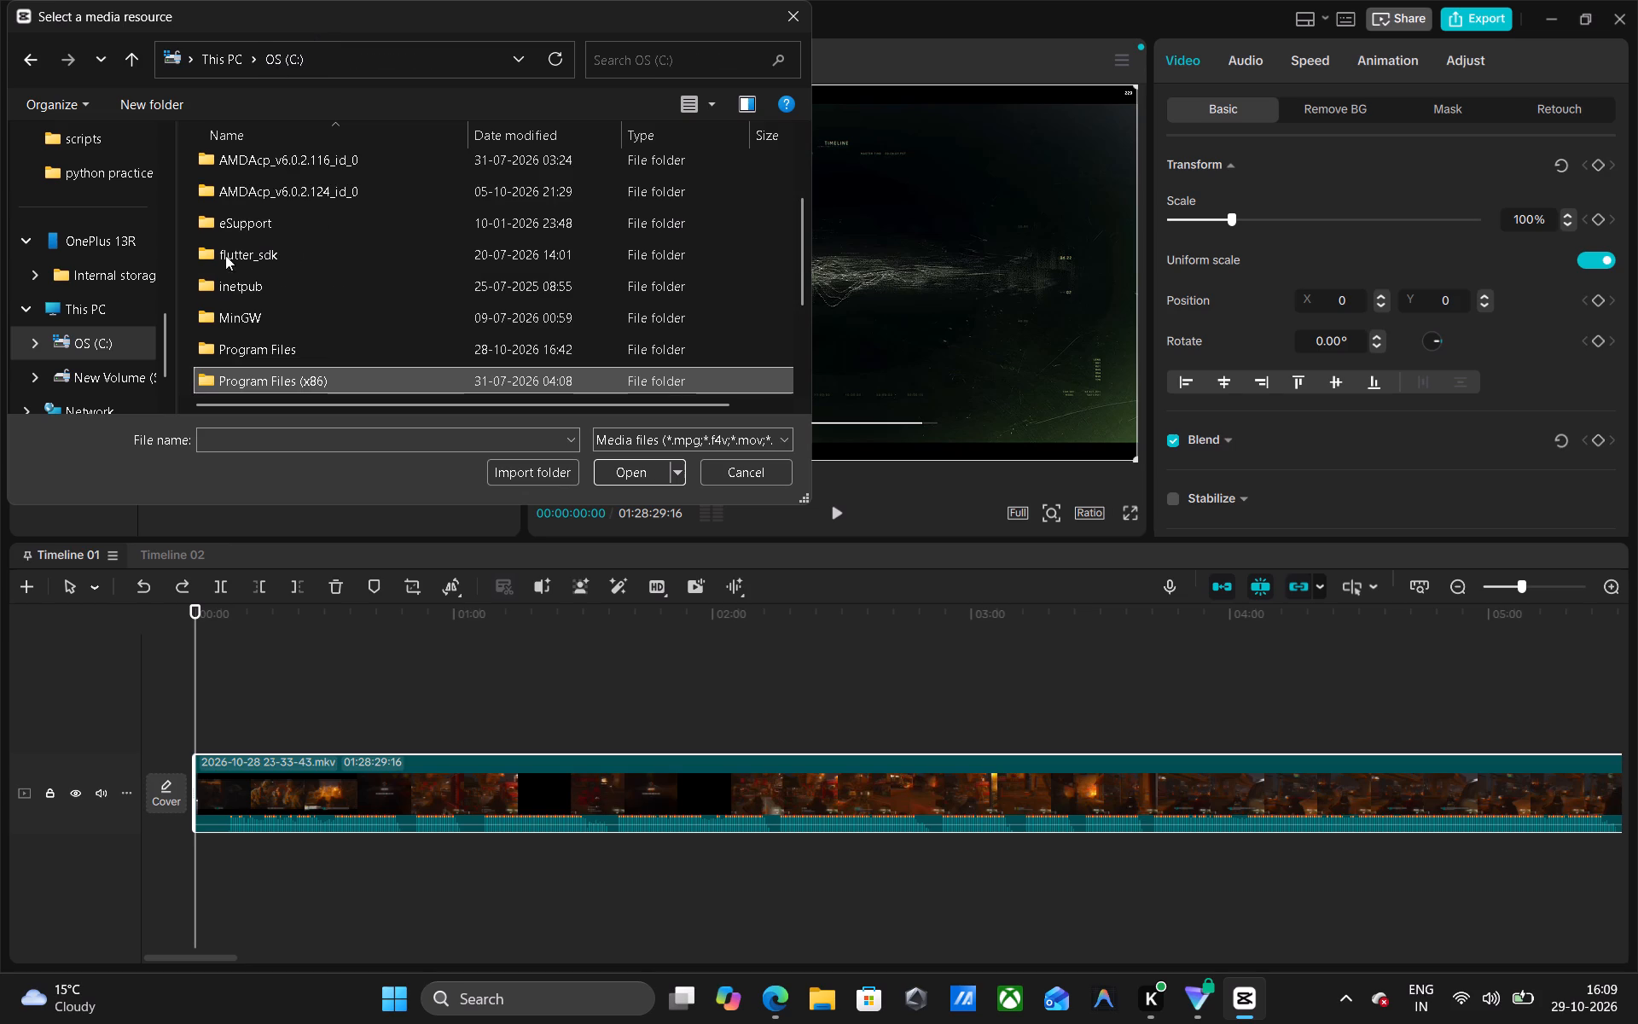
{"action": "scroll", "coordinate": [205, 351], "scroll_direction": "down", "scroll_amount": 3}
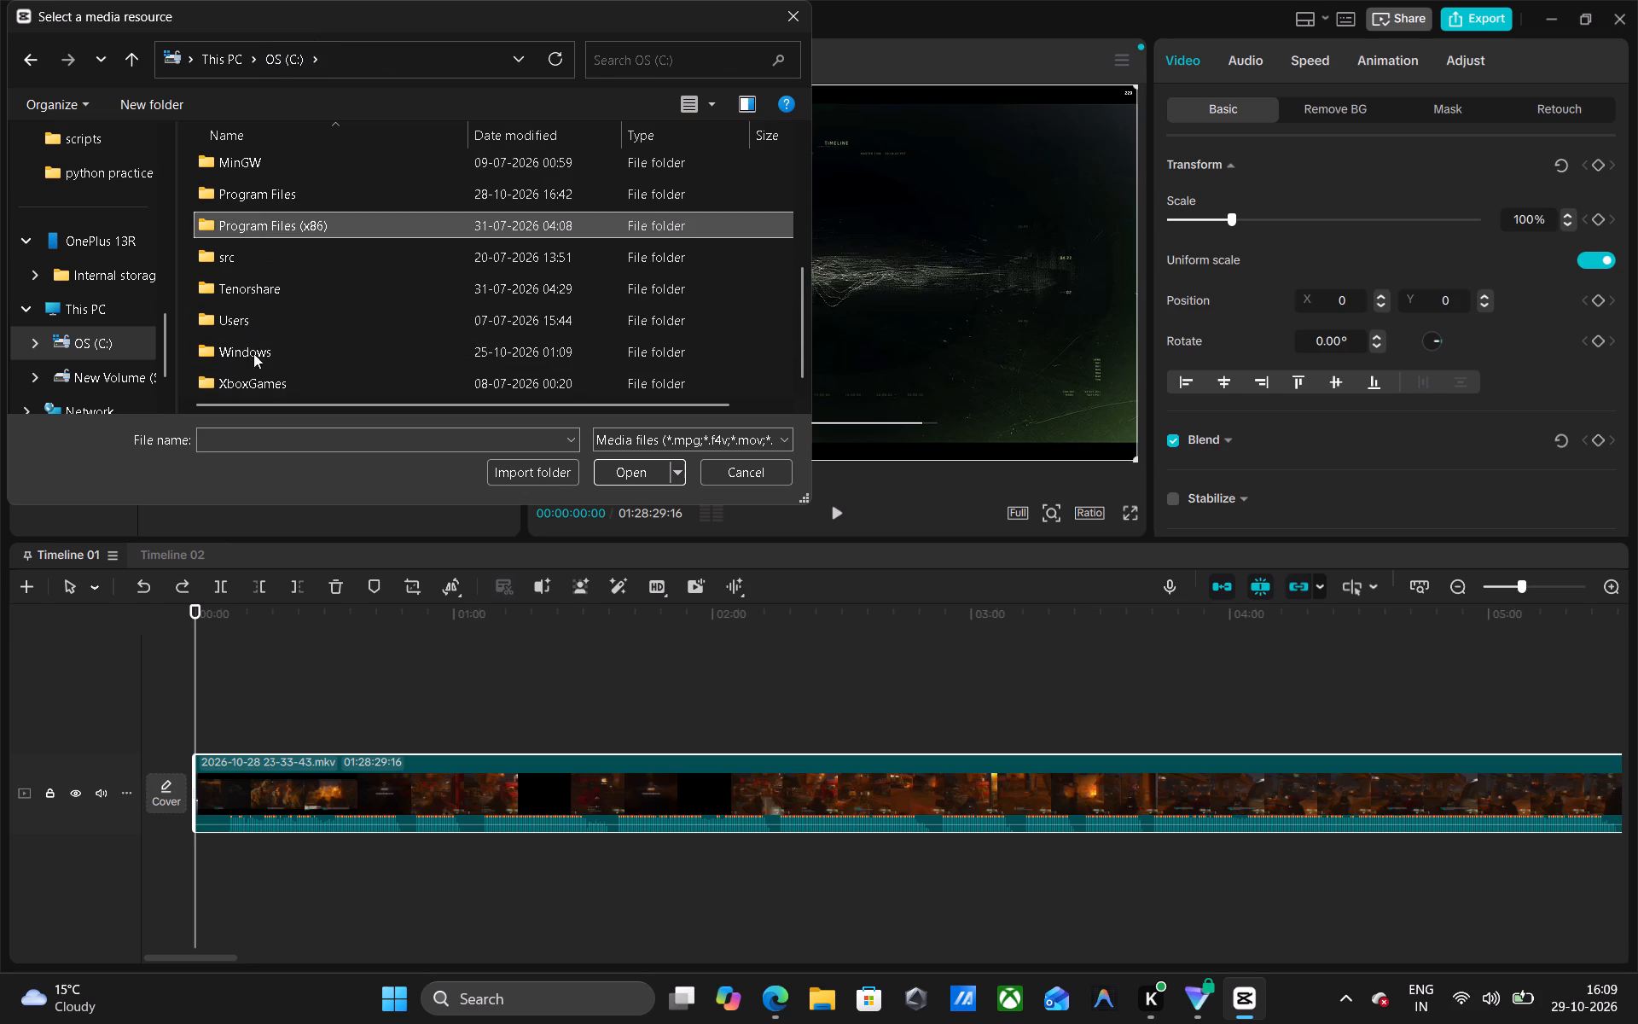
{"action": "scroll", "coordinate": [246, 394], "scroll_direction": "up", "scroll_amount": 2}
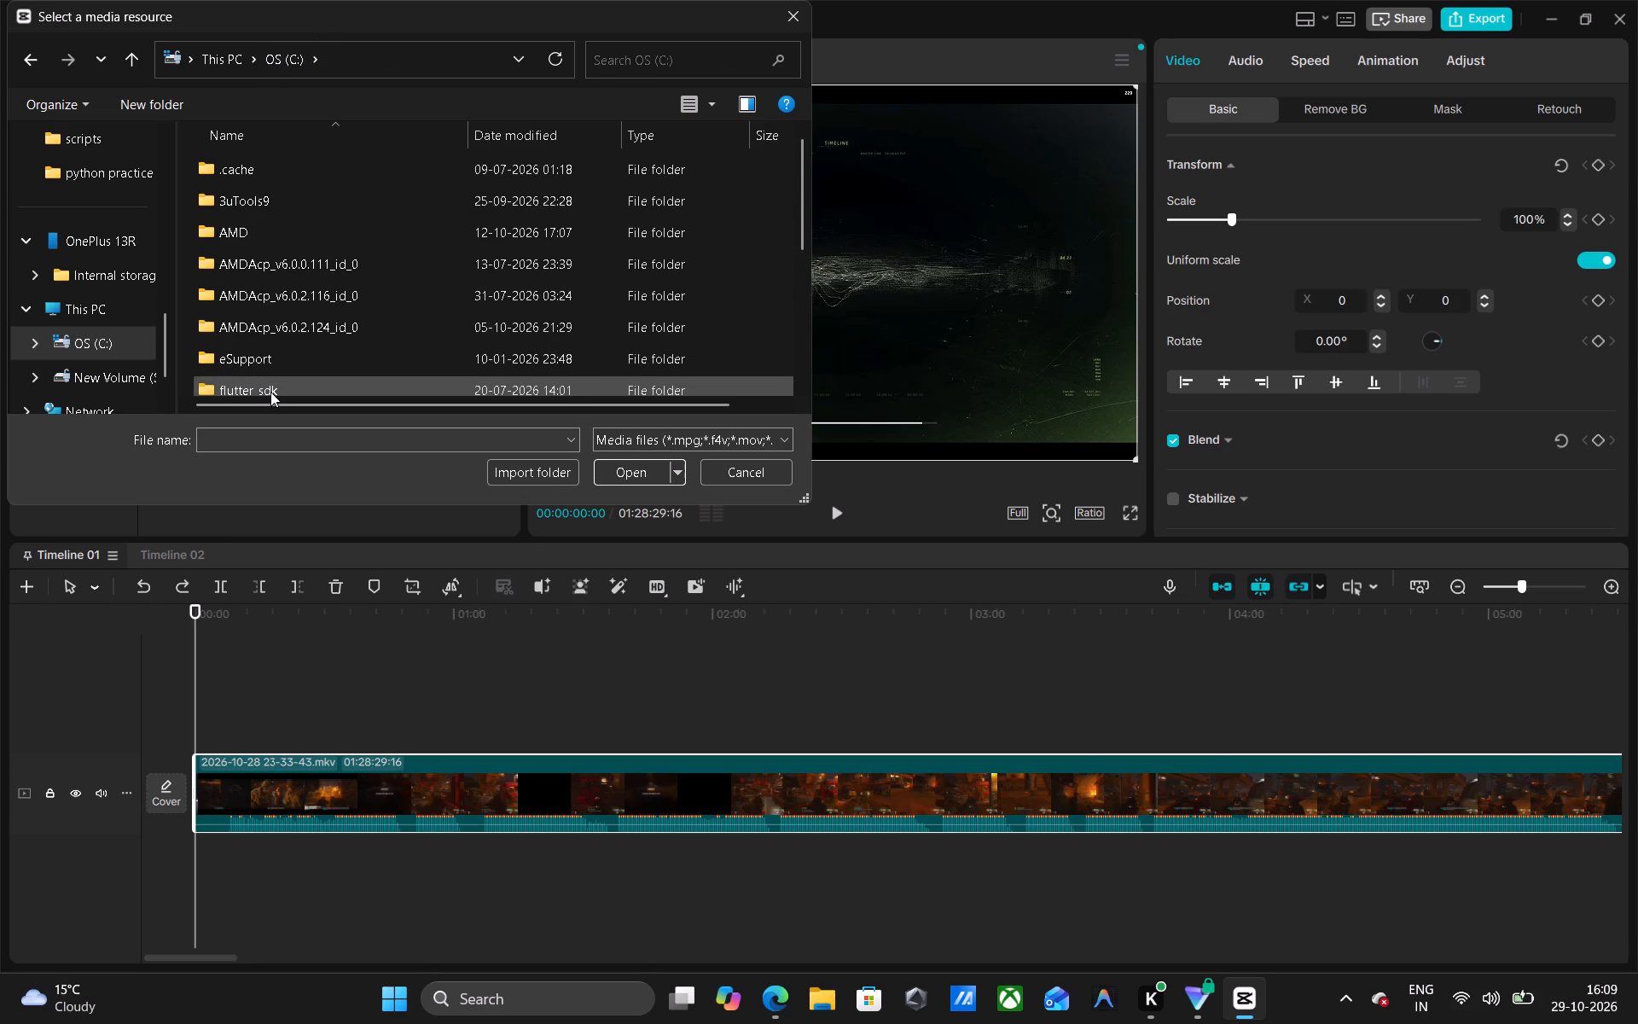
{"action": "scroll", "coordinate": [270, 392], "scroll_direction": "down", "scroll_amount": 1}
{"action": "double_click", "coordinate": [334, 219]}
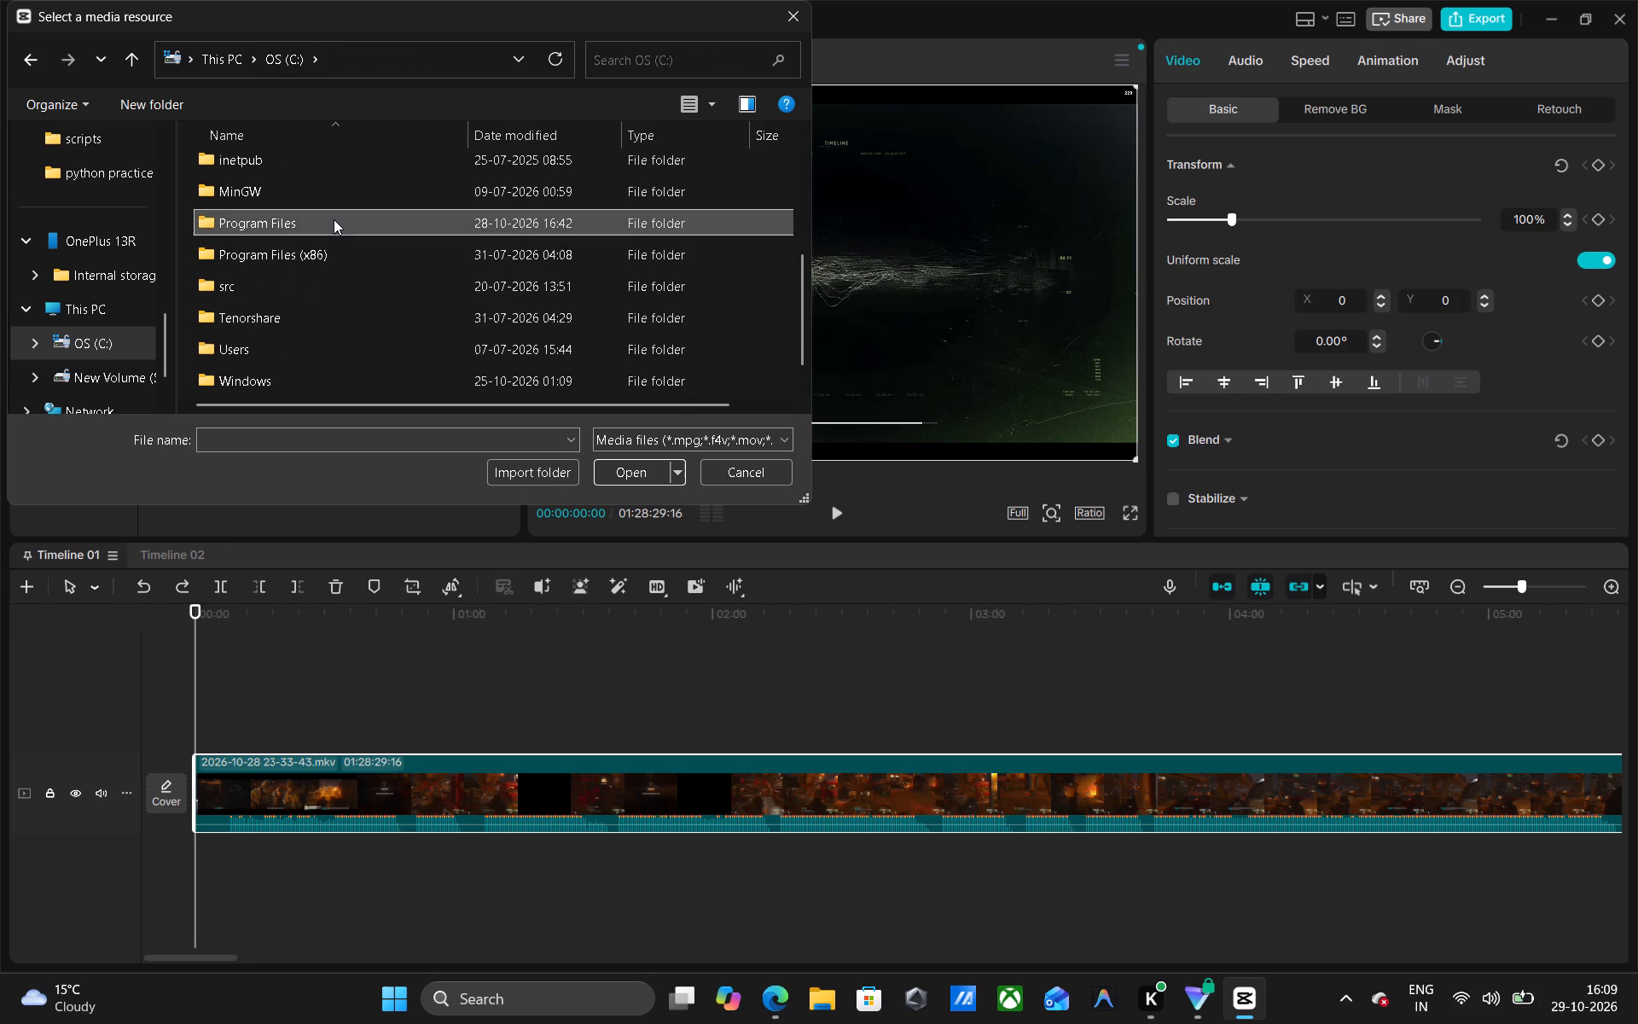
{"action": "scroll", "coordinate": [334, 219], "scroll_direction": "down", "scroll_amount": 1}
{"action": "scroll", "coordinate": [334, 219], "scroll_direction": "up", "scroll_amount": 1}
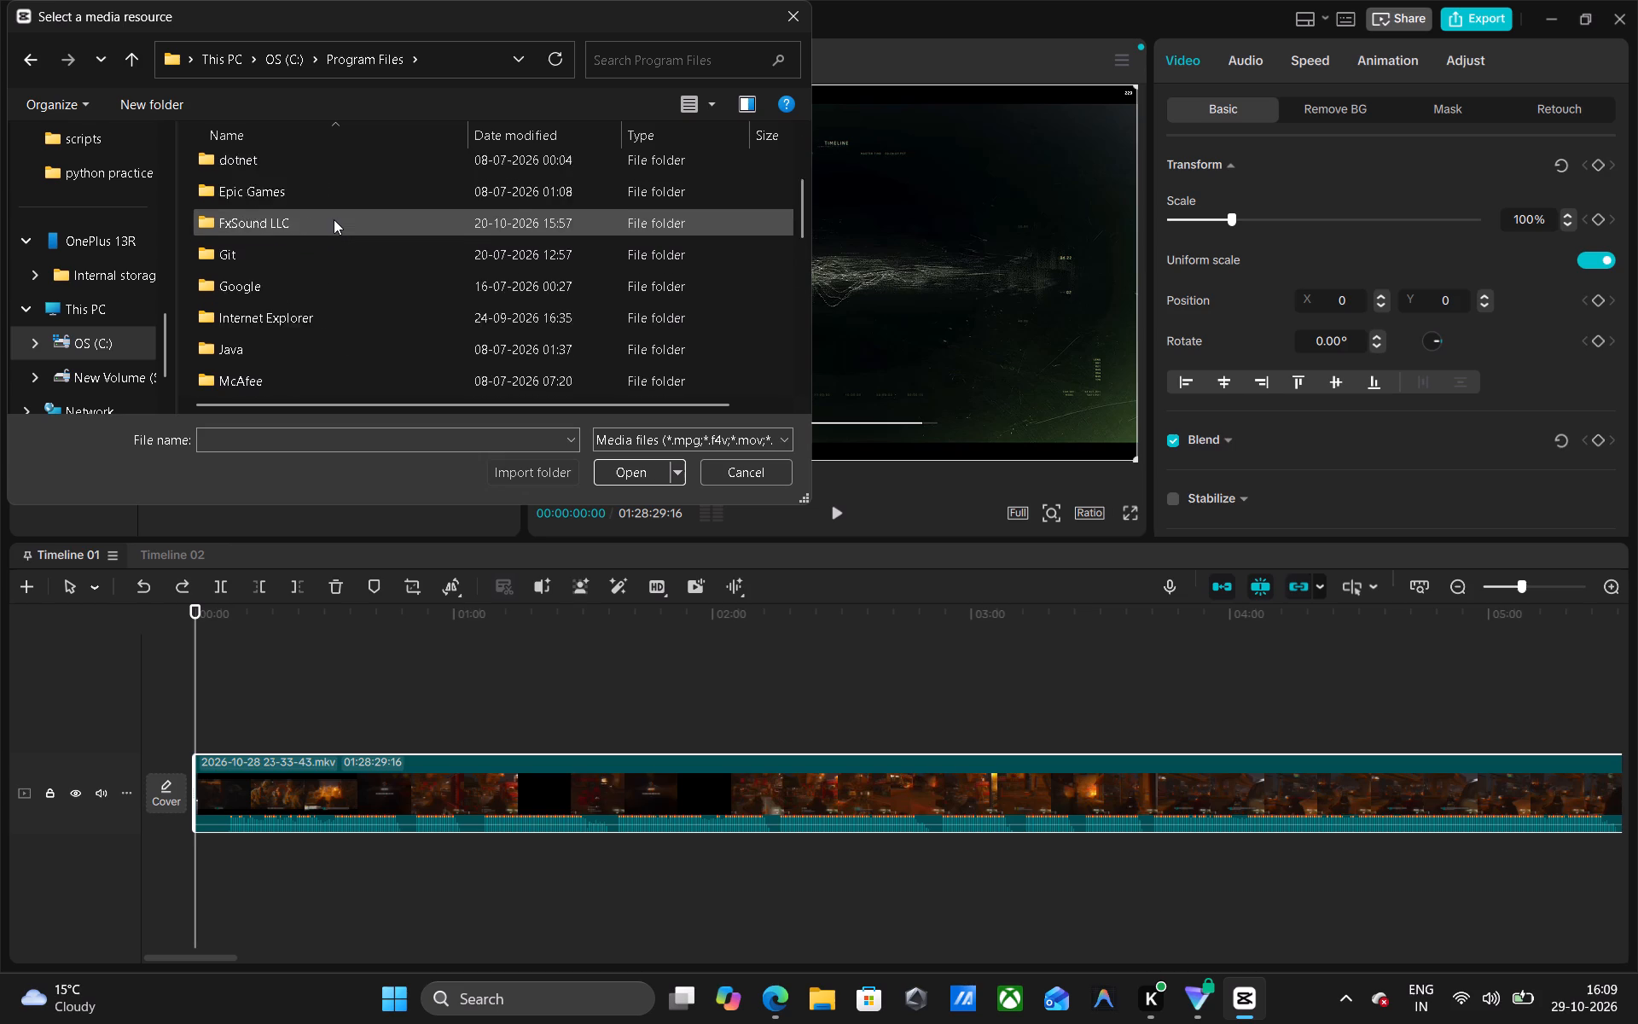
{"action": "scroll", "coordinate": [334, 219], "scroll_direction": "up", "scroll_amount": 1}
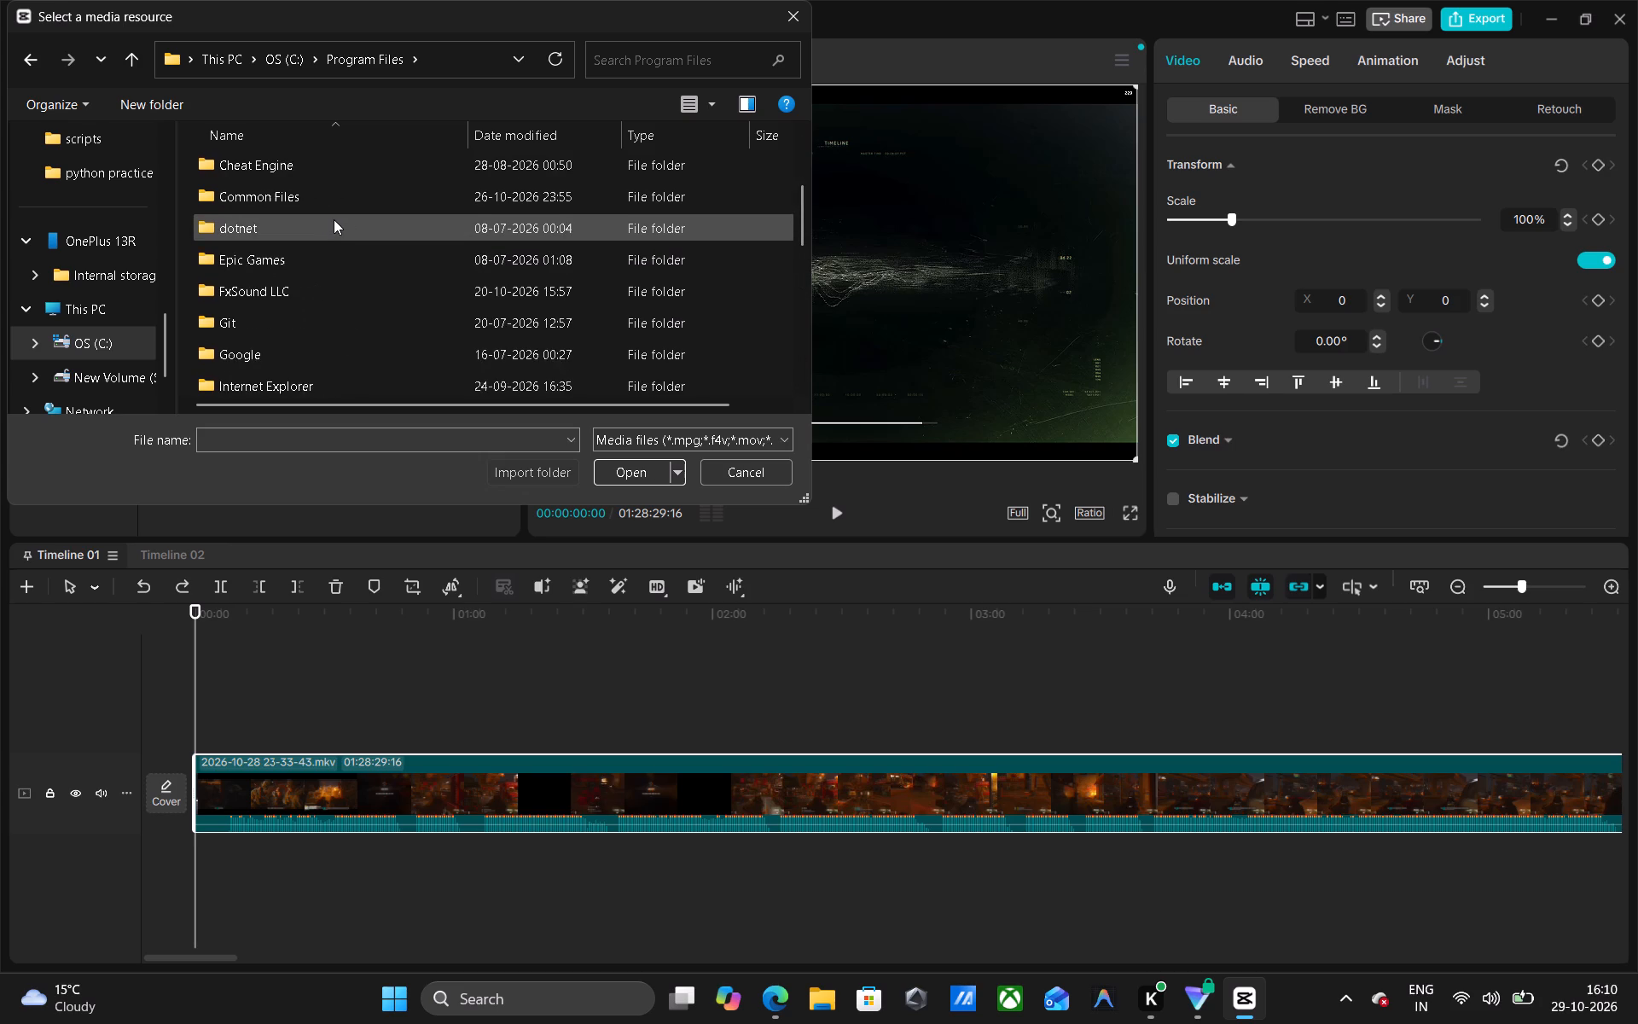
{"action": "scroll", "coordinate": [334, 219], "scroll_direction": "up", "scroll_amount": 1}
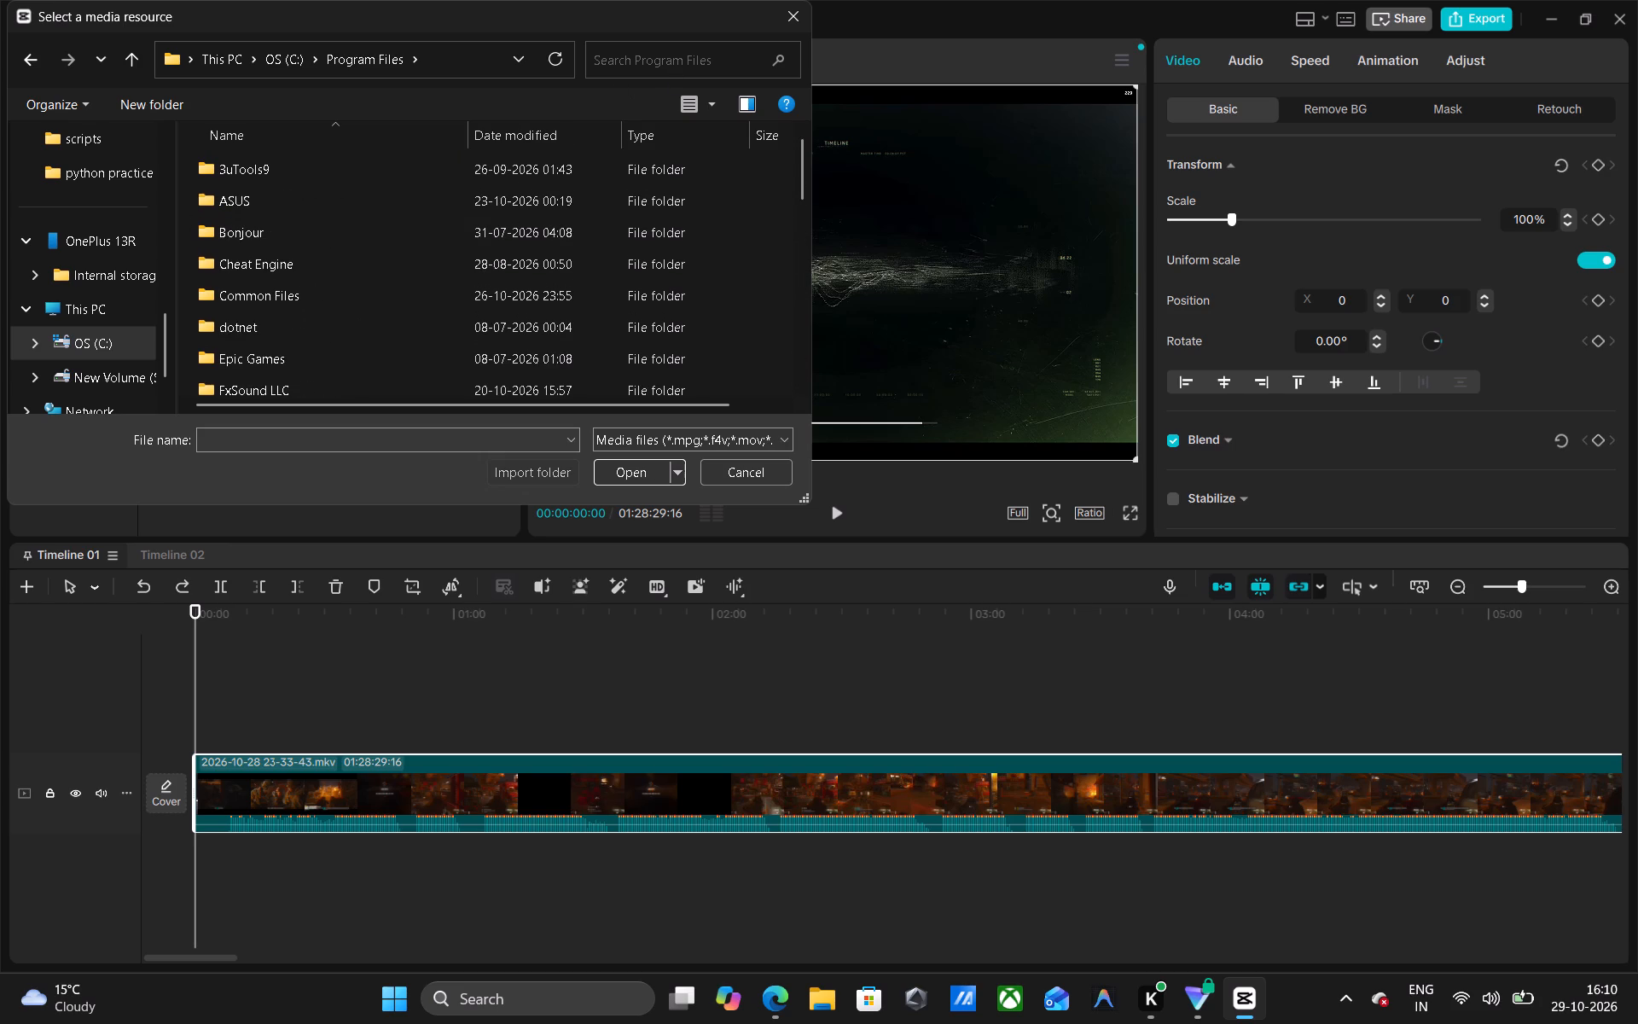
Search Program Files for "capcu", clear the search, and close the import dialog without importing anything.
{"action": "left_click", "coordinate": [671, 59]}
{"action": "key", "text": "c"}
{"action": "key", "text": "a"}
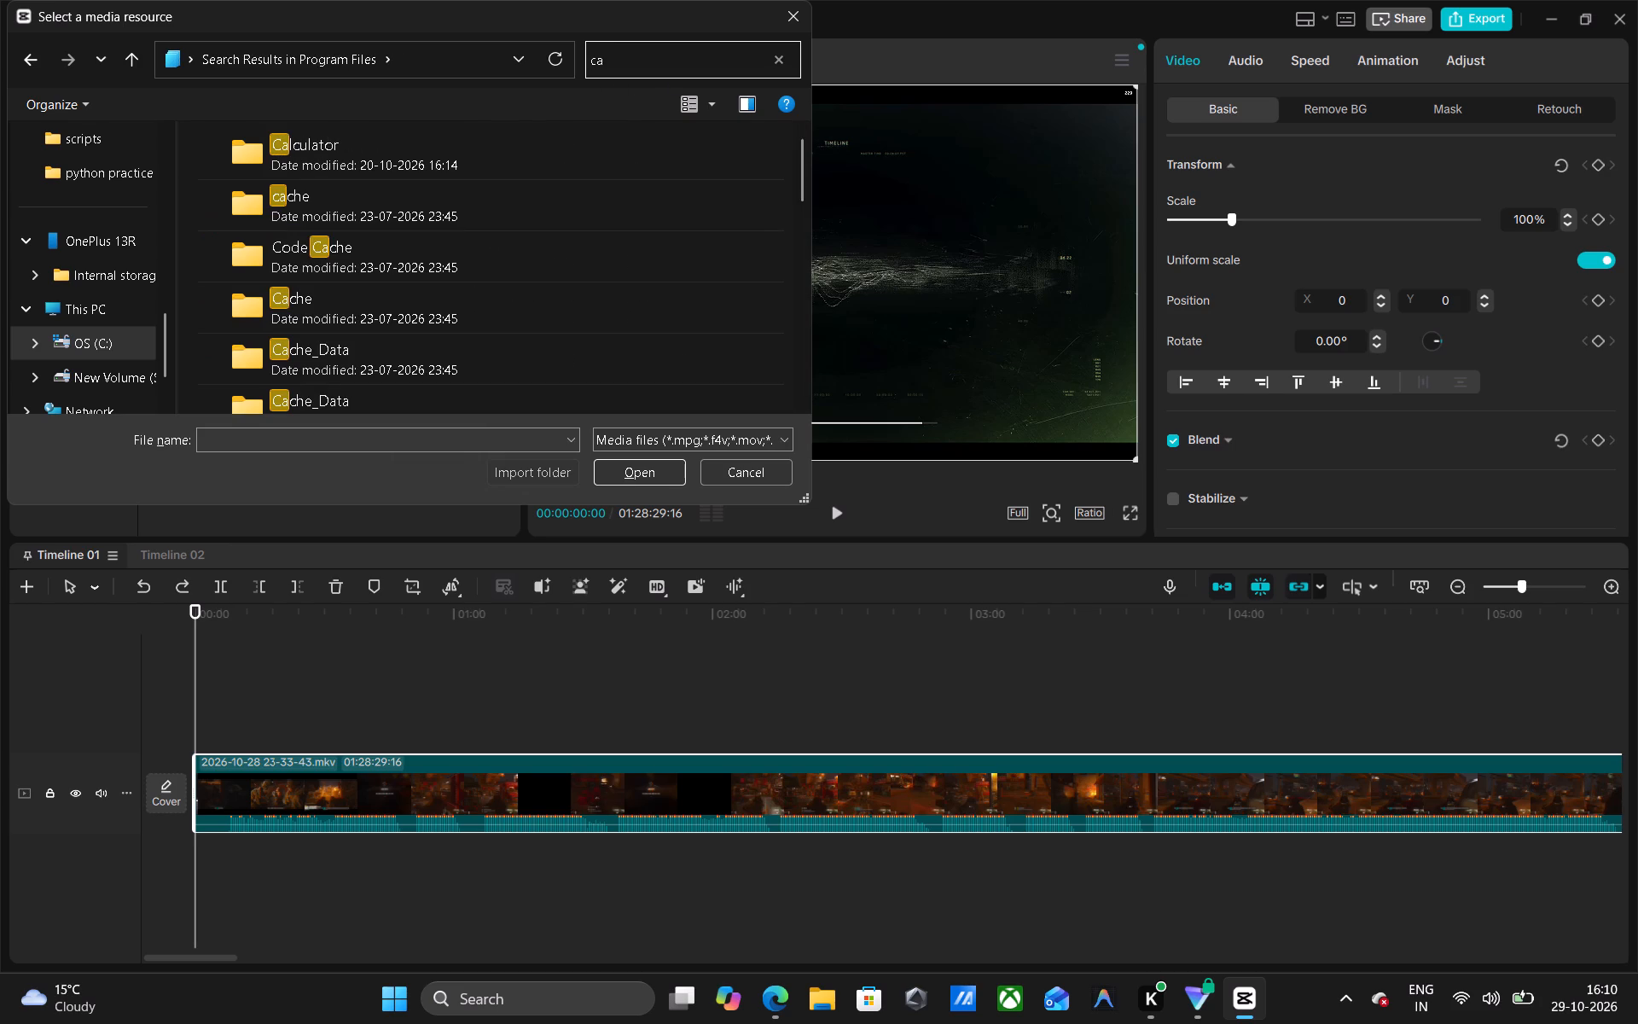
{"action": "type", "text": "pc"}
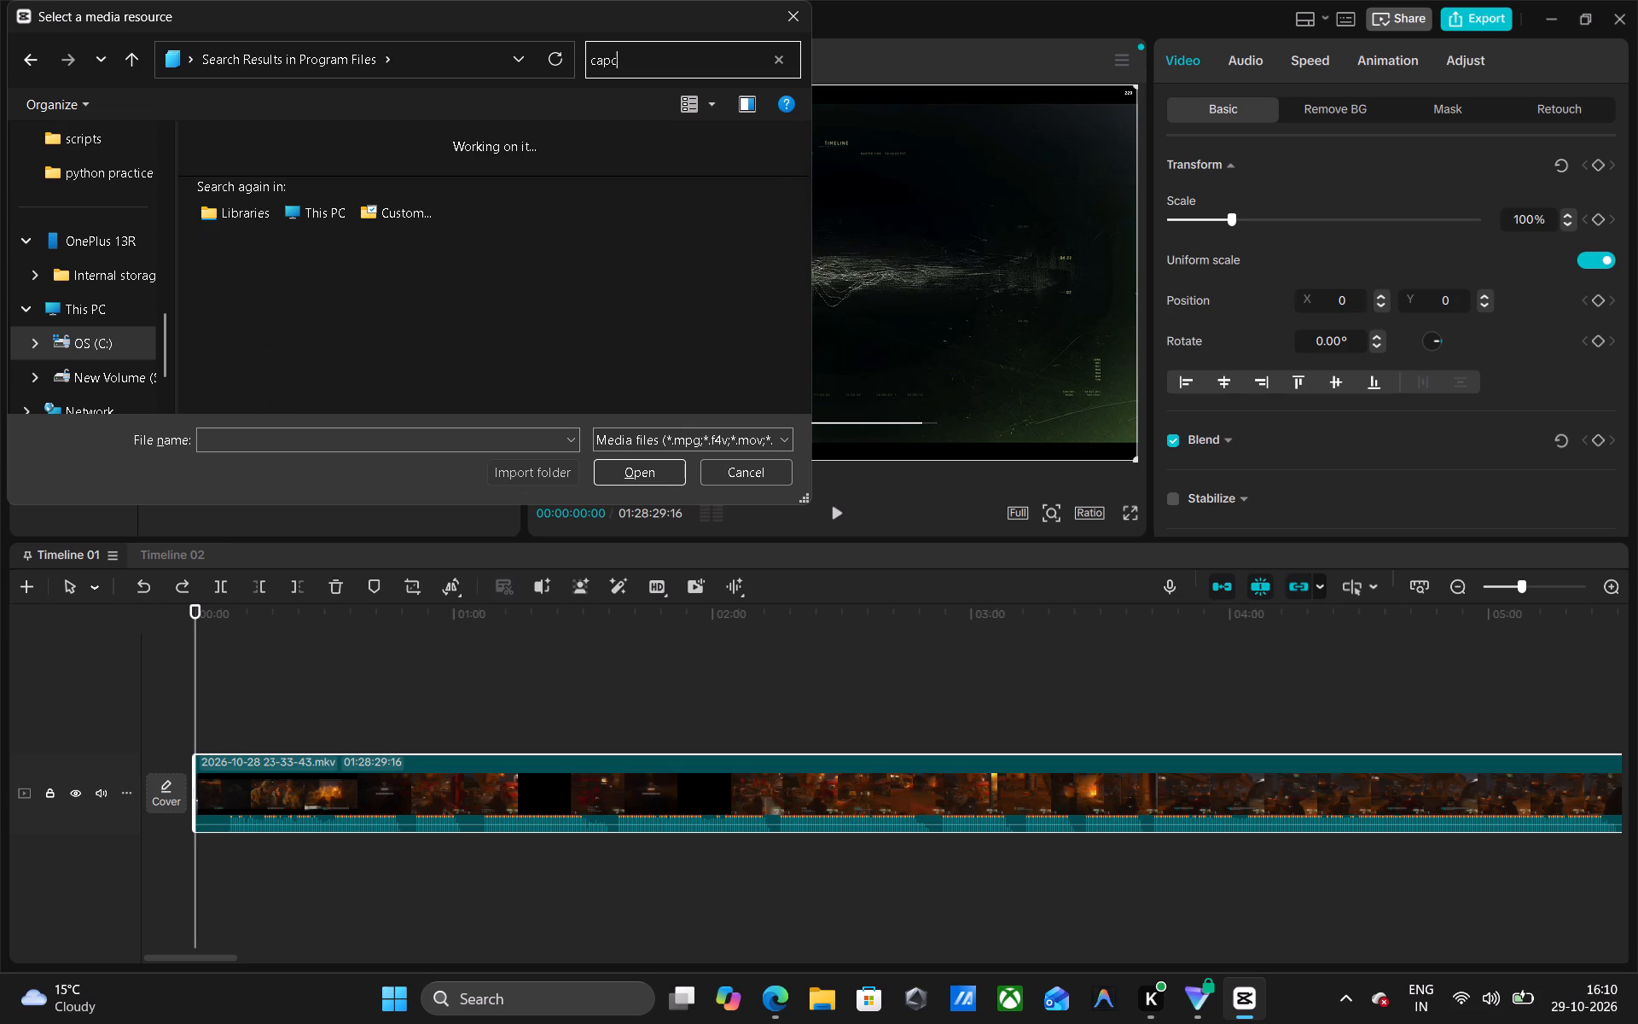
{"action": "key", "text": "u"}
{"action": "key", "text": "BackSpace"}
{"action": "key", "text": "BackSpace"}
{"action": "key", "text": "BackSpace"}
{"action": "key", "text": "BackSpace"}
{"action": "key", "text": "BackSpace"}
{"action": "key", "text": "BackSpace"}
{"action": "key", "text": "BackSpace"}
{"action": "key", "text": "BackSpace"}
{"action": "key", "text": "BackSpace"}
{"action": "key", "text": "BackSpace"}
{"action": "key", "text": "BackSpace"}
{"action": "key", "text": "BackSpace"}
{"action": "key", "text": "BackSpace"}
{"action": "left_click", "coordinate": [793, 17]}
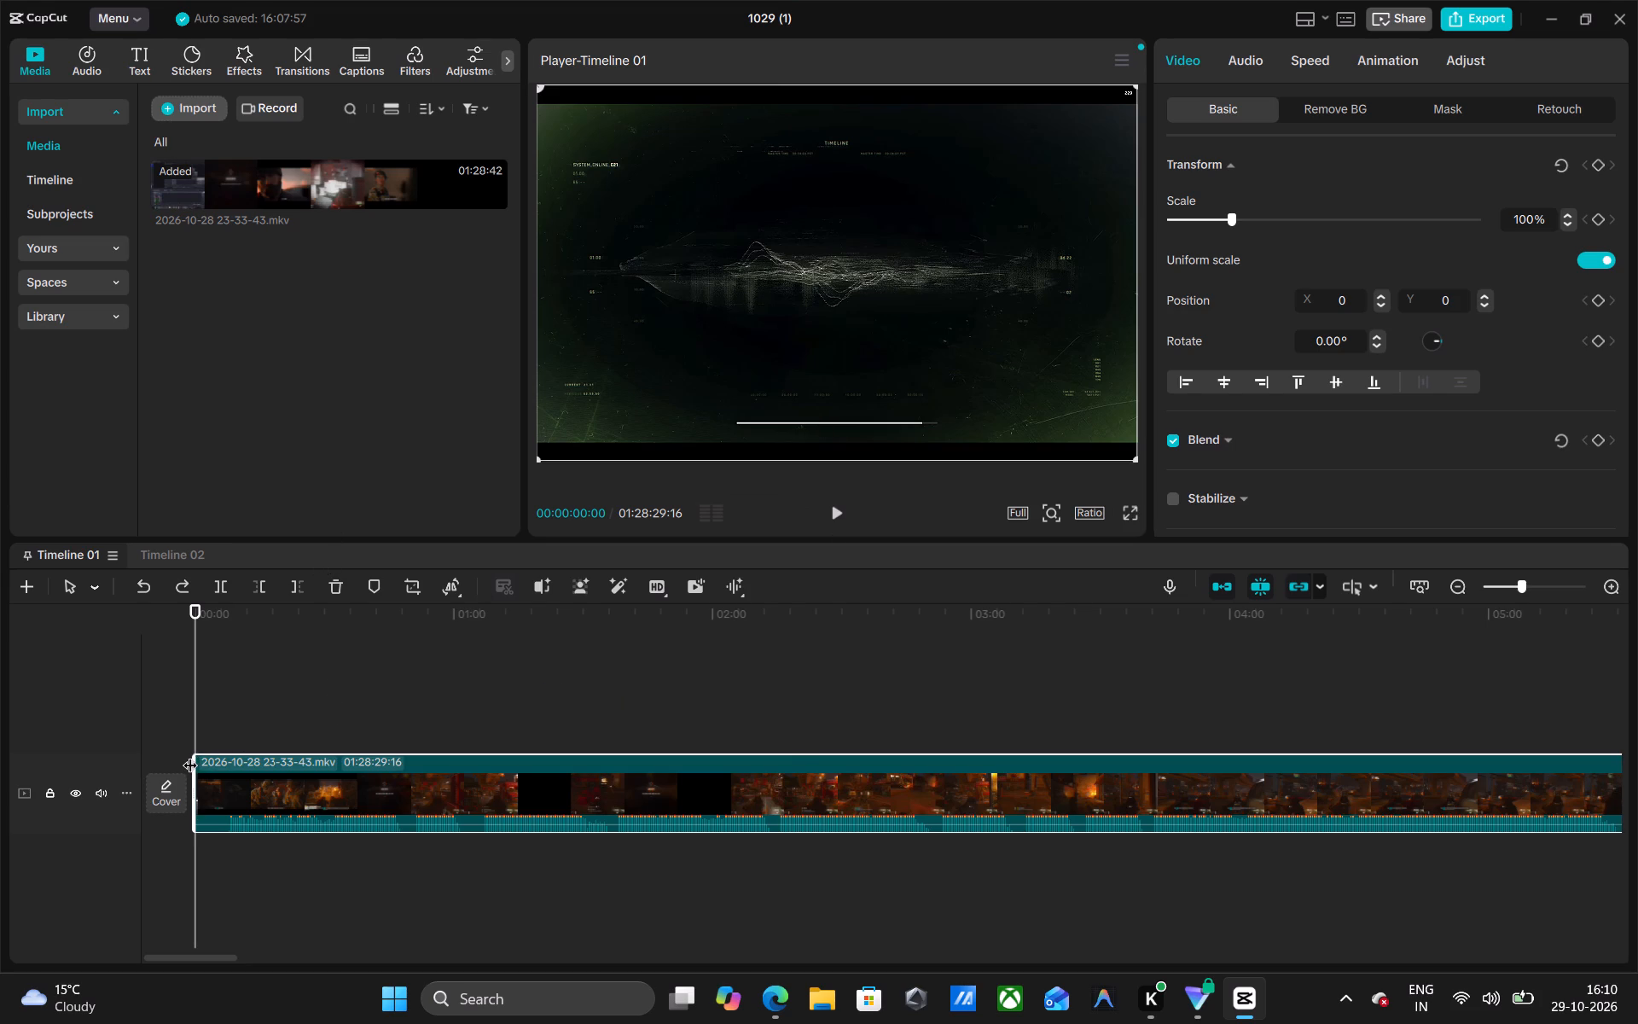
{"action": "left_click_drag", "start_coordinate": [190, 754], "coordinate": [186, 754]}
{"action": "left_click_drag", "start_coordinate": [186, 754], "coordinate": [157, 753]}
{"action": "left_click_drag", "start_coordinate": [195, 765], "coordinate": [147, 758]}
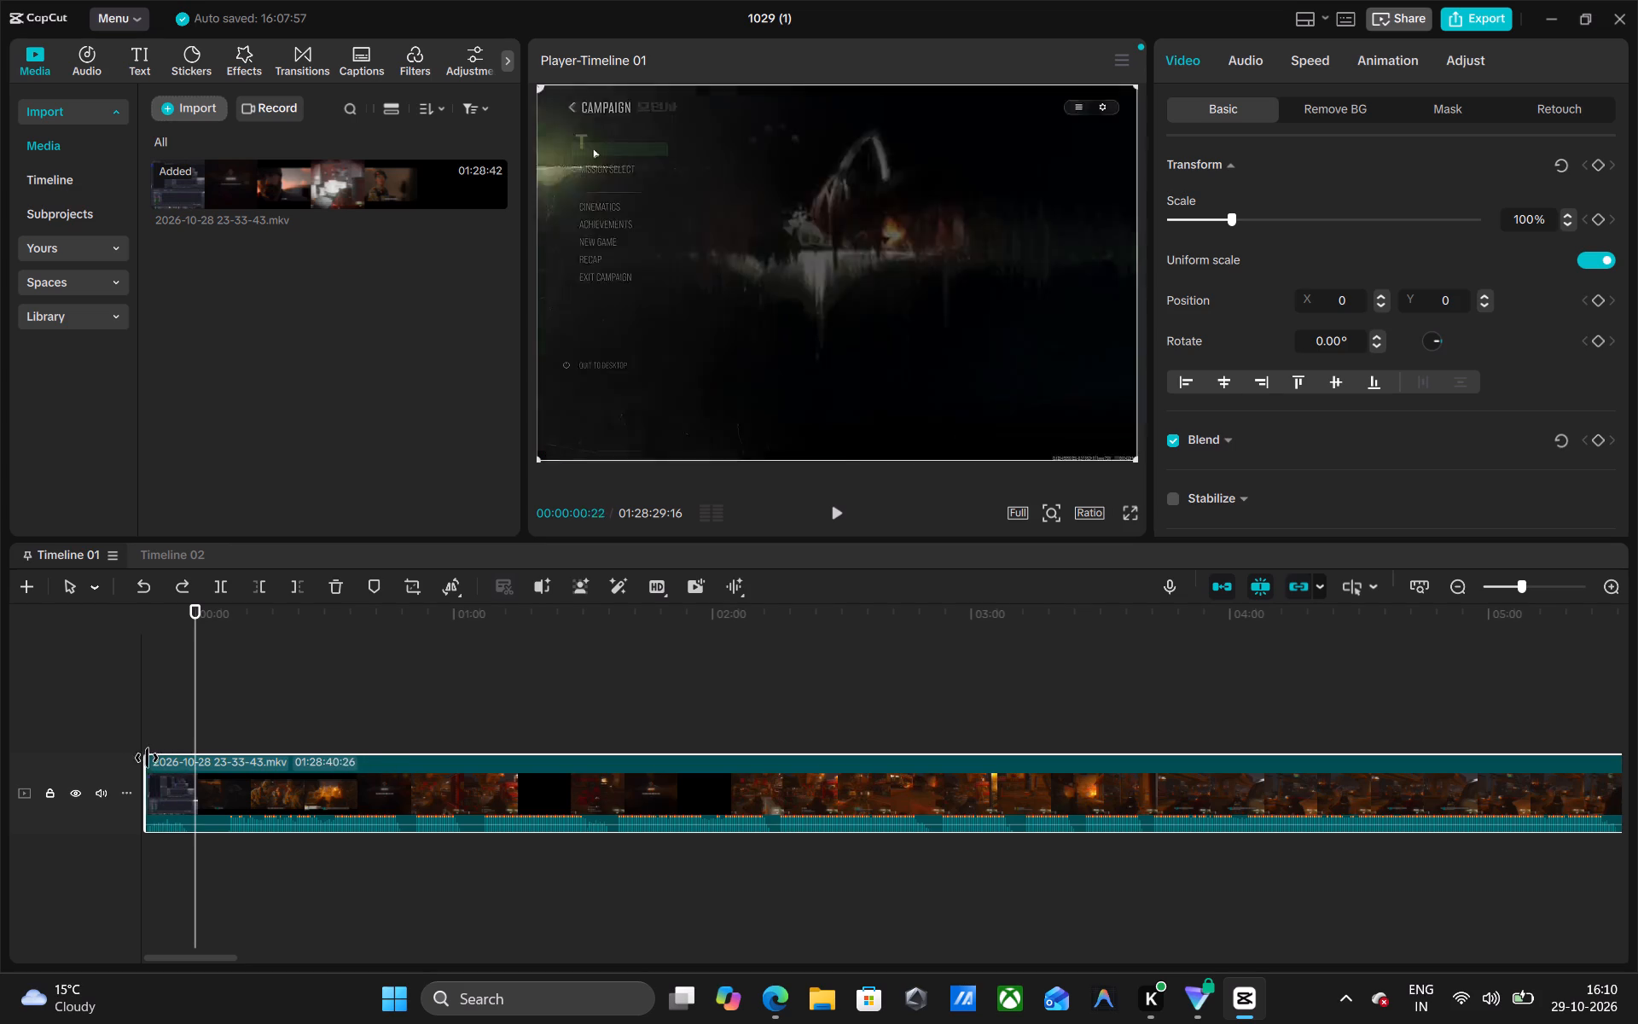
{"action": "left_click_drag", "start_coordinate": [147, 758], "coordinate": [166, 760]}
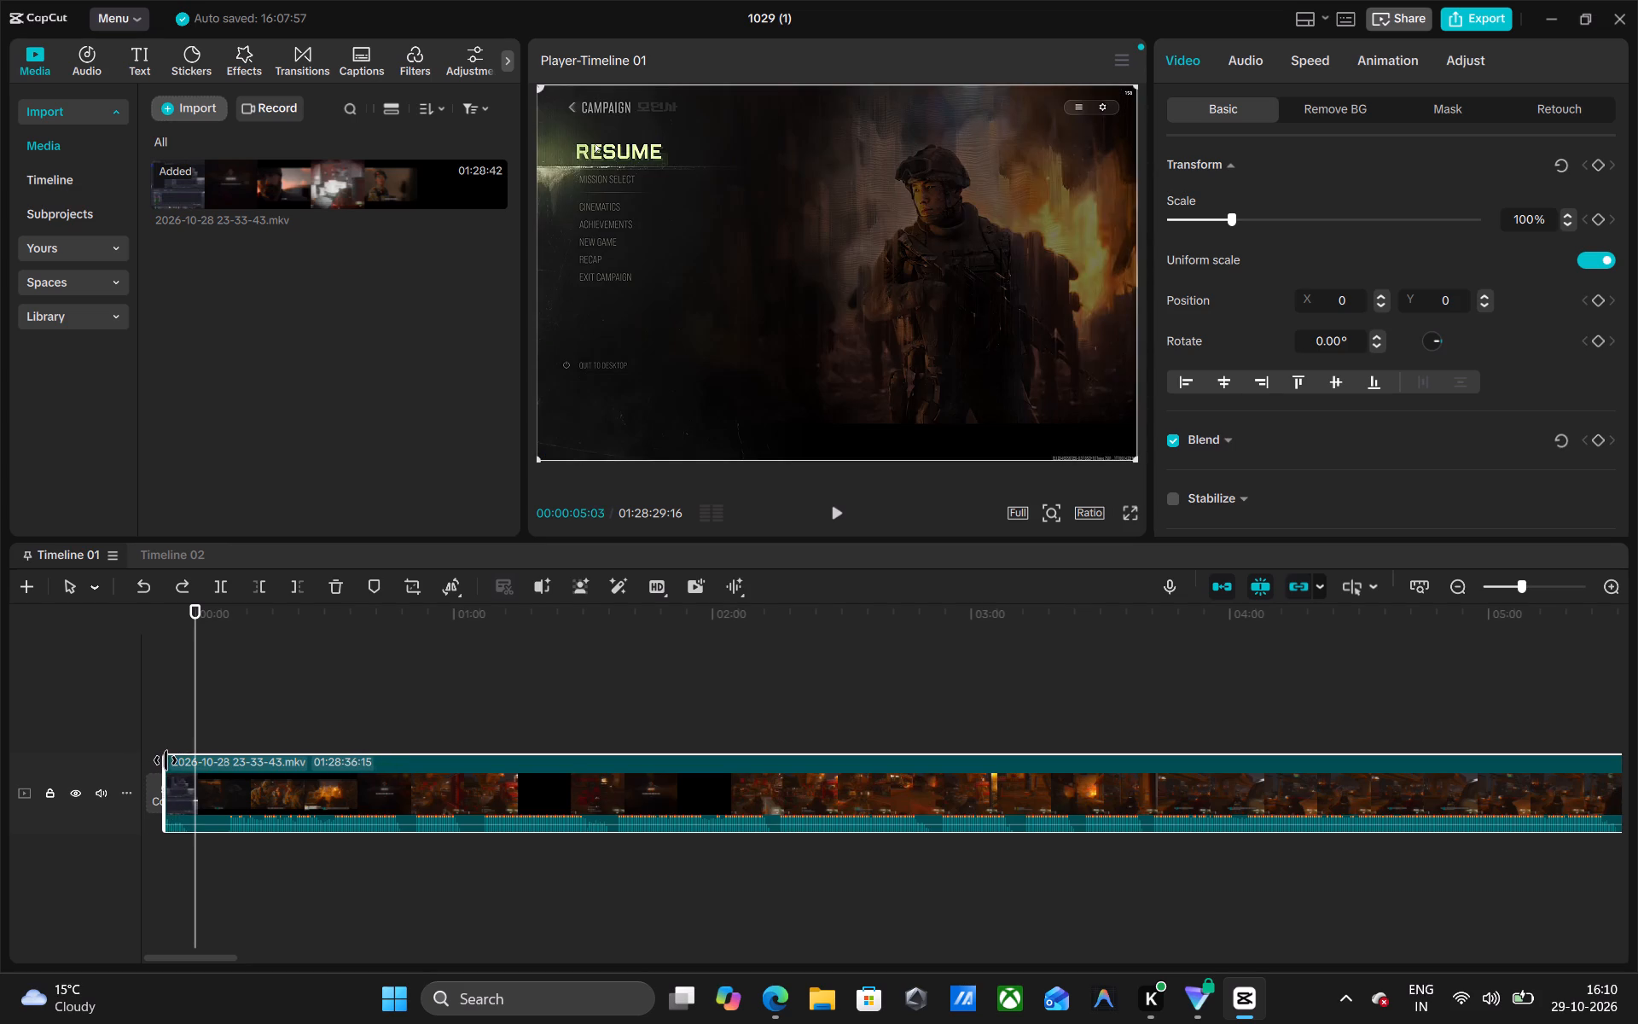
{"action": "left_click_drag", "start_coordinate": [166, 760], "coordinate": [160, 759]}
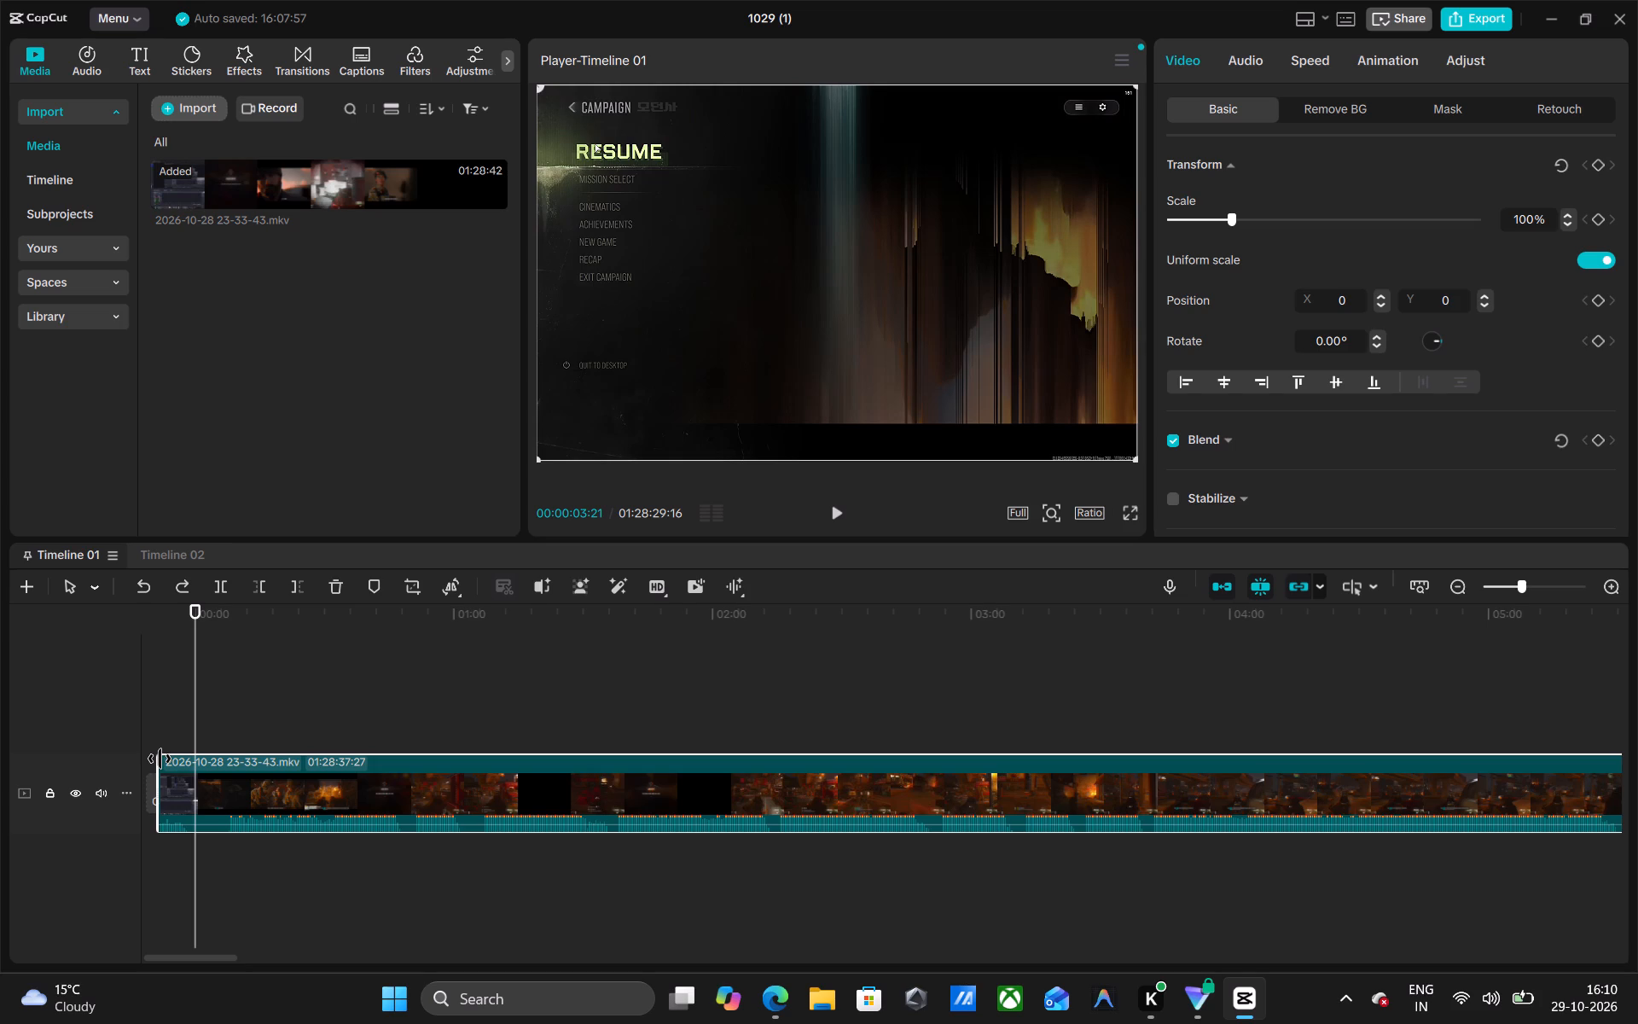
{"action": "left_click_drag", "start_coordinate": [160, 759], "coordinate": [151, 758]}
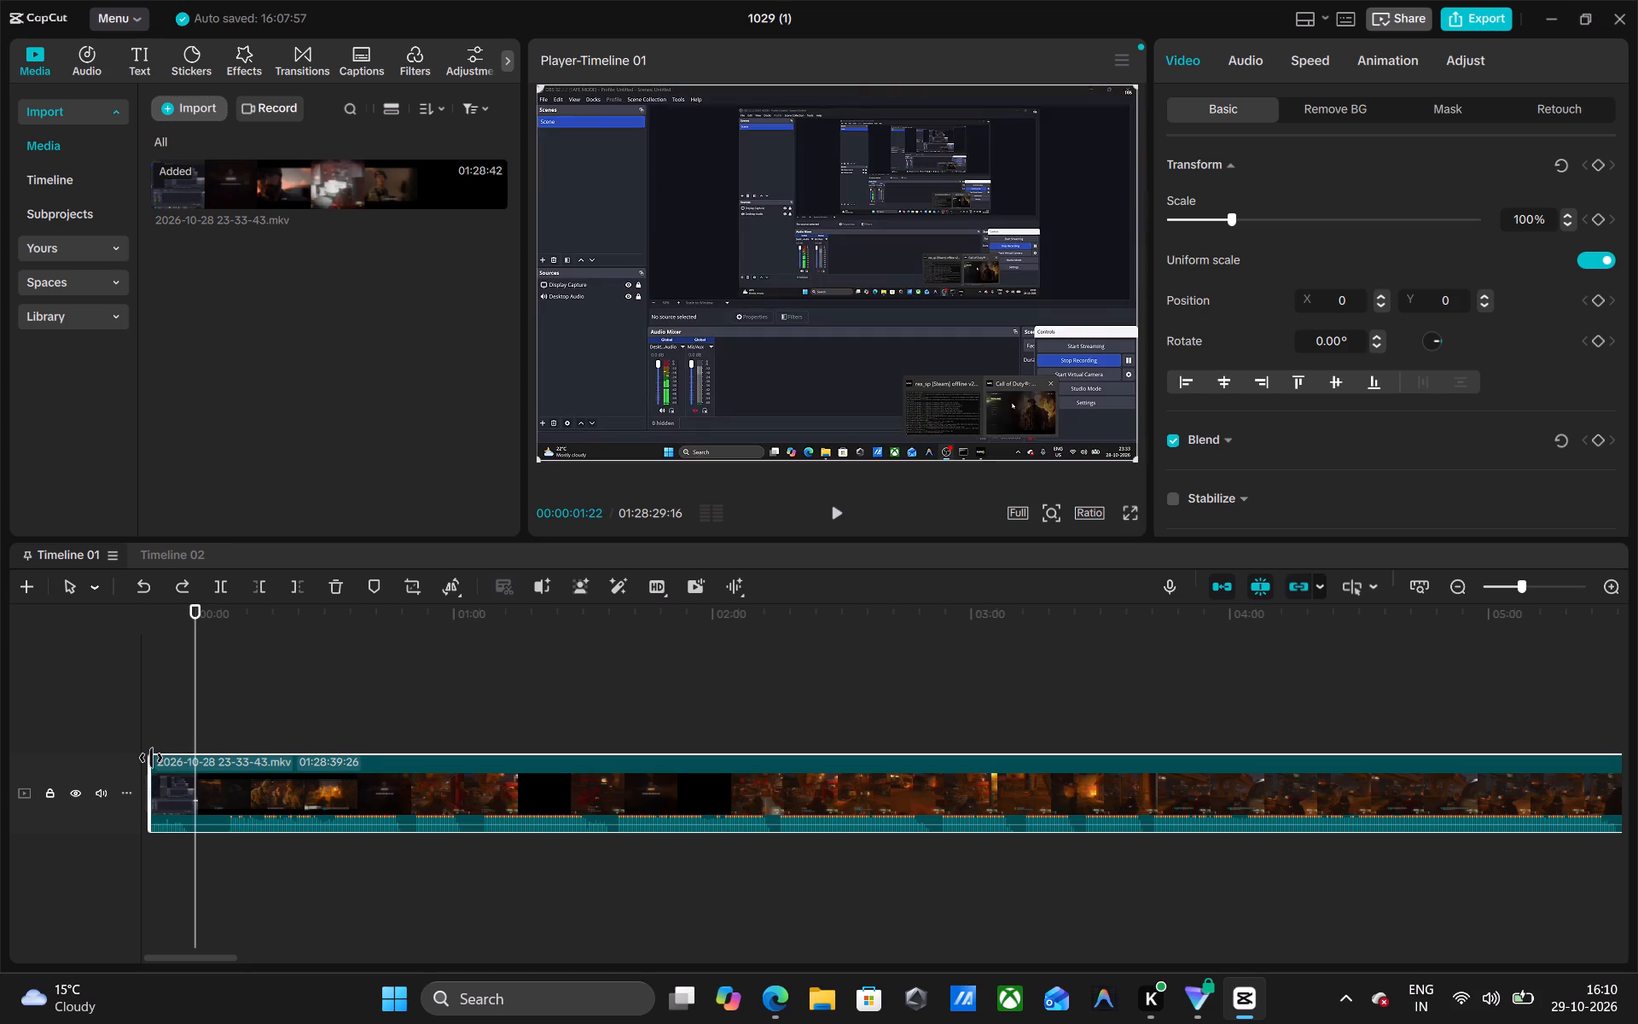
{"action": "left_click_drag", "start_coordinate": [151, 758], "coordinate": [160, 759]}
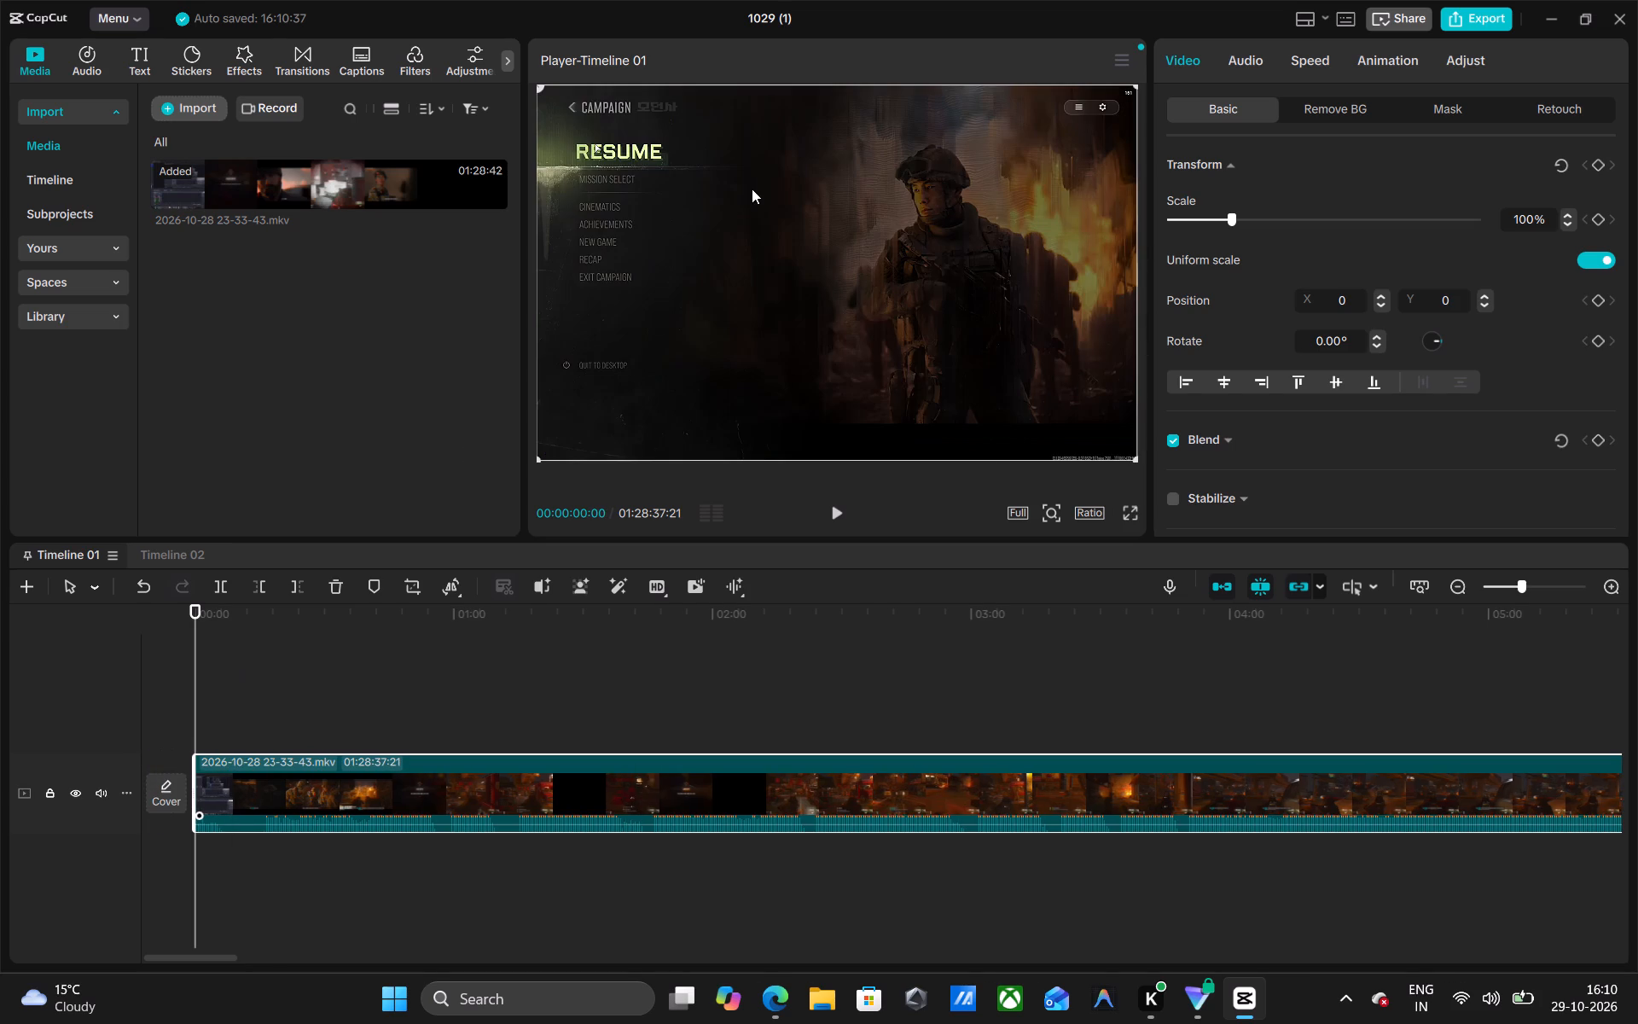
Switch to File Explorer and open the file location of the CapCut shortcut from the Desktop folder.
{"action": "left_click", "coordinate": [806, 1014]}
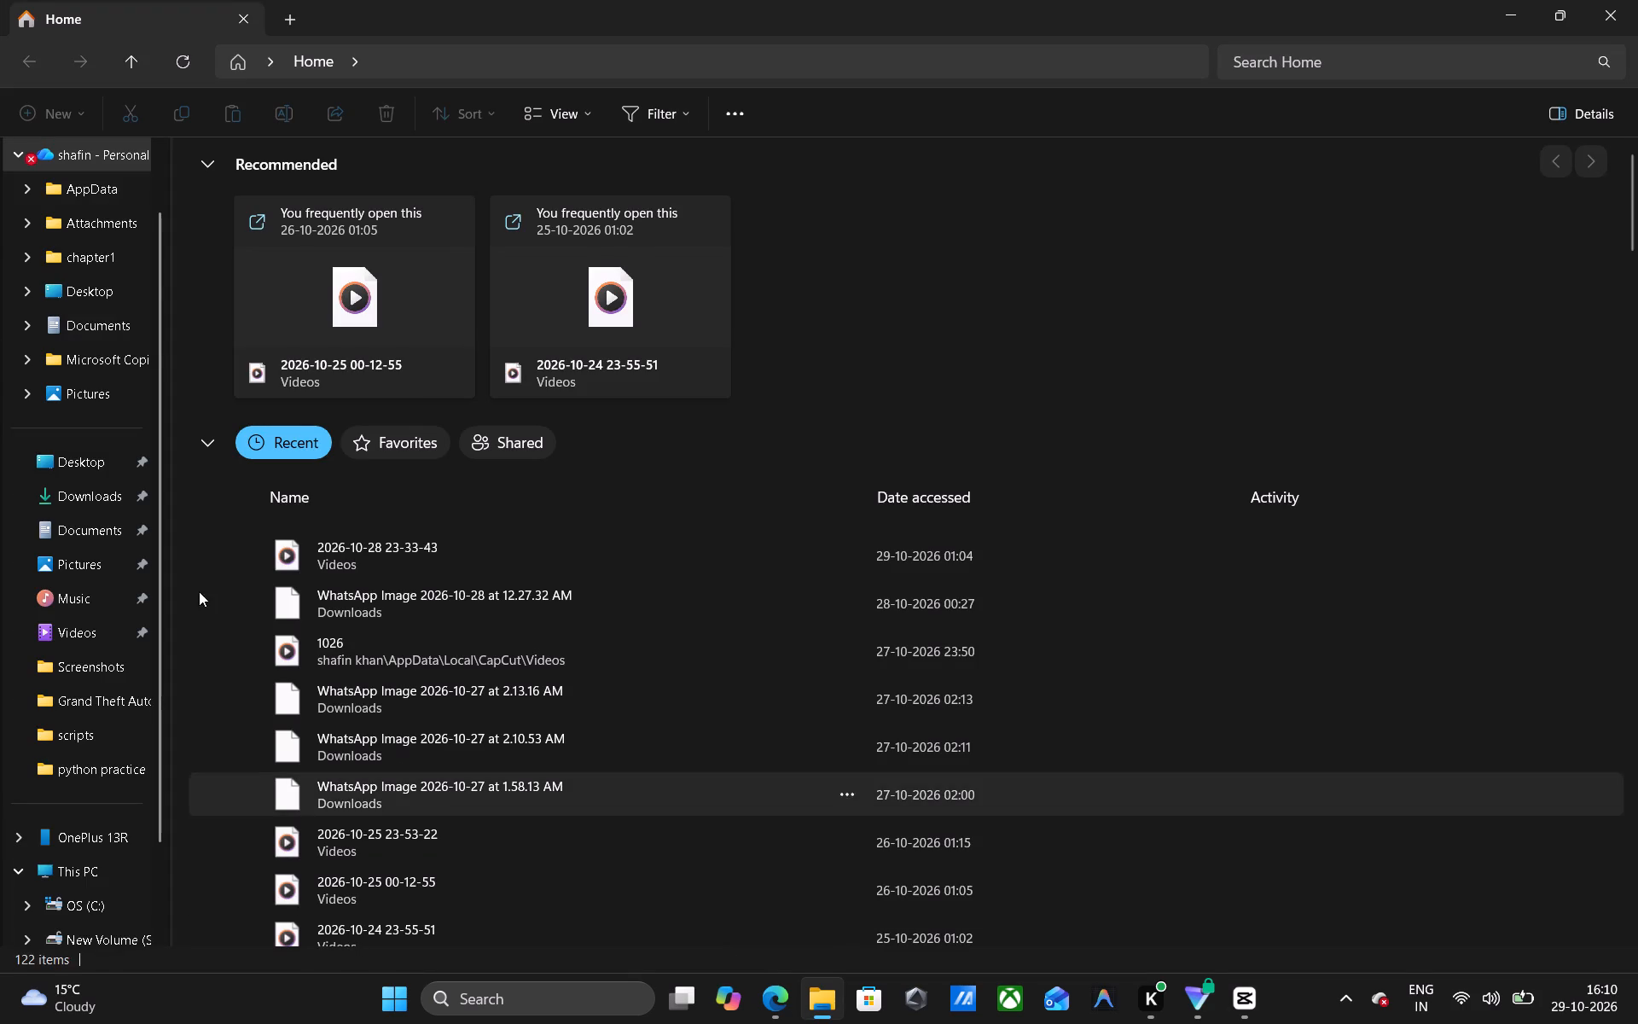
{"action": "left_click", "coordinate": [76, 292]}
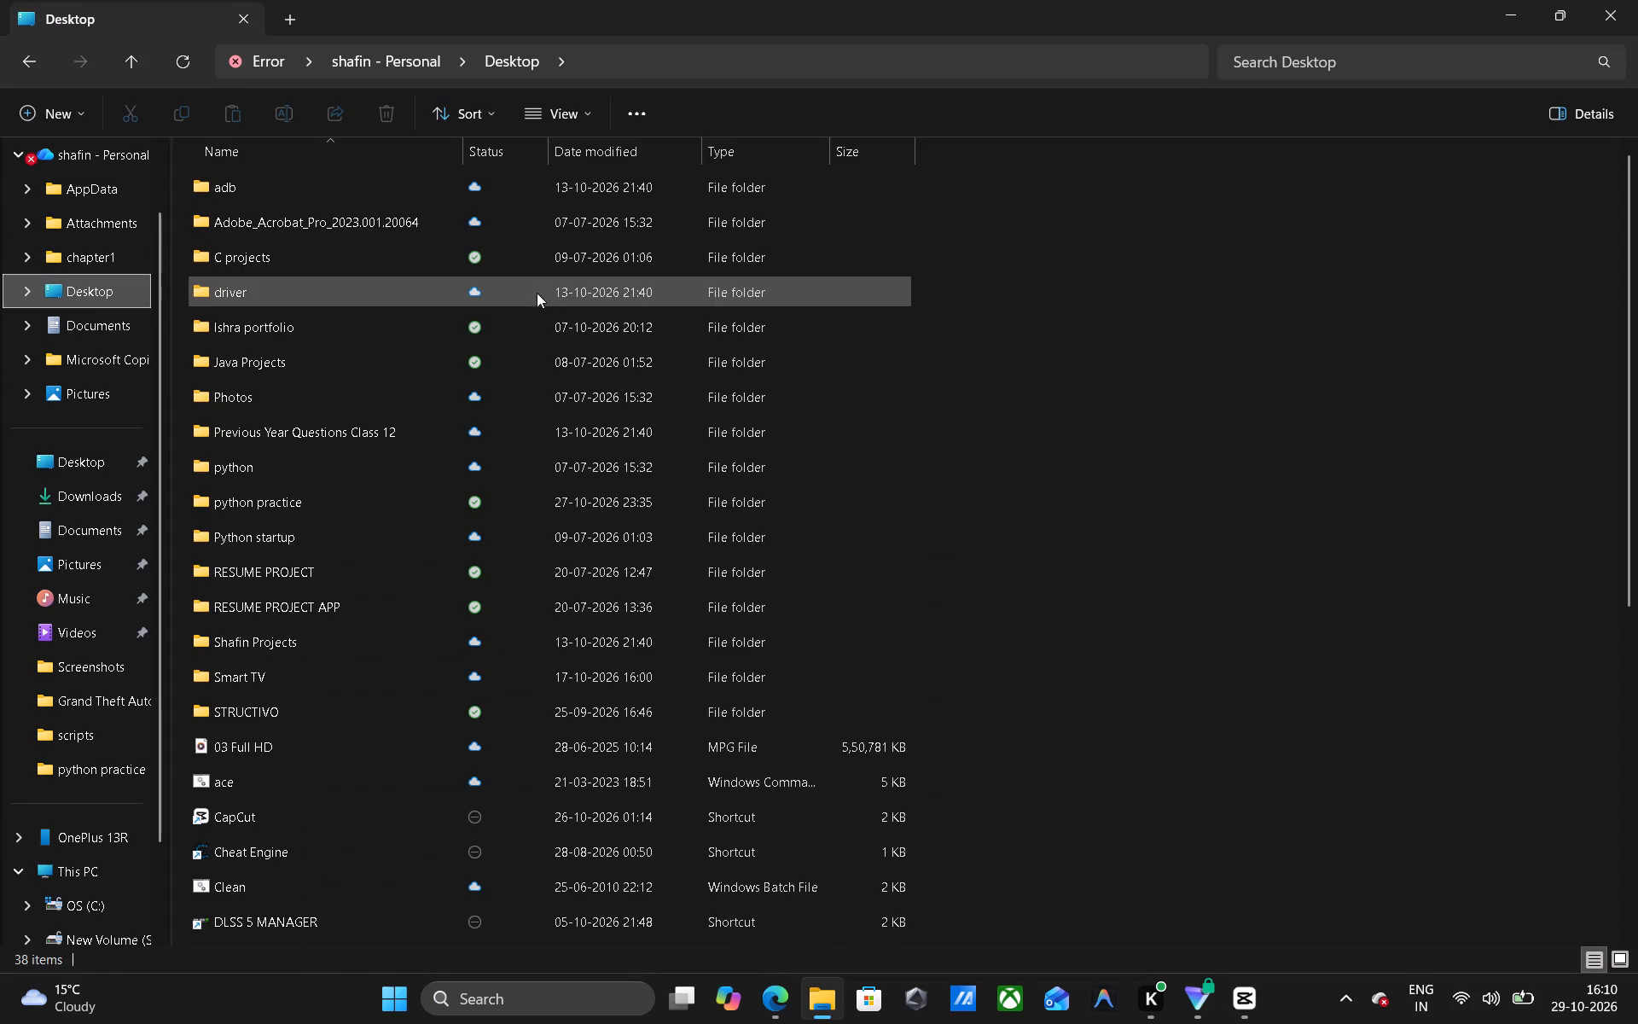
{"action": "scroll", "coordinate": [401, 321], "scroll_direction": "down", "scroll_amount": 9}
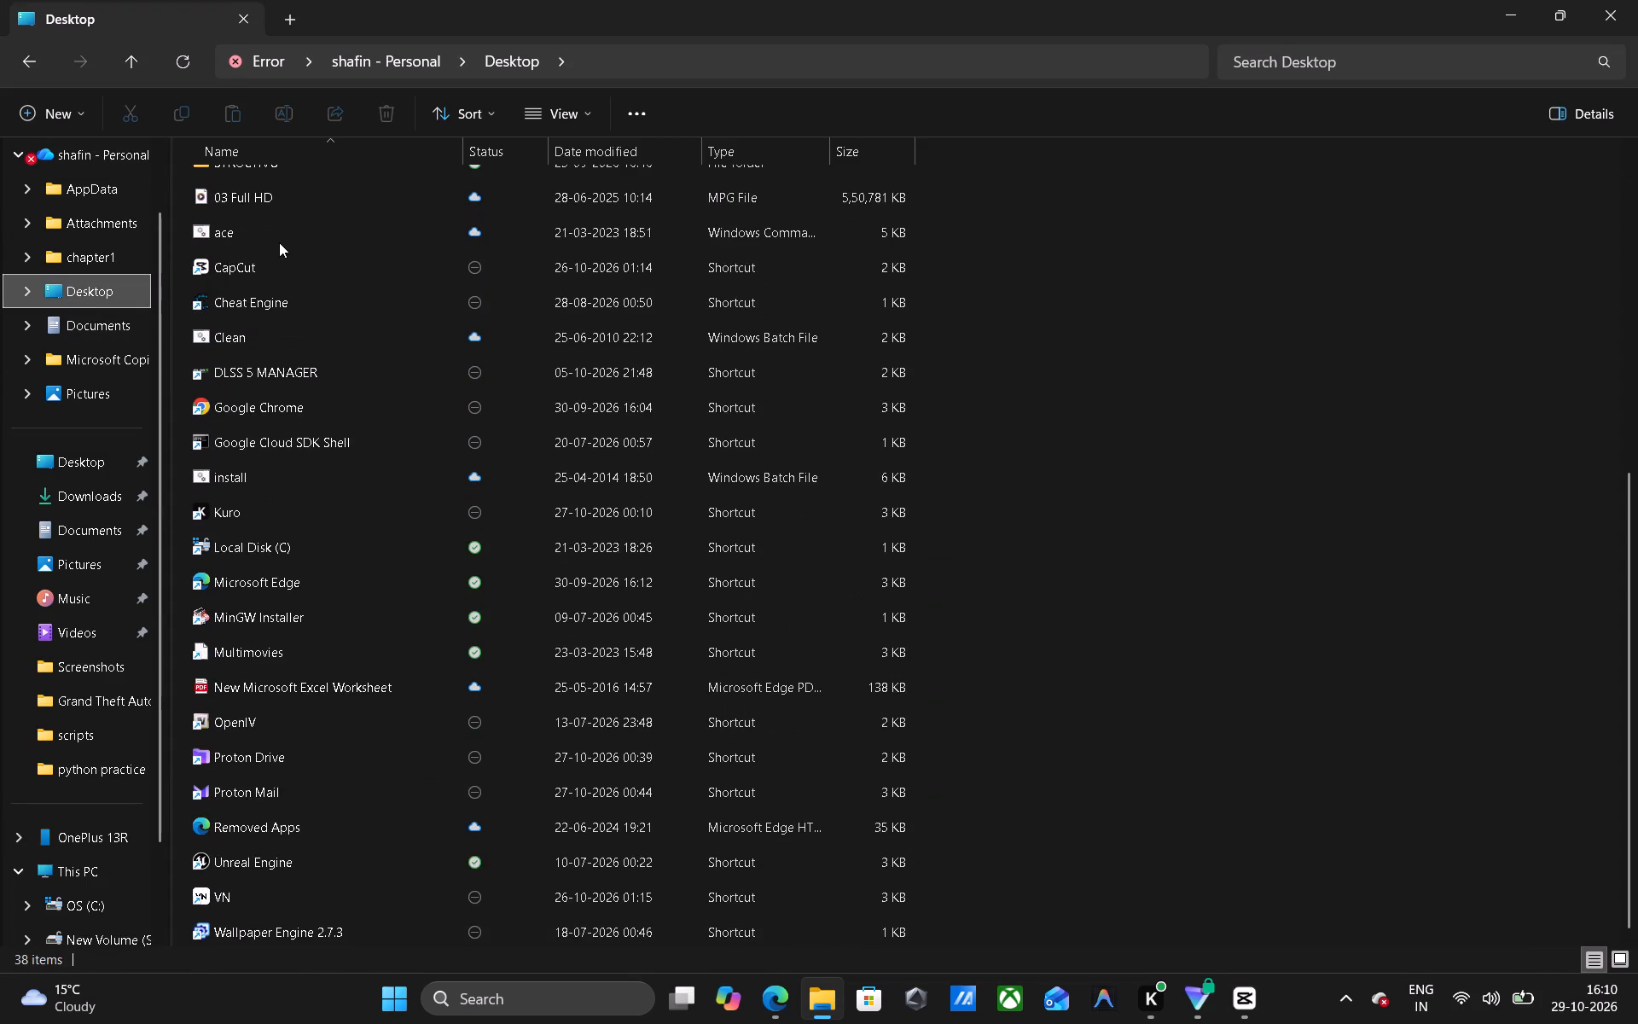
{"action": "left_click", "coordinate": [271, 269]}
{"action": "right_click", "coordinate": [271, 269]}
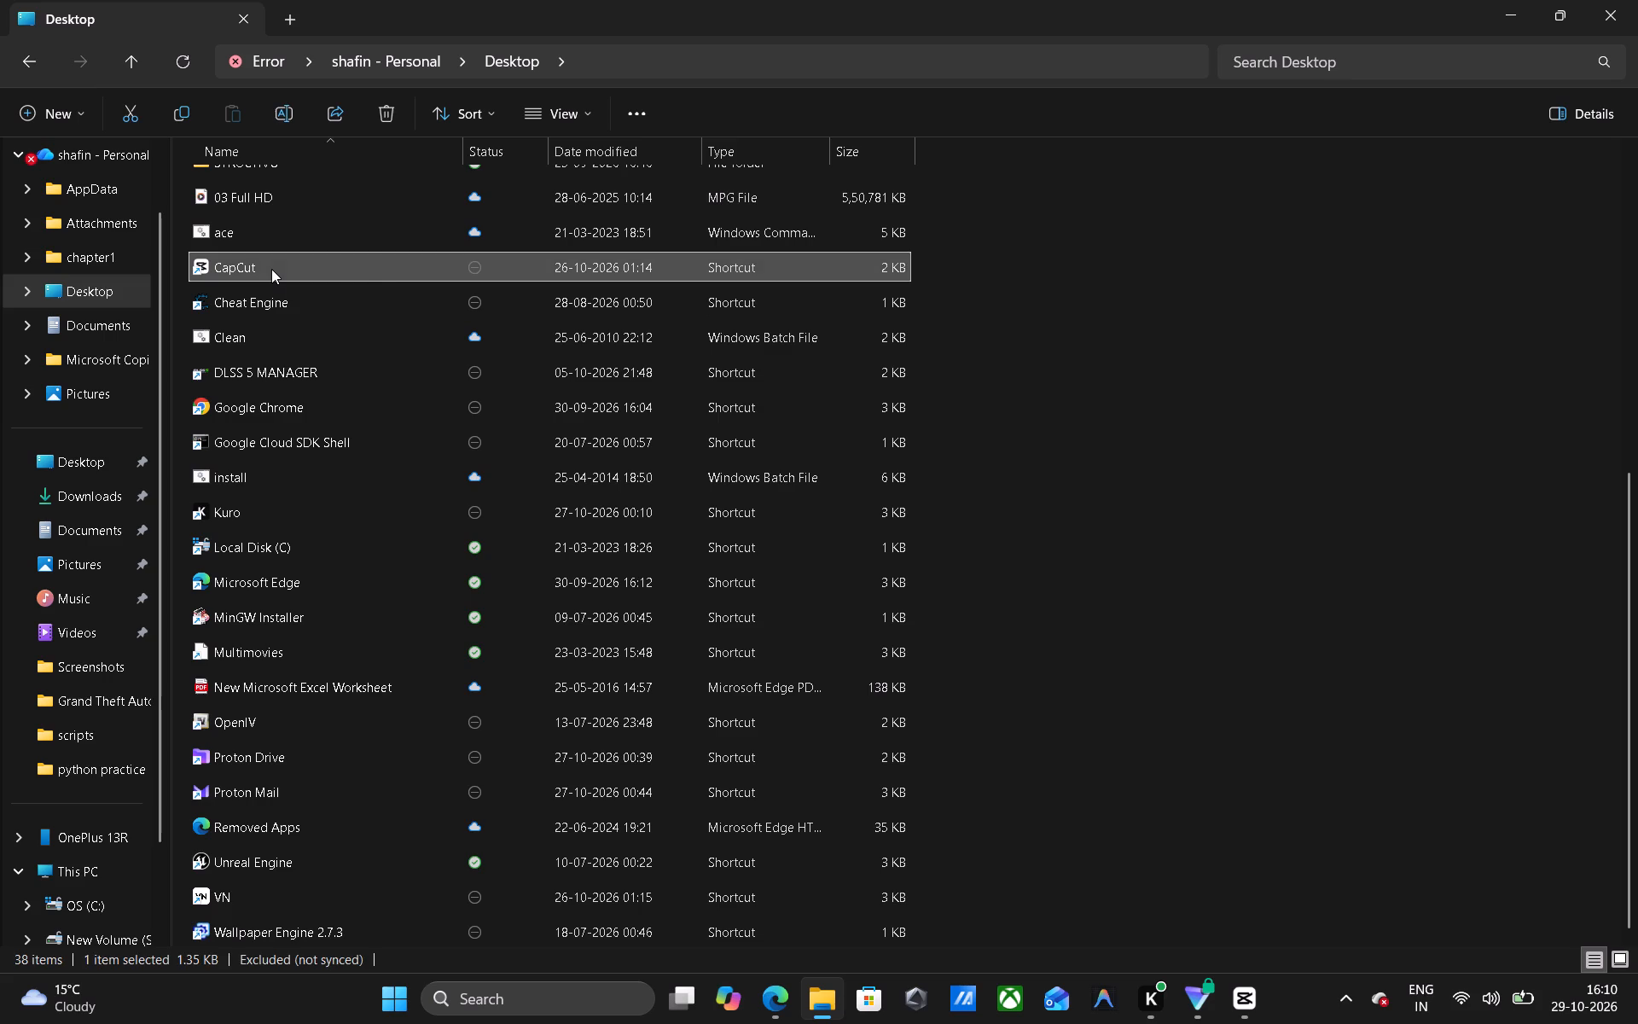
{"action": "left_click", "coordinate": [376, 479]}
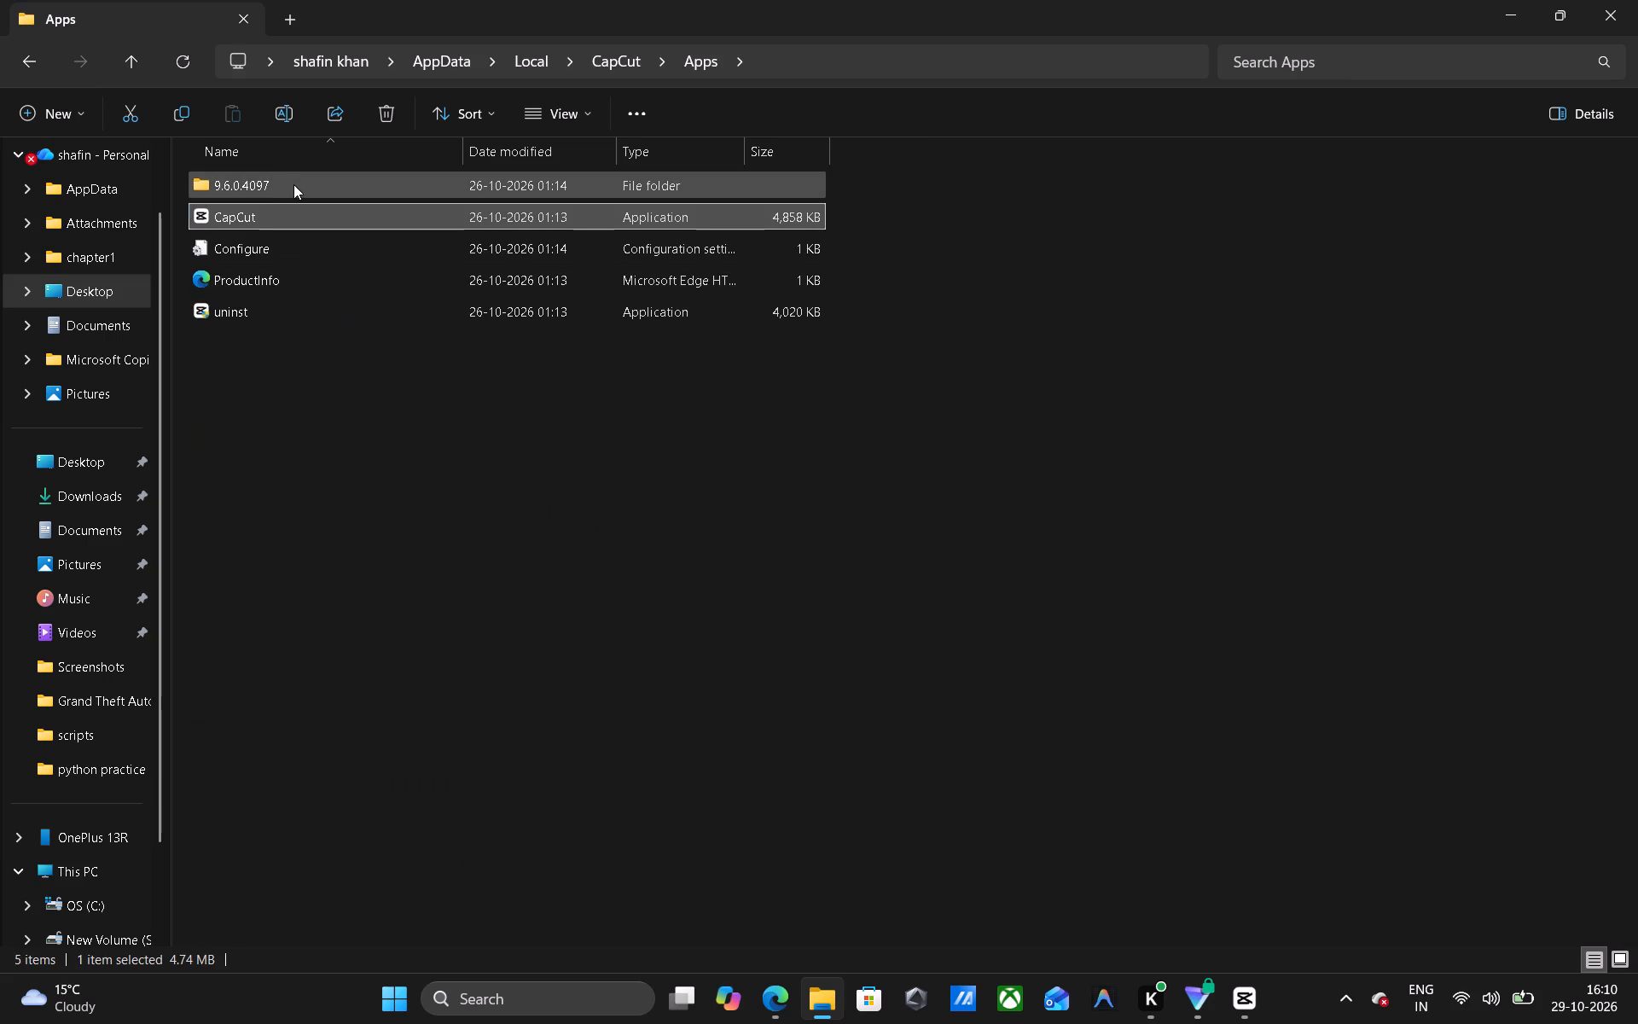
Browse to the Videos folder inside AppData\Local\CapCut and copy its folder path.
{"action": "double_click", "coordinate": [293, 184]}
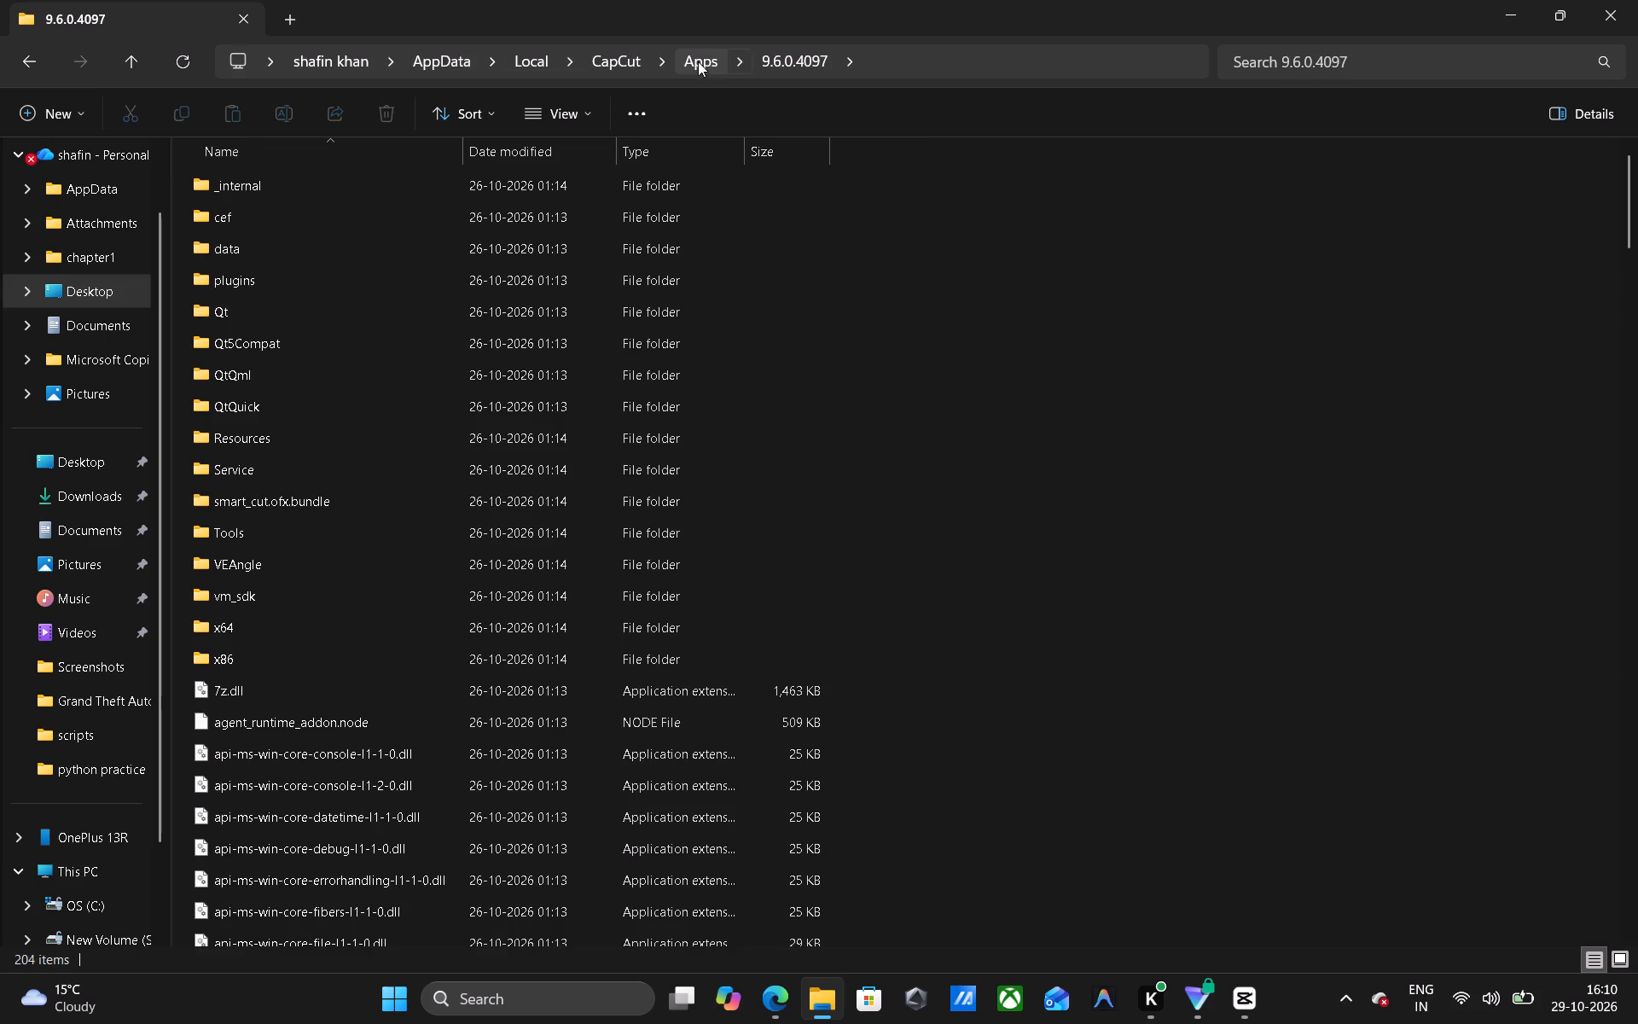
{"action": "left_click", "coordinate": [534, 51]}
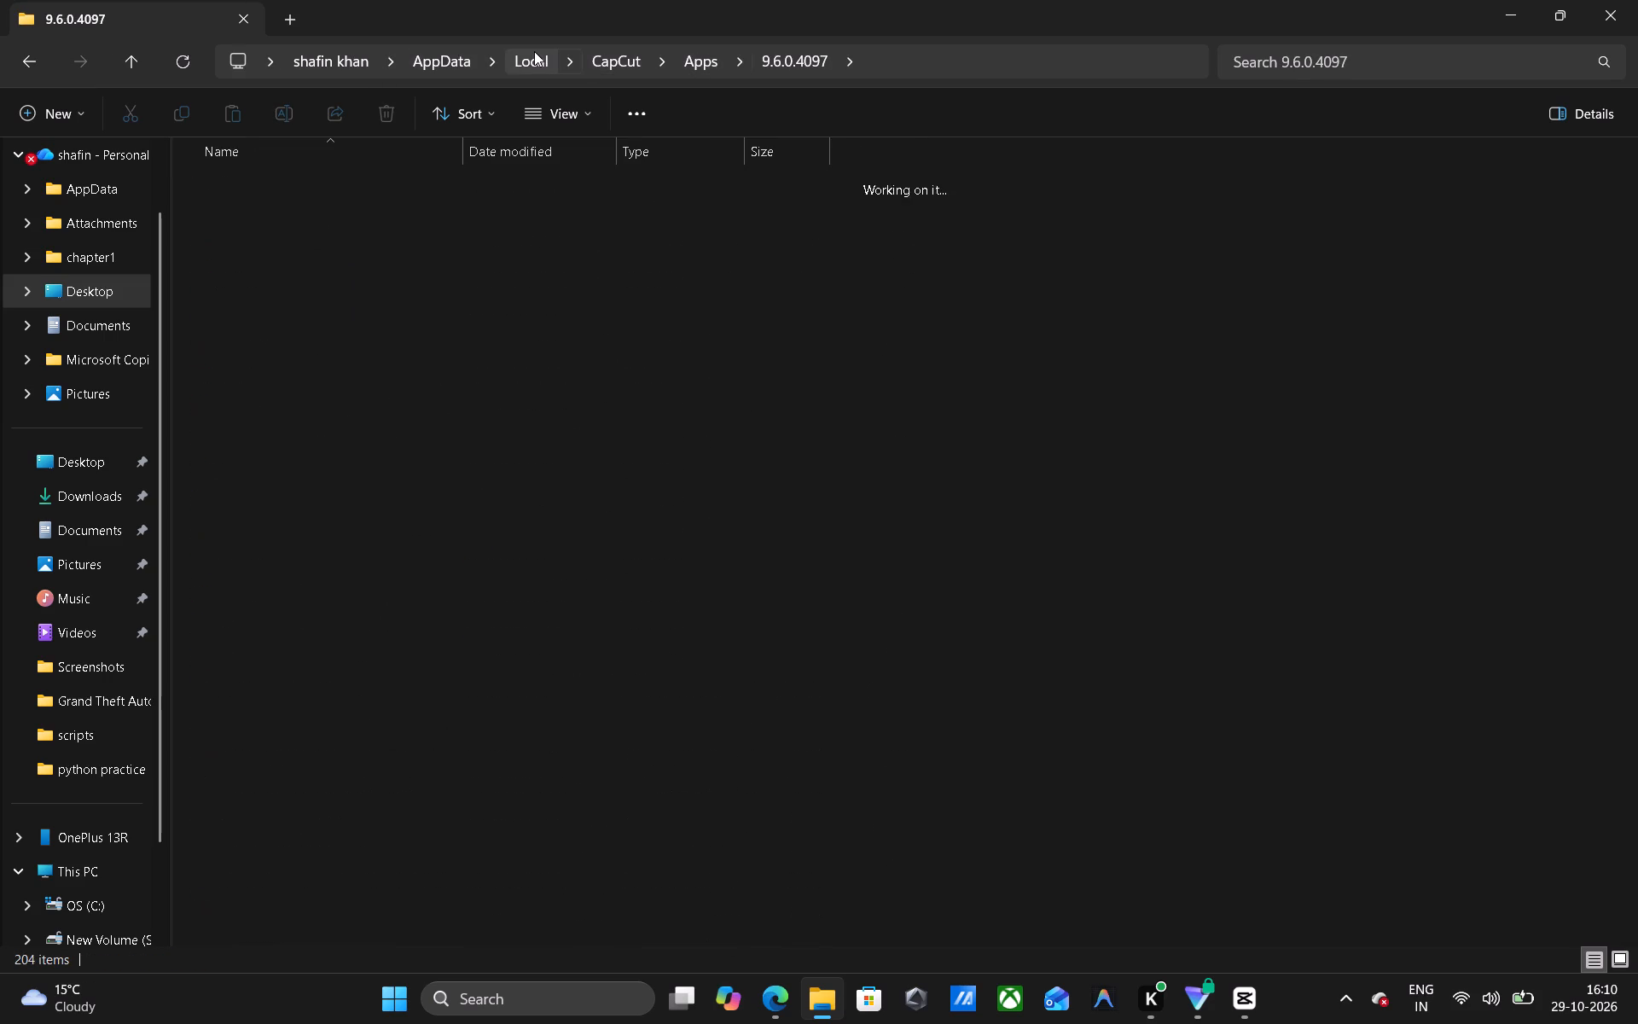
{"action": "double_click", "coordinate": [366, 585]}
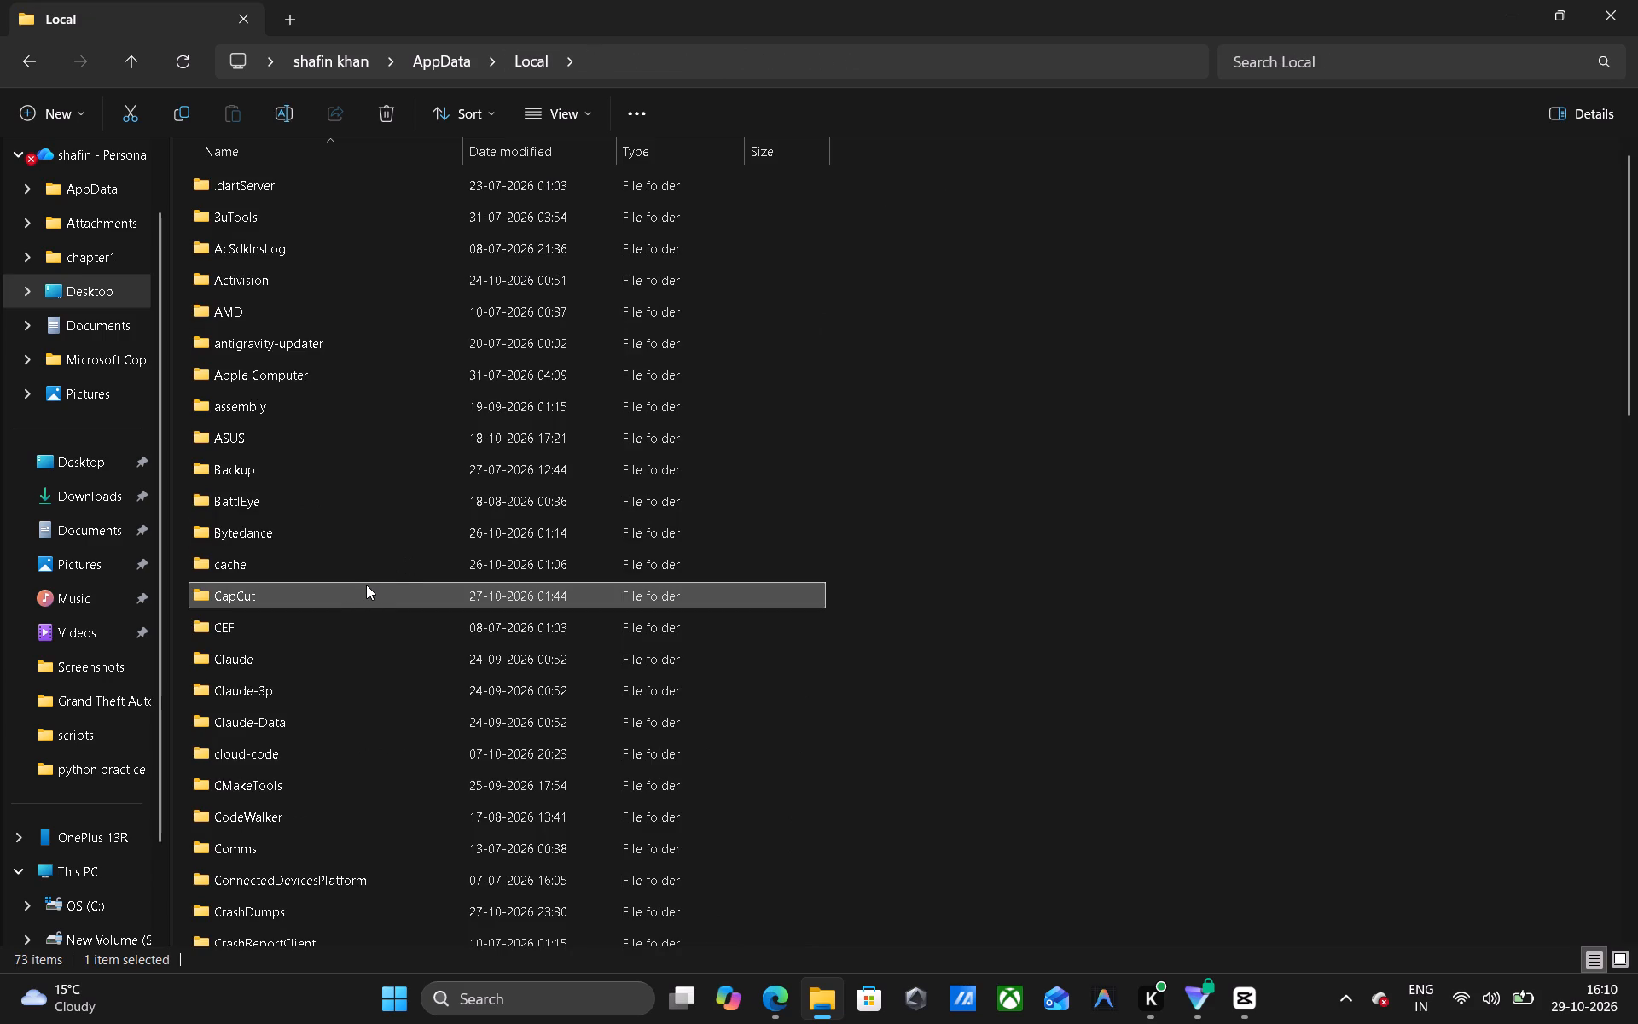
{"action": "double_click", "coordinate": [385, 257]}
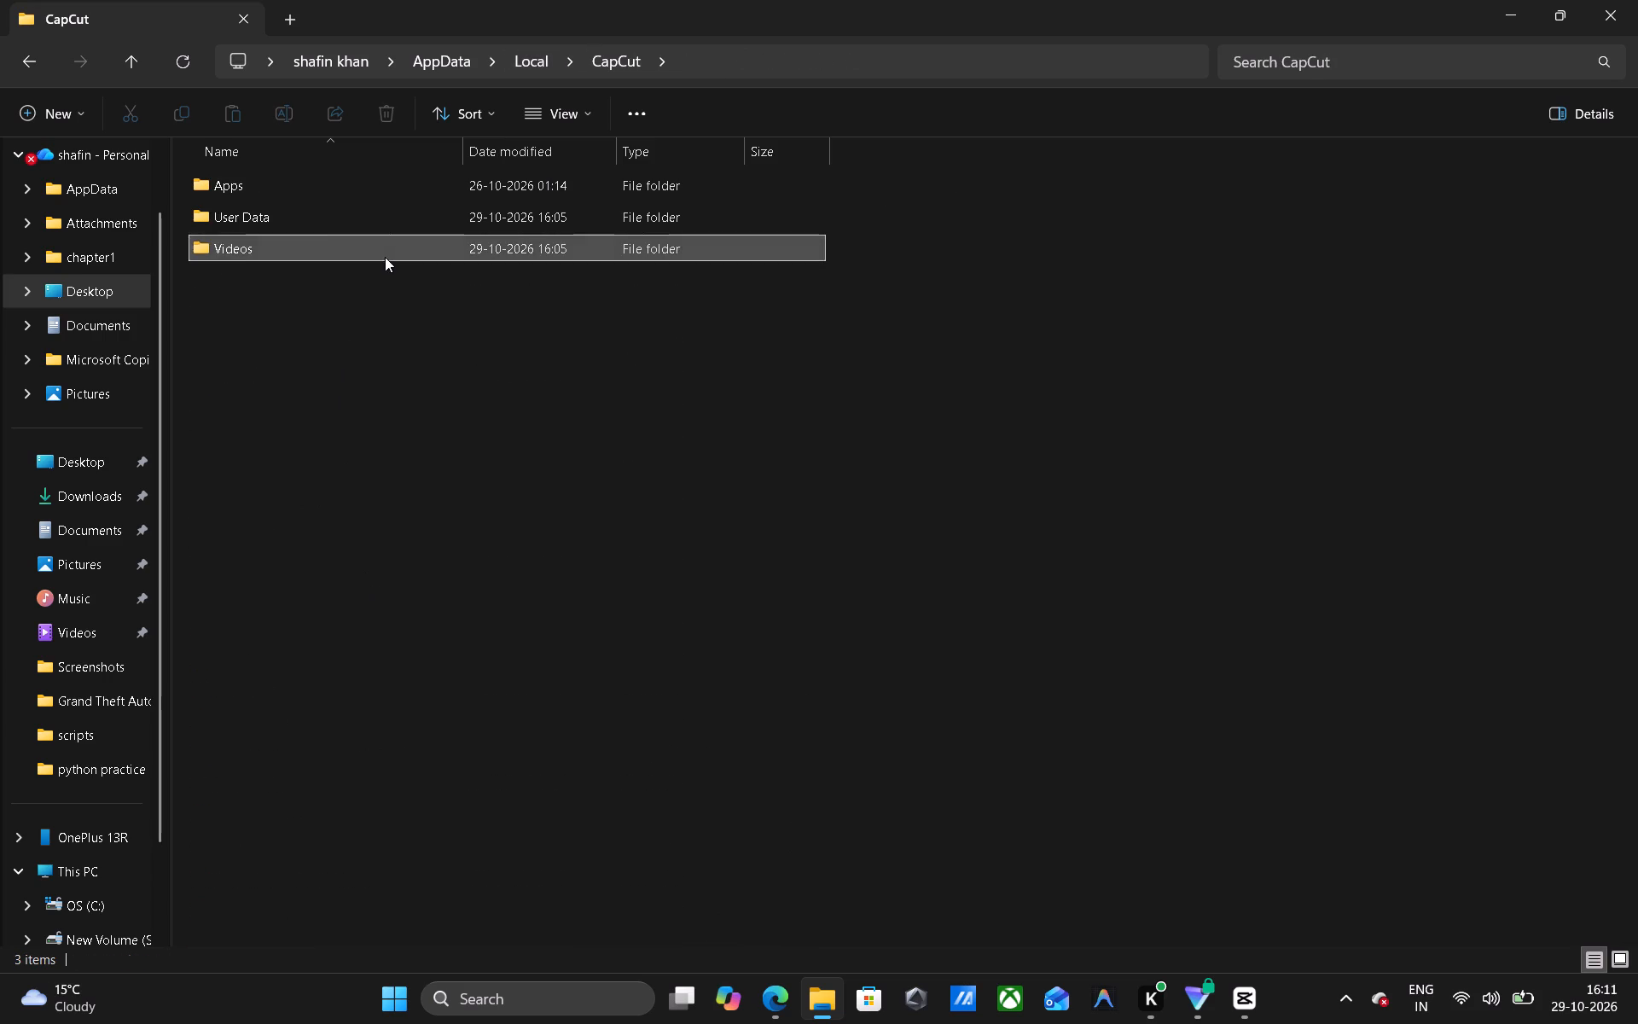
{"action": "left_click", "coordinate": [763, 65]}
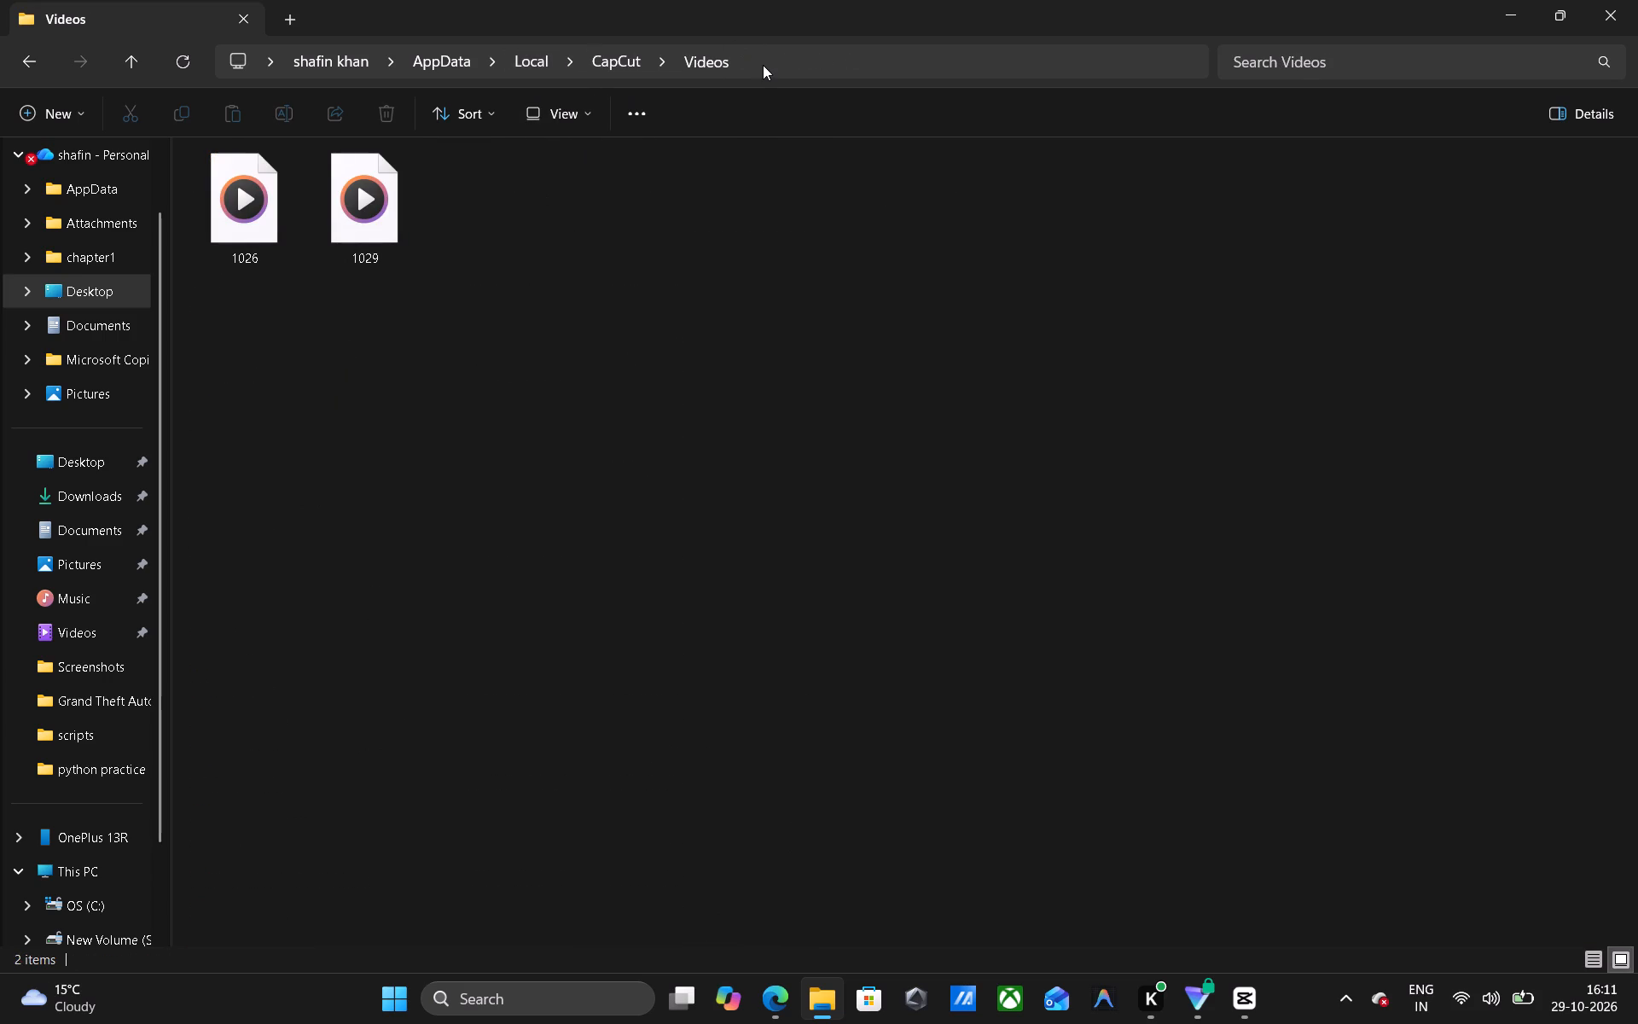
{"action": "key", "text": "ctrl+c"}
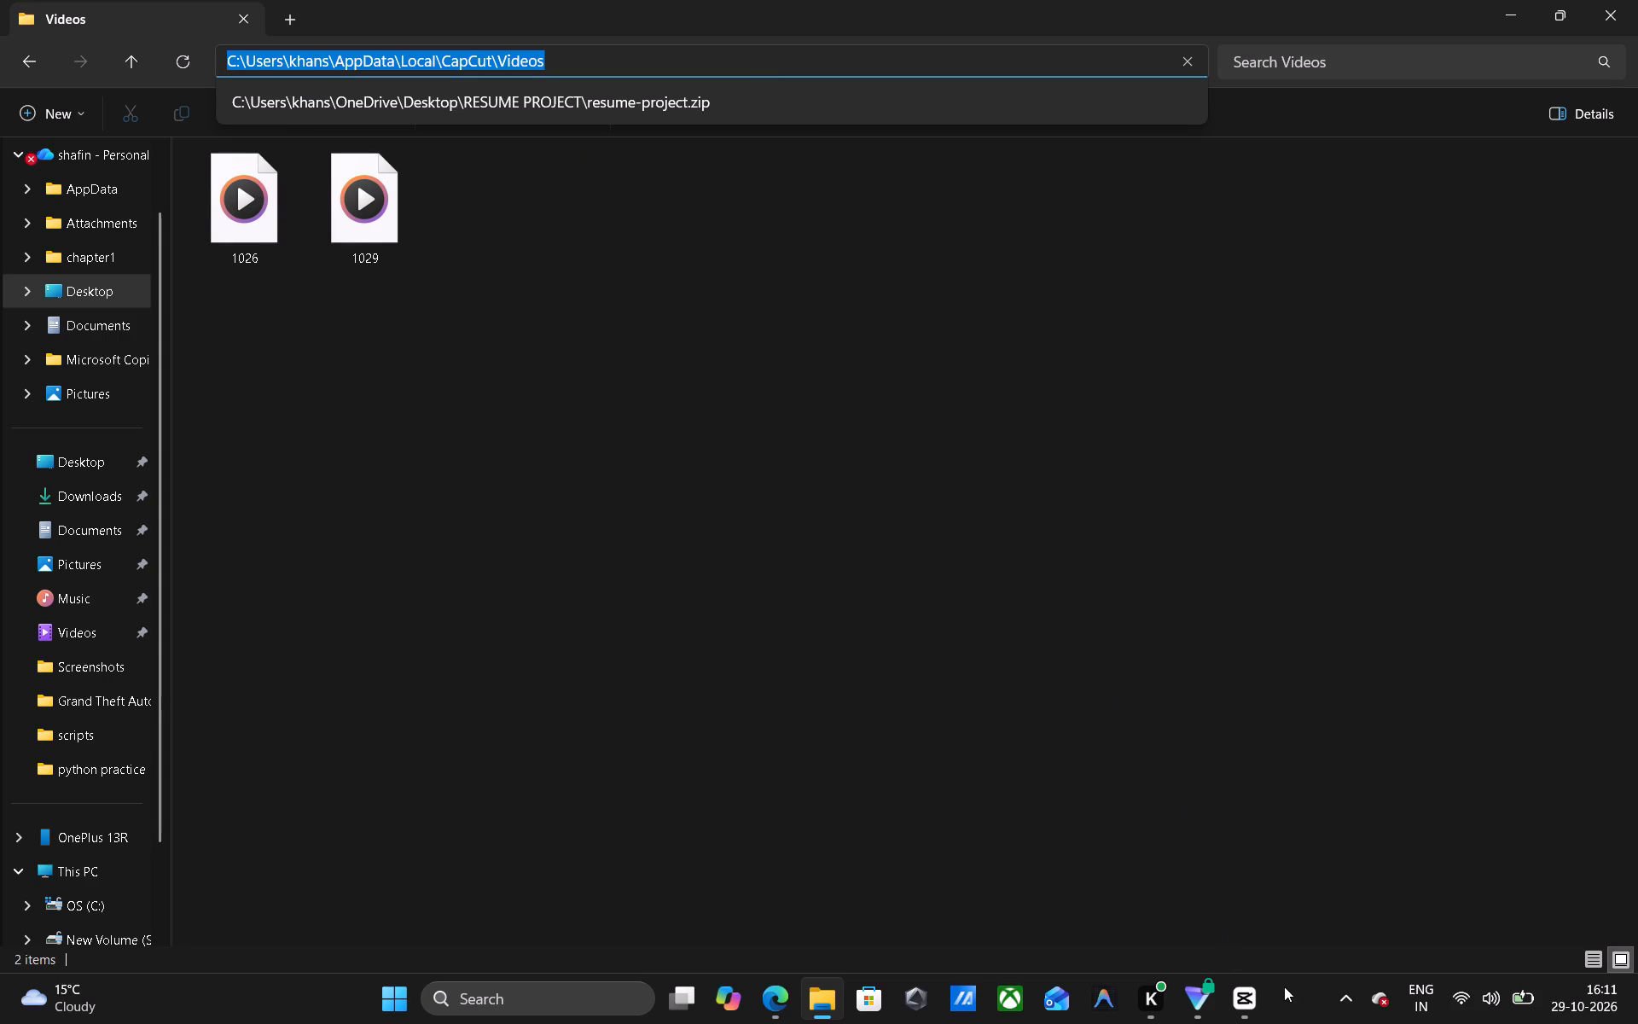
Switch to CapCut and import the 1029 video from the device, using the copied AppData\Local\CapCut\Videos path.
{"action": "left_click", "coordinate": [1255, 998]}
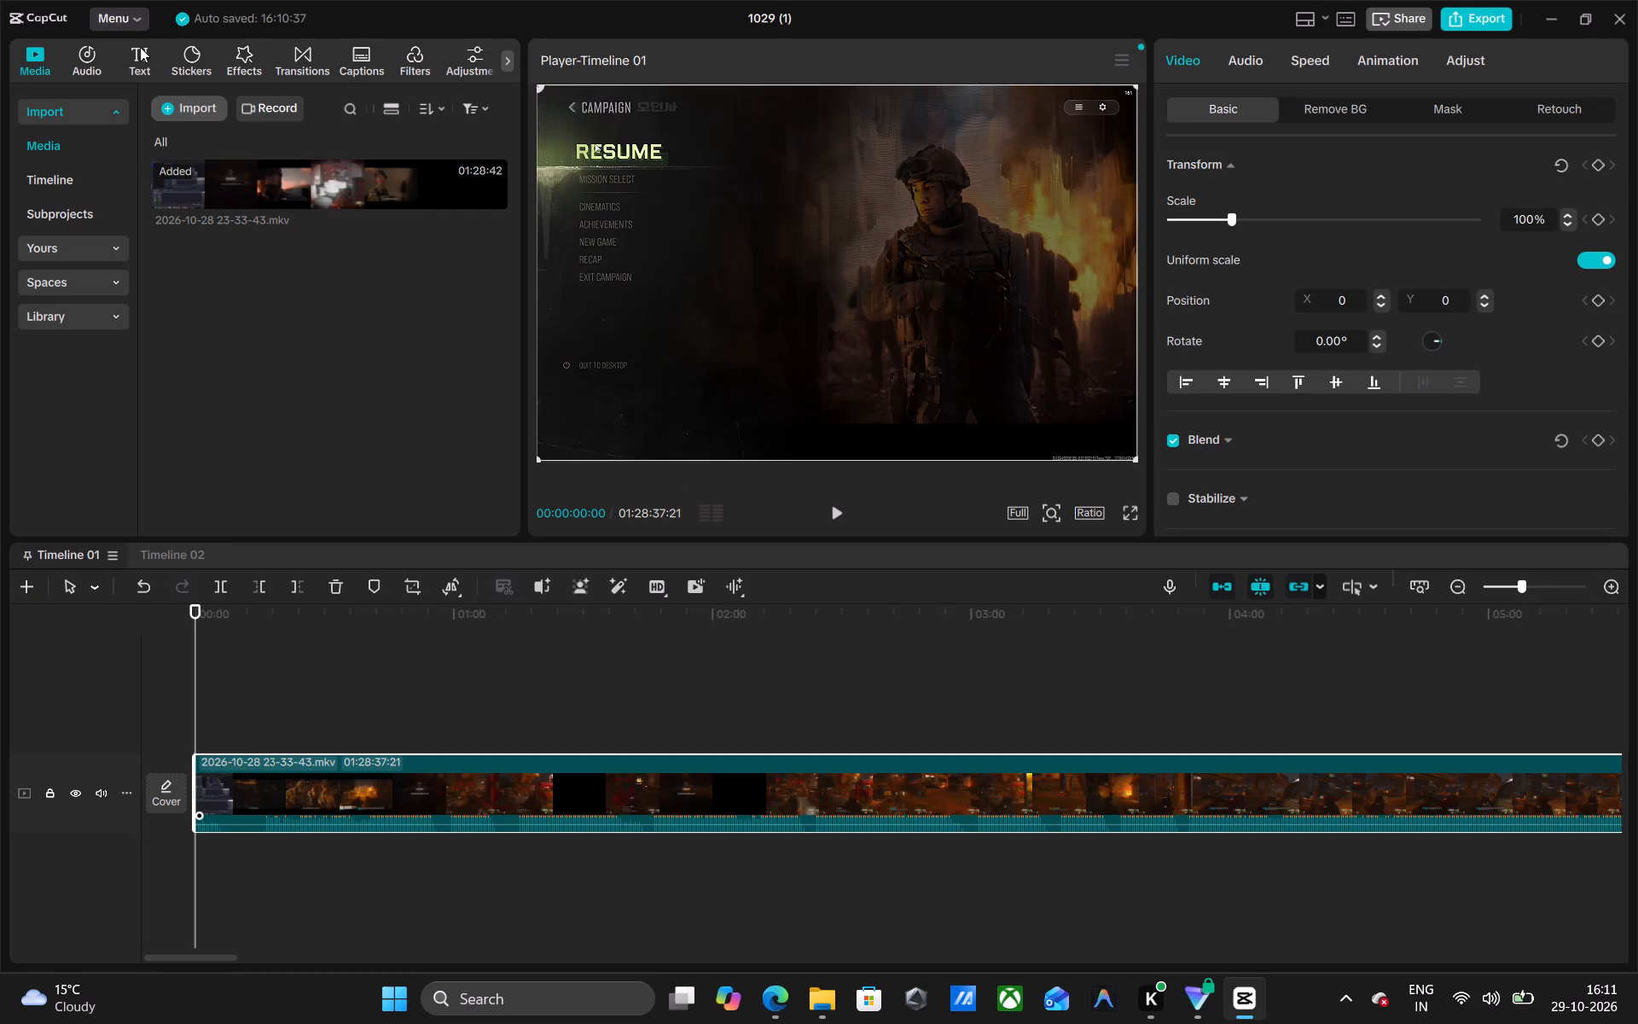
{"action": "left_click", "coordinate": [171, 120]}
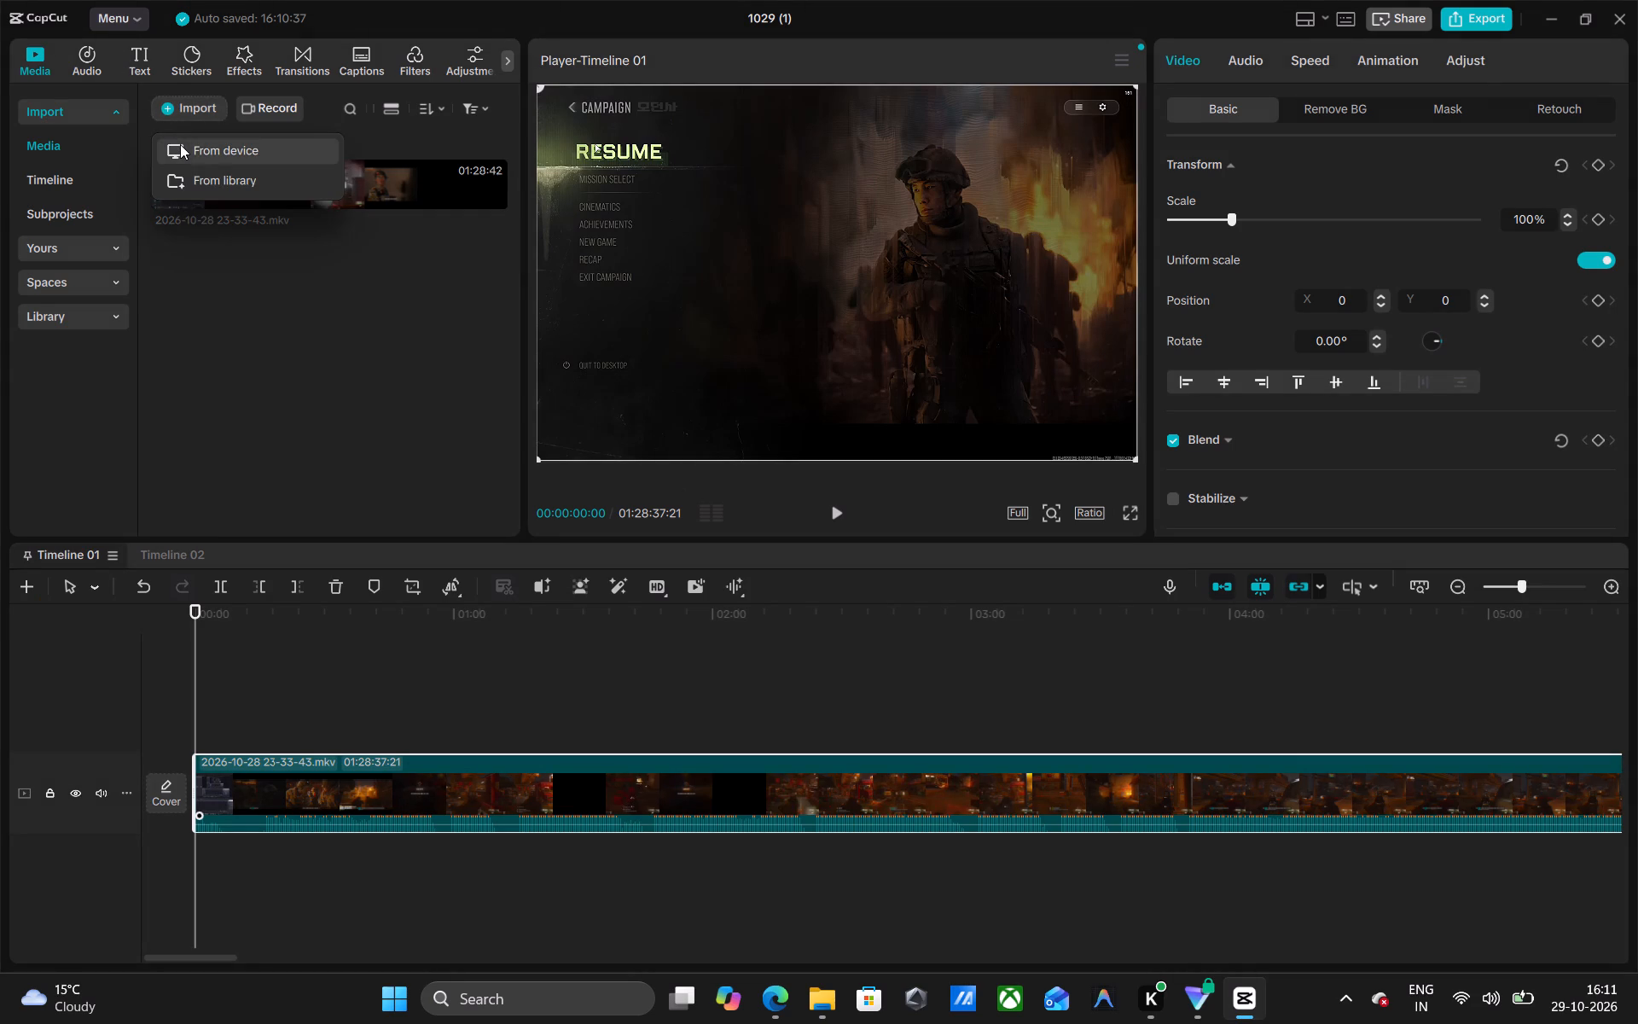
{"action": "left_click", "coordinate": [180, 144]}
{"action": "left_click", "coordinate": [334, 66]}
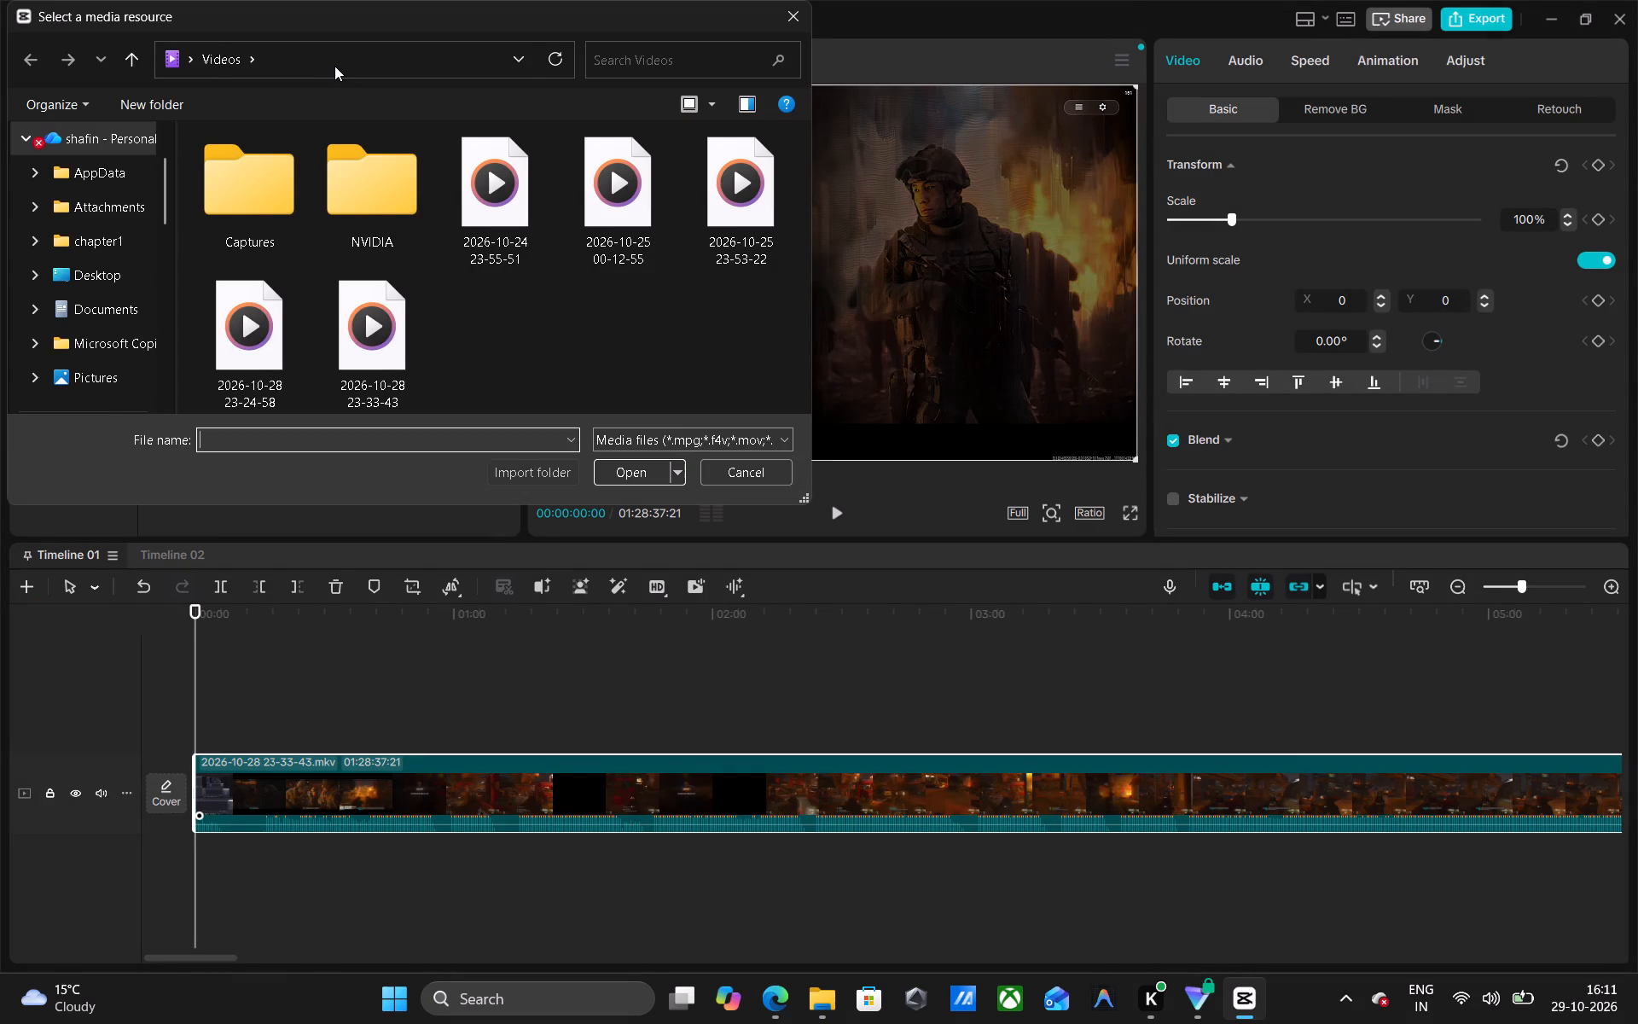
{"action": "left_click", "coordinate": [94, 274]}
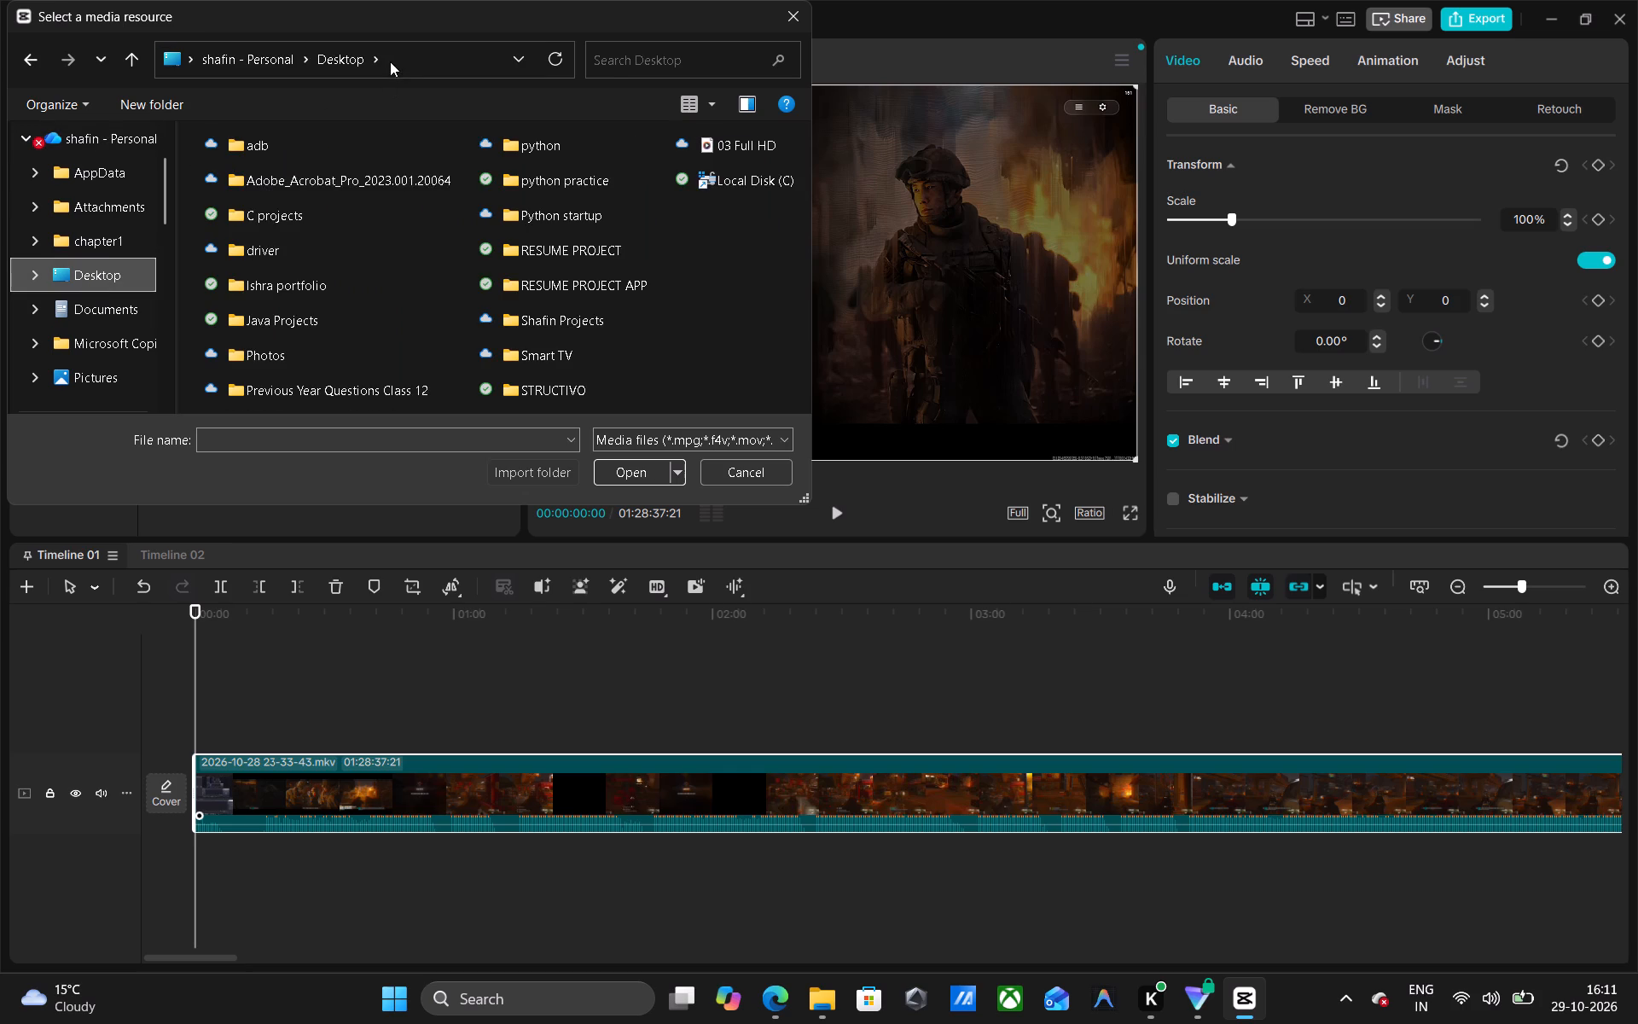
{"action": "left_click", "coordinate": [390, 61]}
{"action": "key", "text": "BackSpace"}
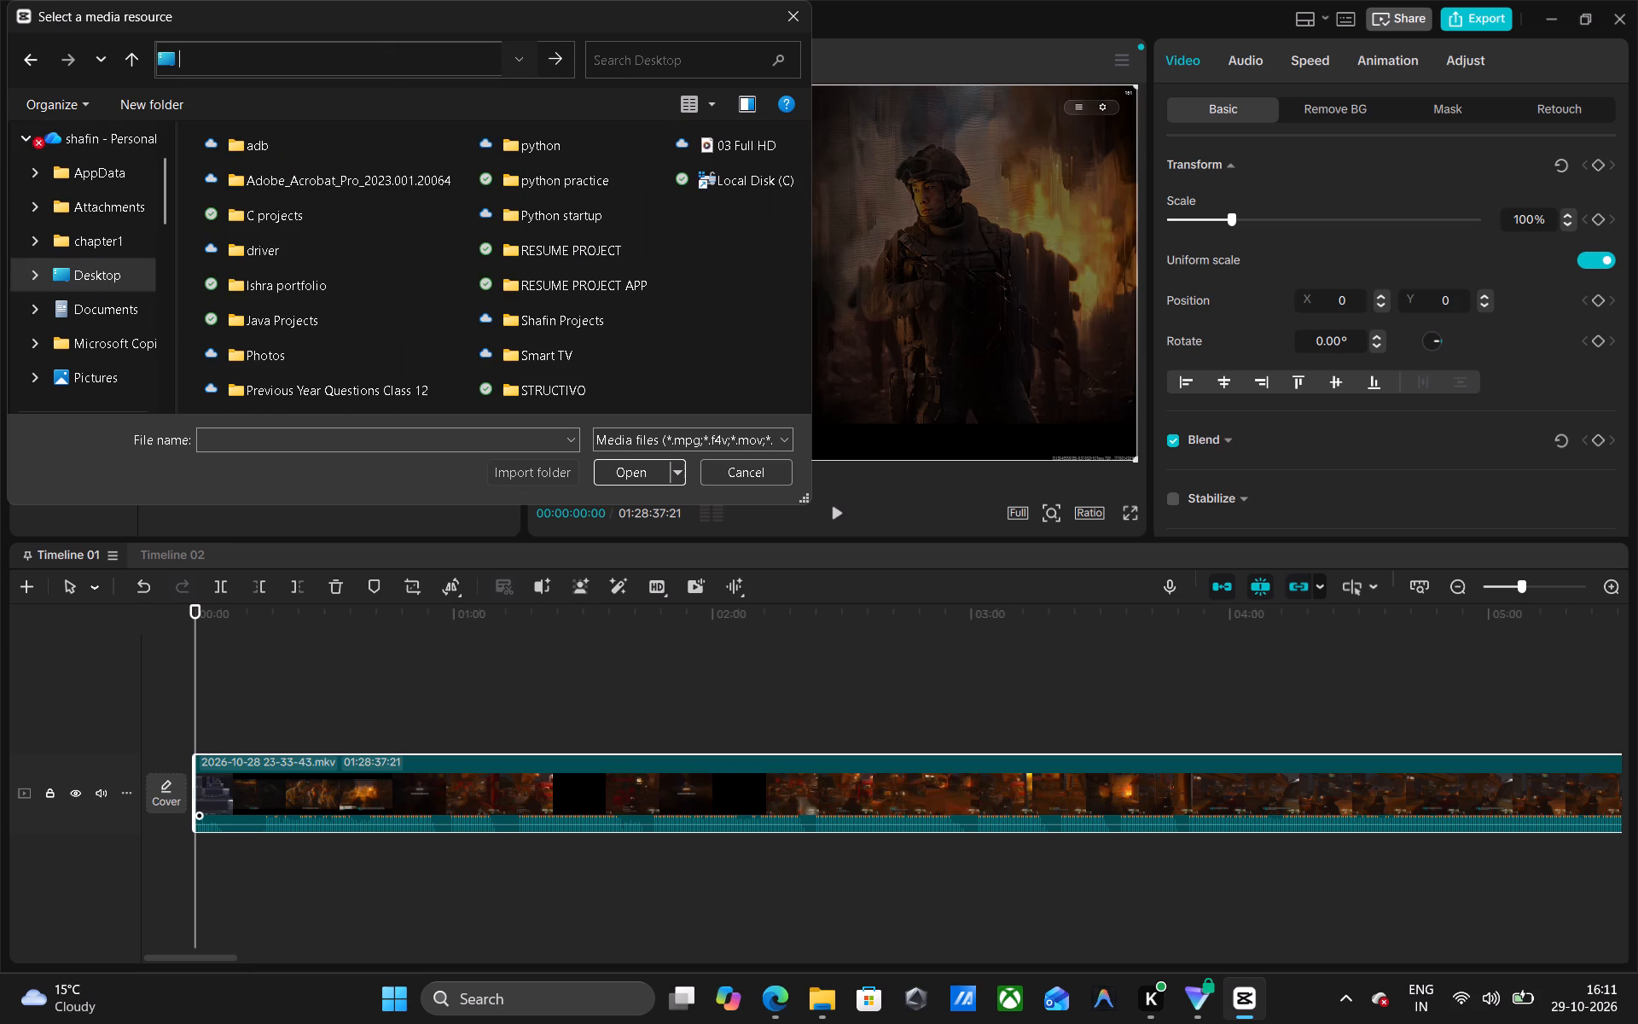
{"action": "key", "text": "ctrl+c"}
{"action": "key", "text": "ctrl+v"}
{"action": "key", "text": "Return"}
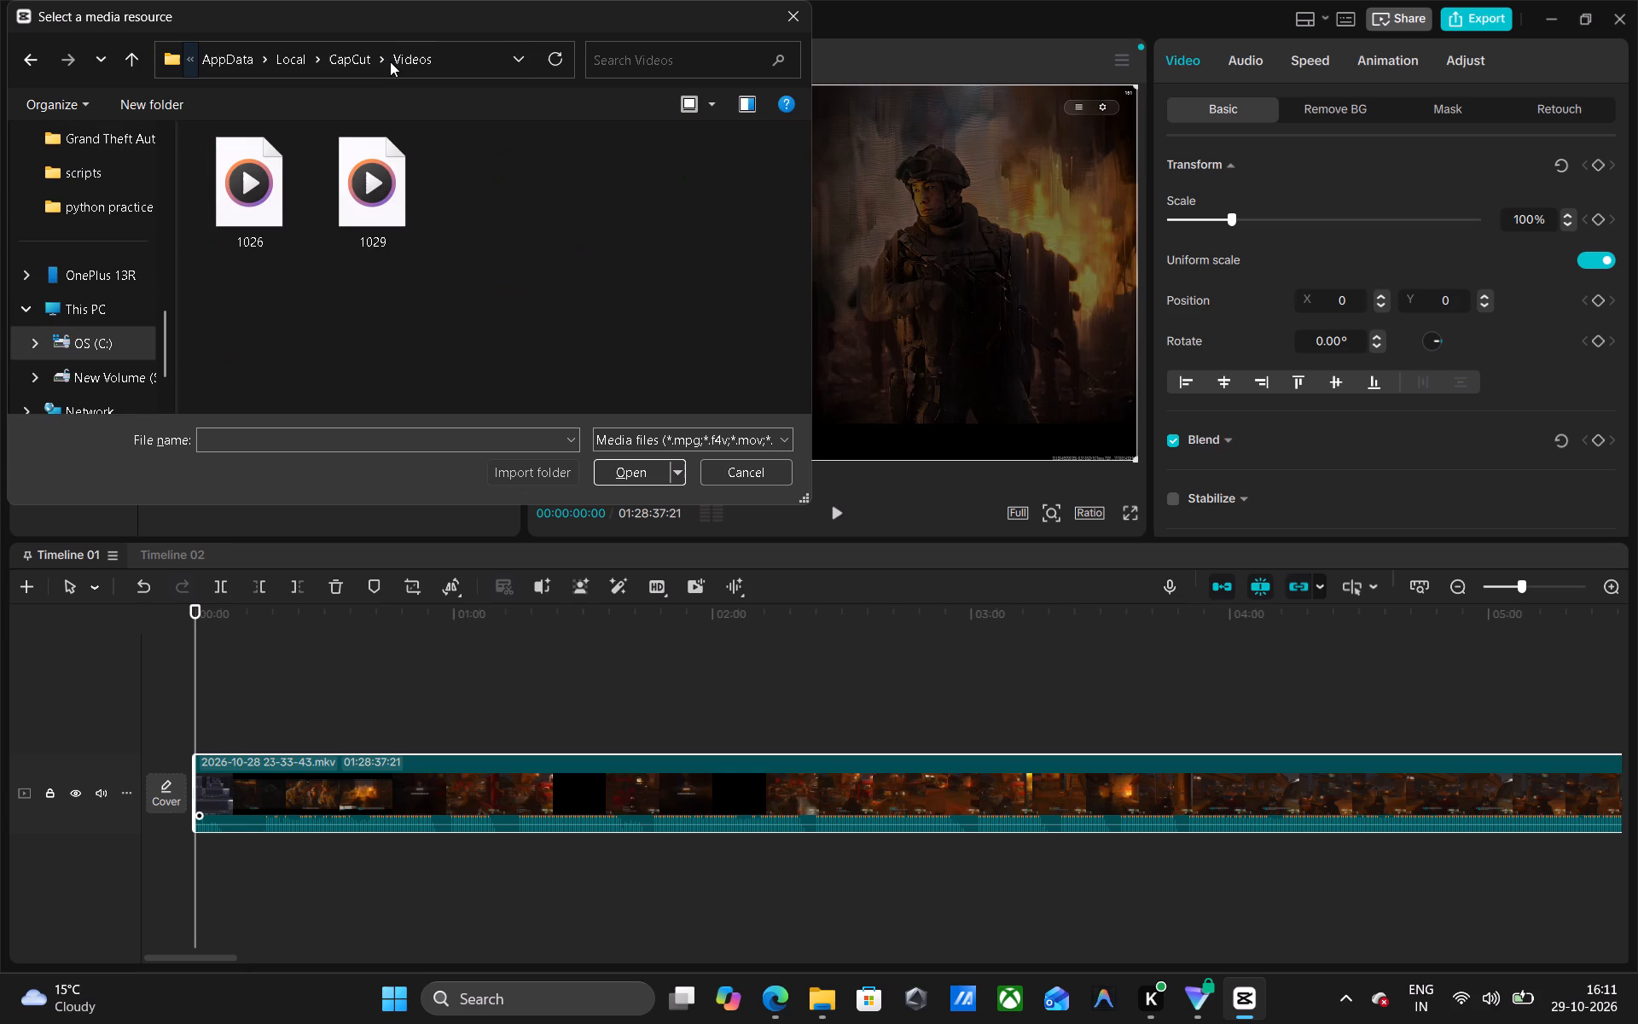
{"action": "left_click", "coordinate": [363, 203]}
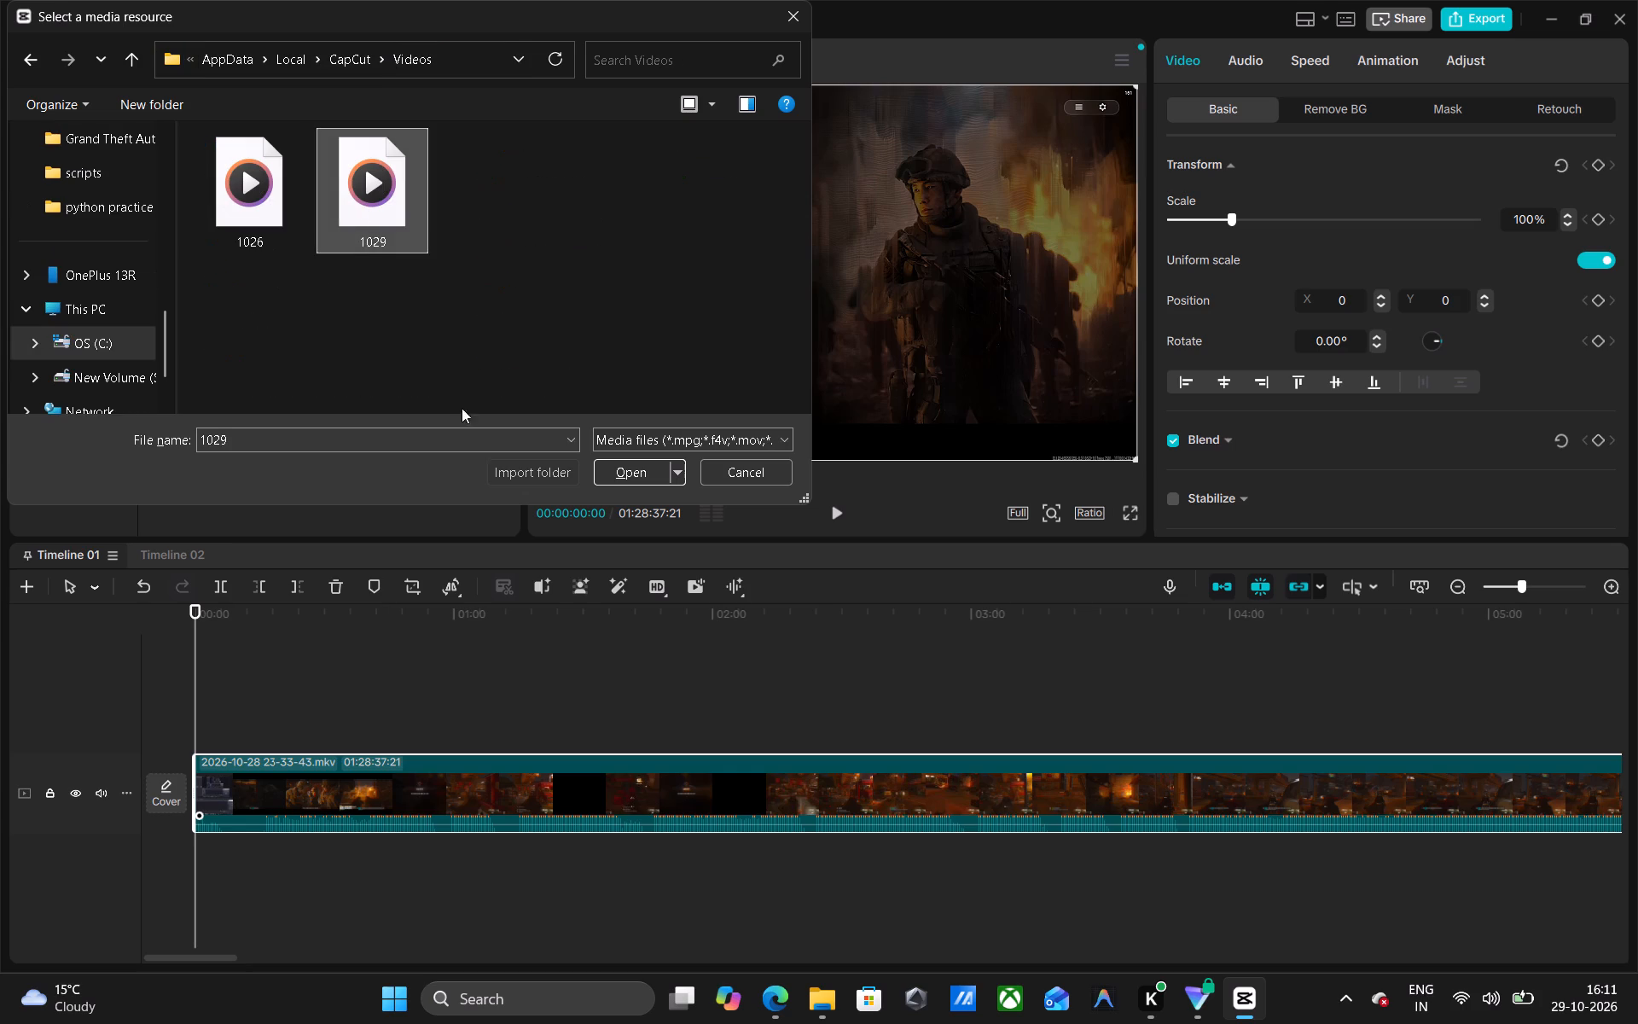
{"action": "left_click", "coordinate": [640, 472]}
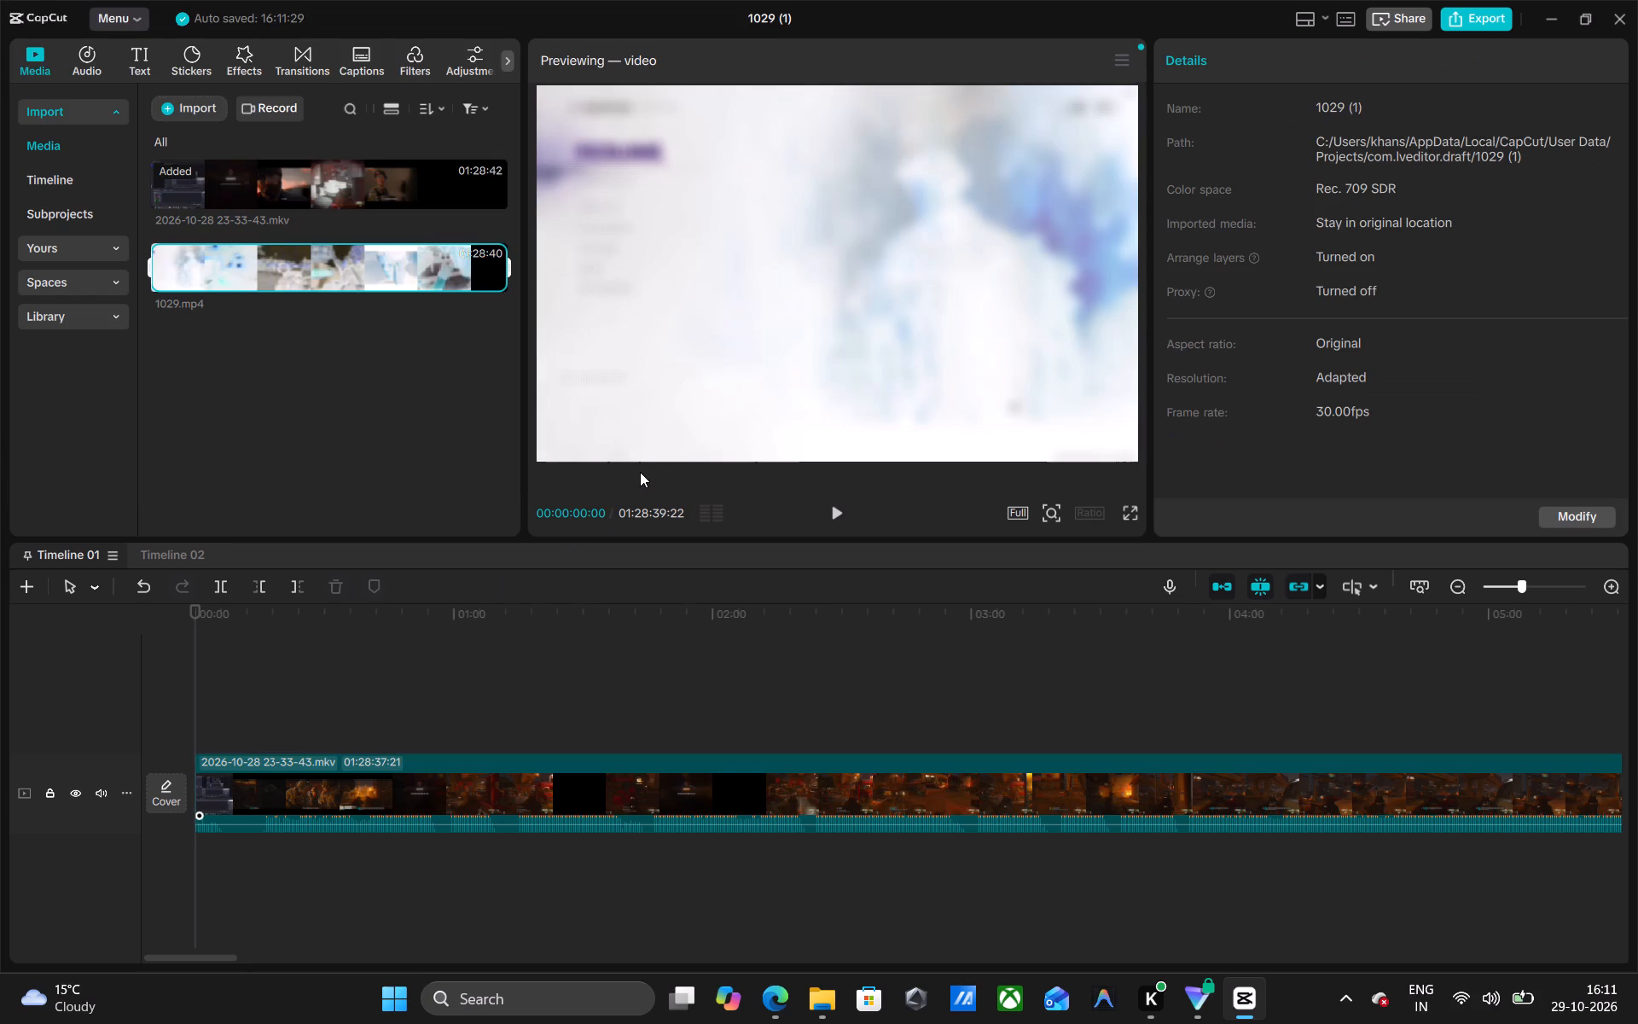
{"action": "left_click_drag", "start_coordinate": [368, 262], "coordinate": [216, 716]}
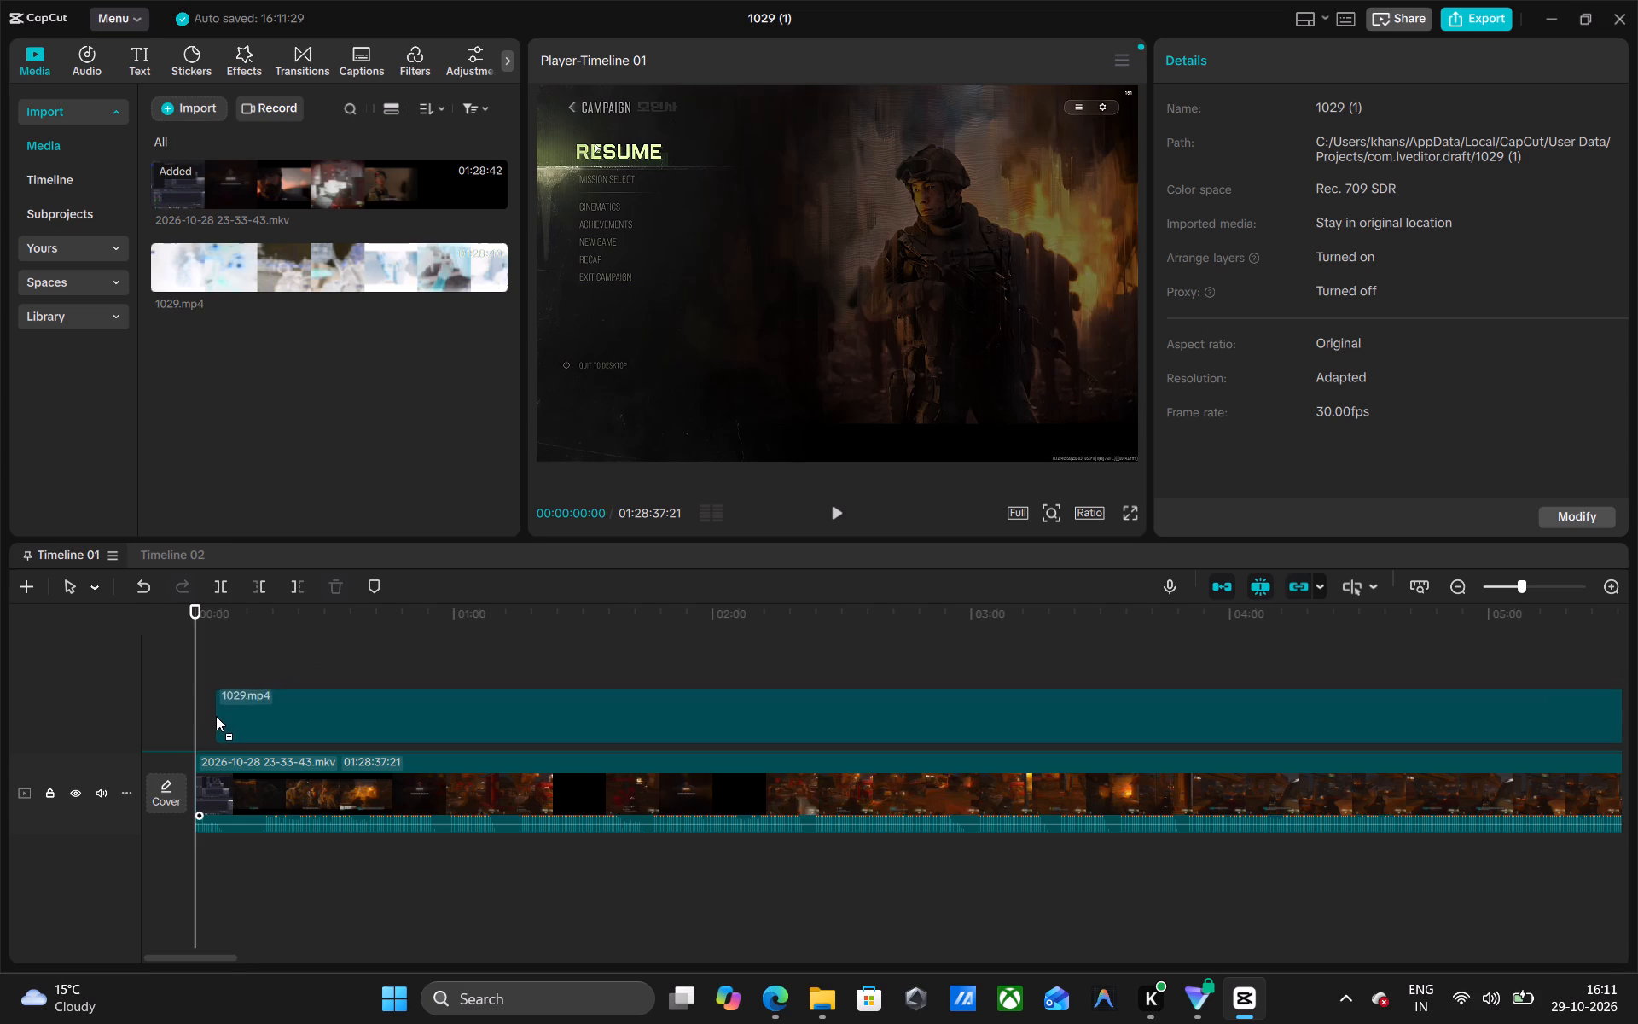
{"action": "left_click_drag", "start_coordinate": [216, 716], "coordinate": [192, 724]}
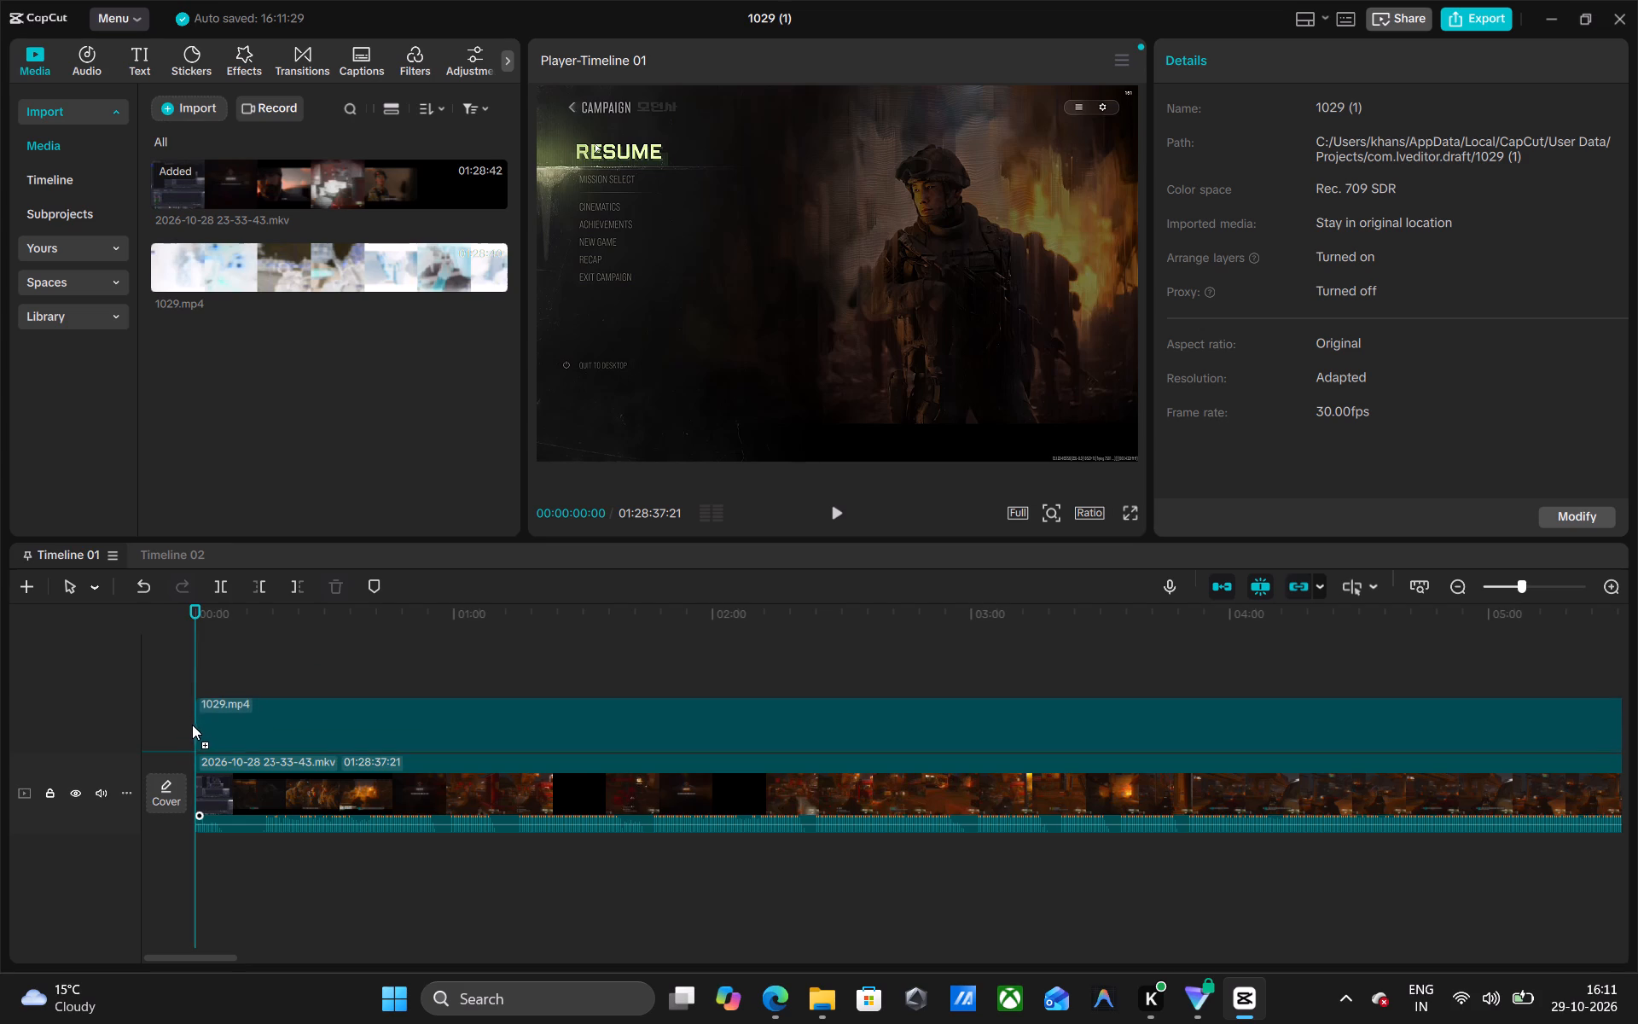
{"action": "left_click_drag", "start_coordinate": [192, 724], "coordinate": [191, 725]}
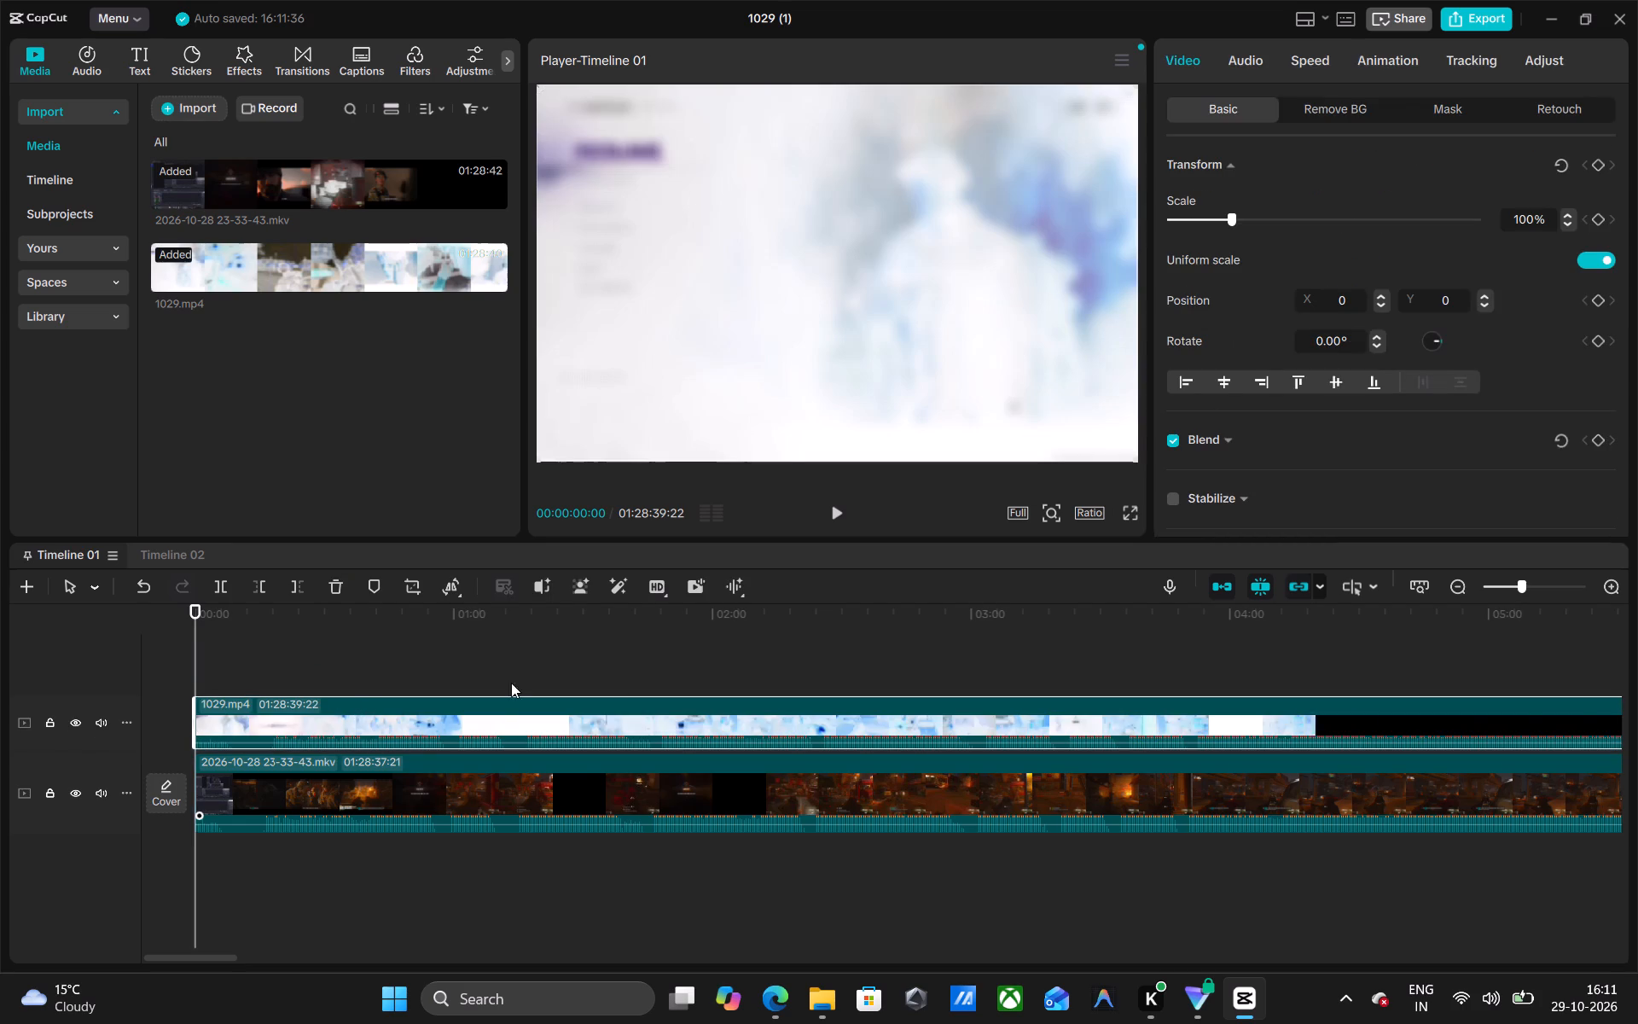
Preview several points of the stacked 1029.mp4 clip and compare where both clips start and end on the timeline.
{"action": "left_click", "coordinate": [865, 626]}
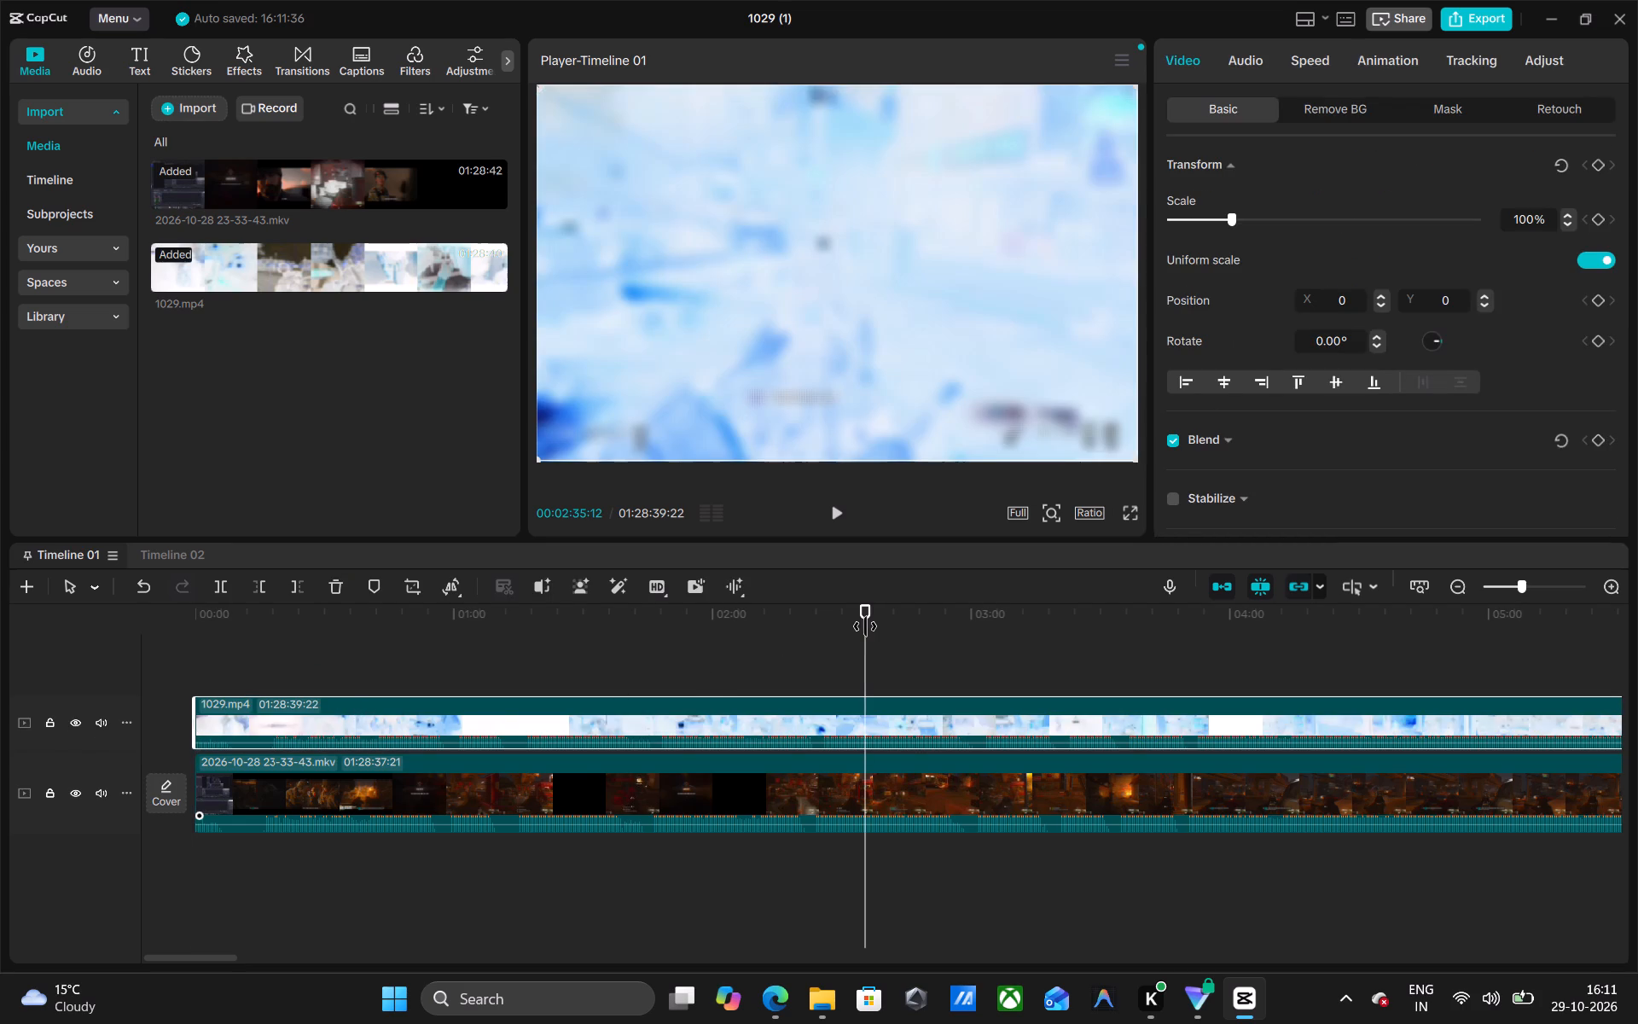
{"action": "left_click_drag", "start_coordinate": [865, 626], "coordinate": [93, 631]}
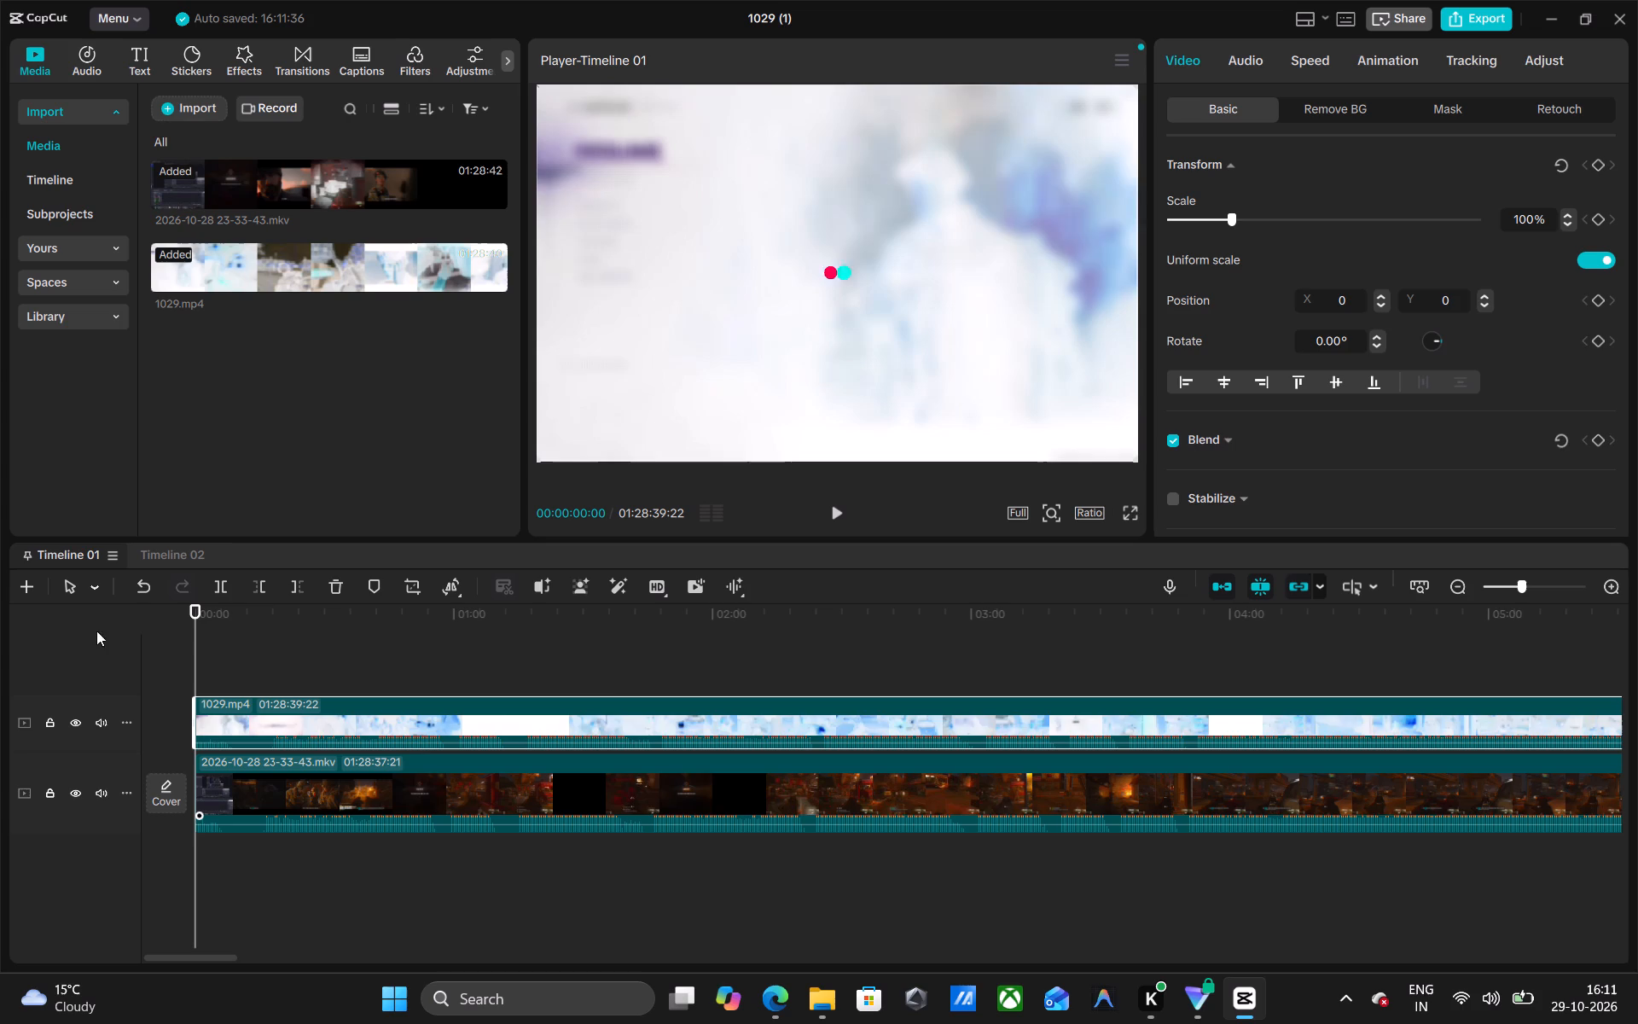
{"action": "left_click", "coordinate": [739, 871]}
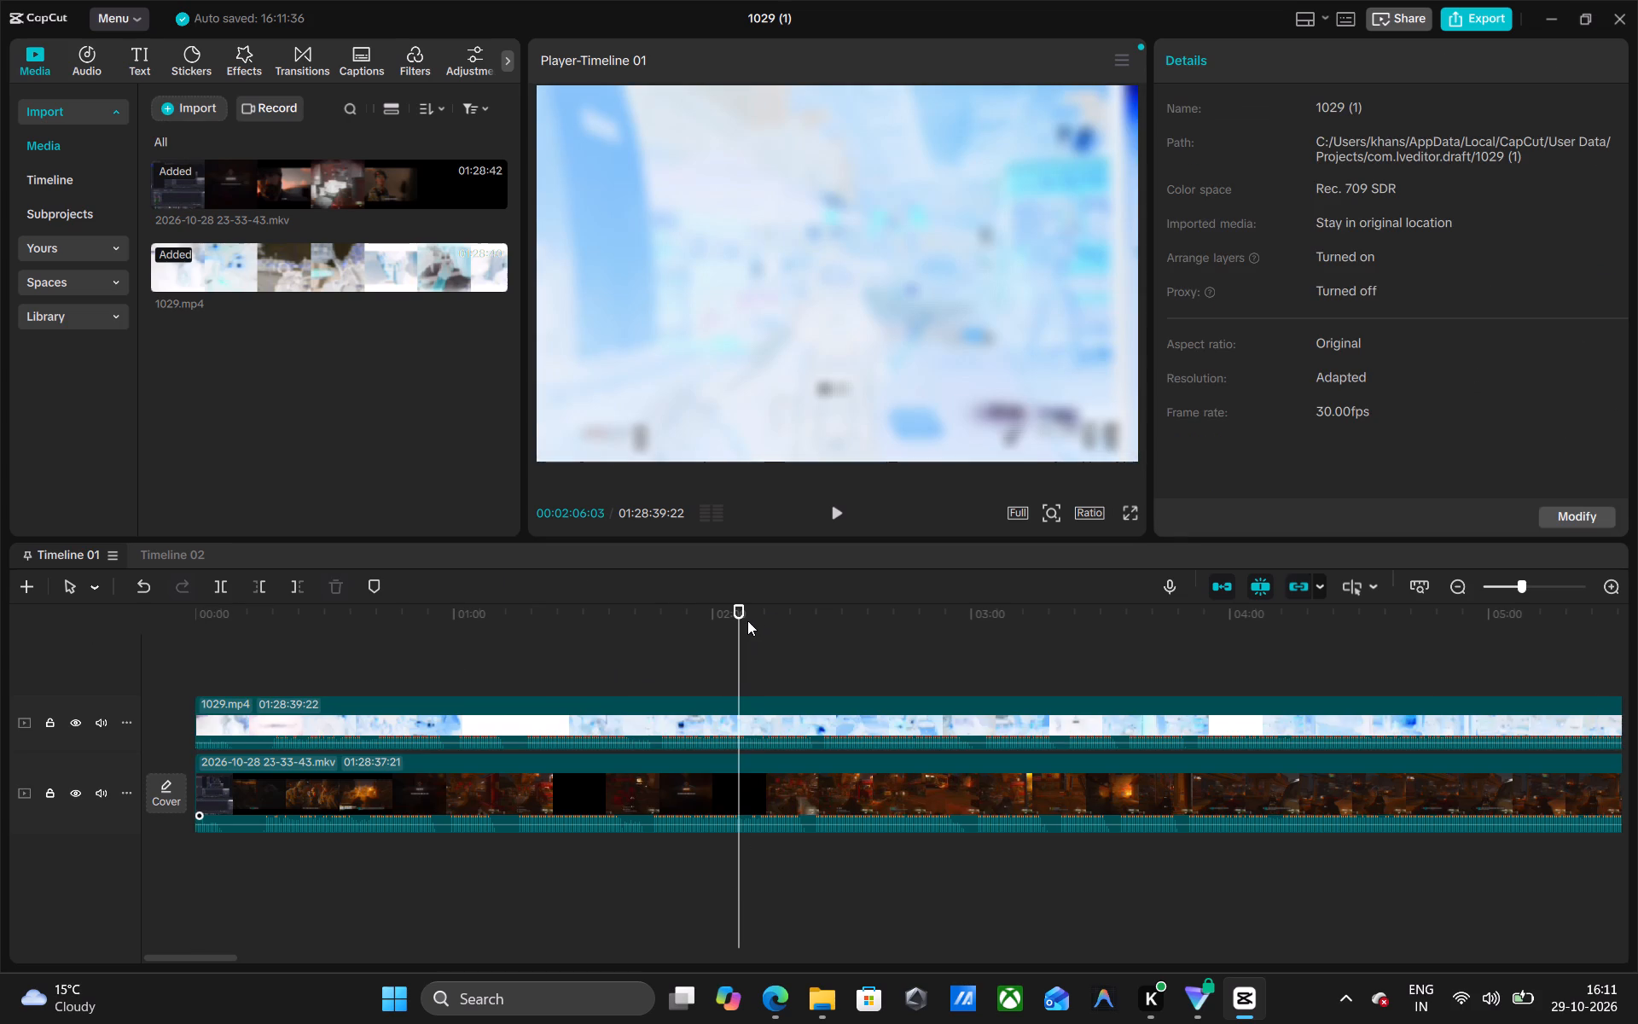
{"action": "left_click_drag", "start_coordinate": [743, 616], "coordinate": [201, 785]}
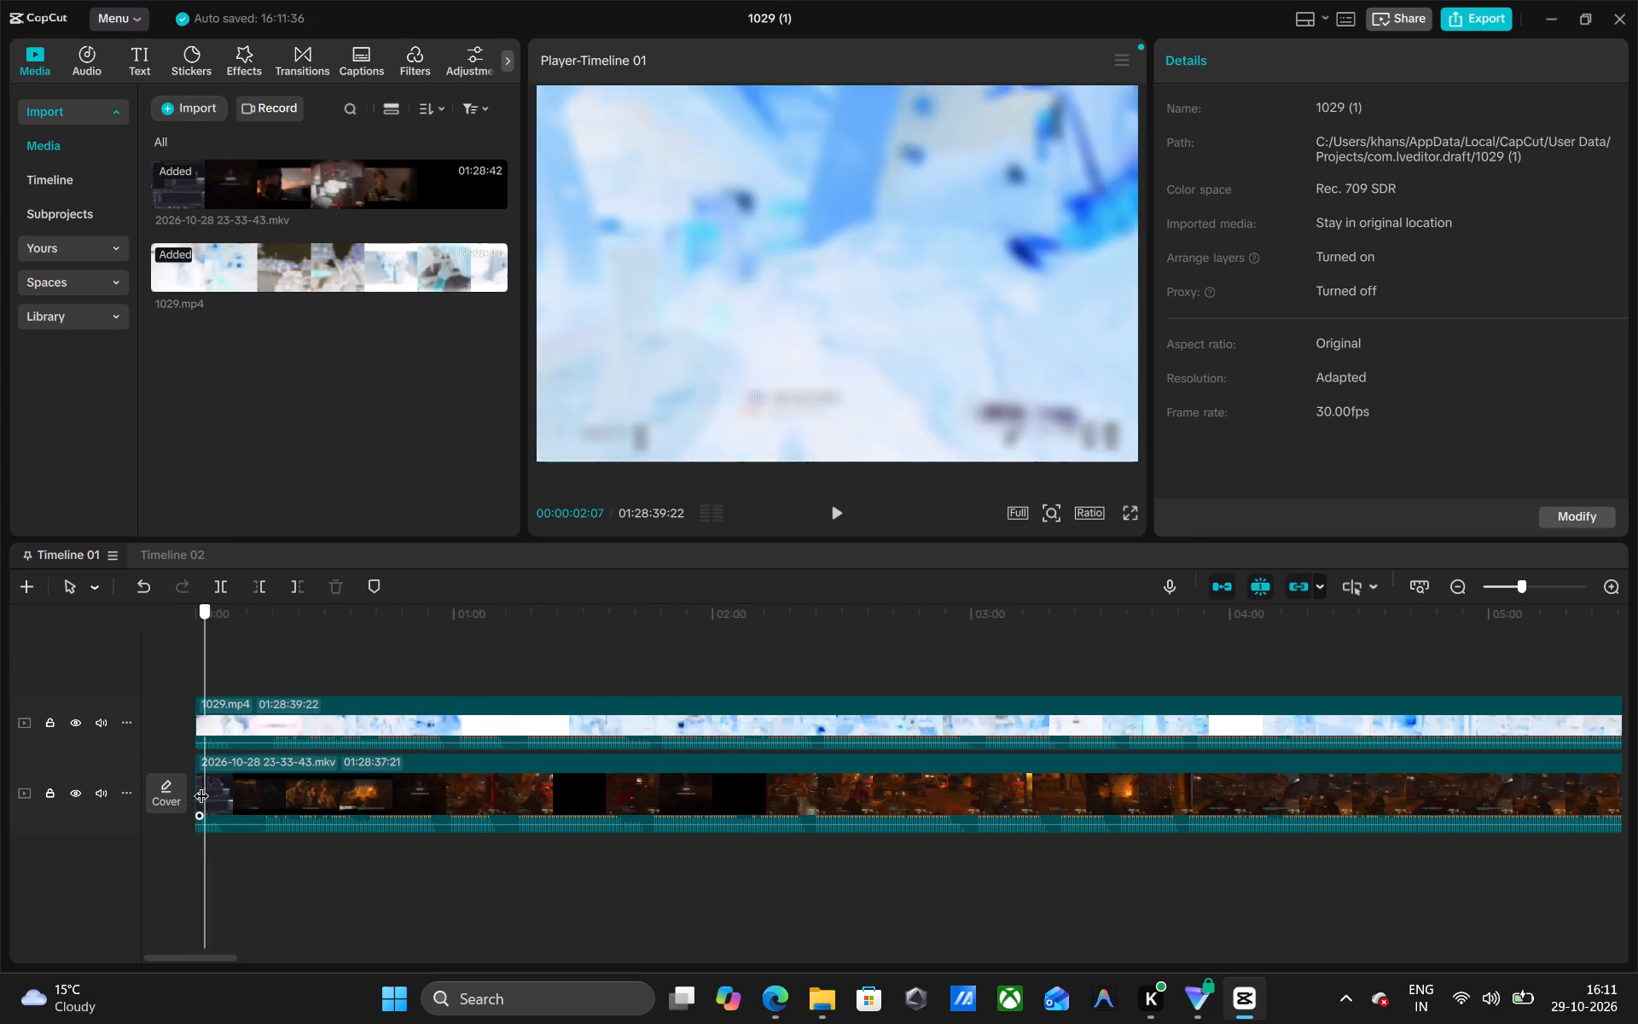
{"action": "left_click_drag", "start_coordinate": [201, 785], "coordinate": [161, 803]}
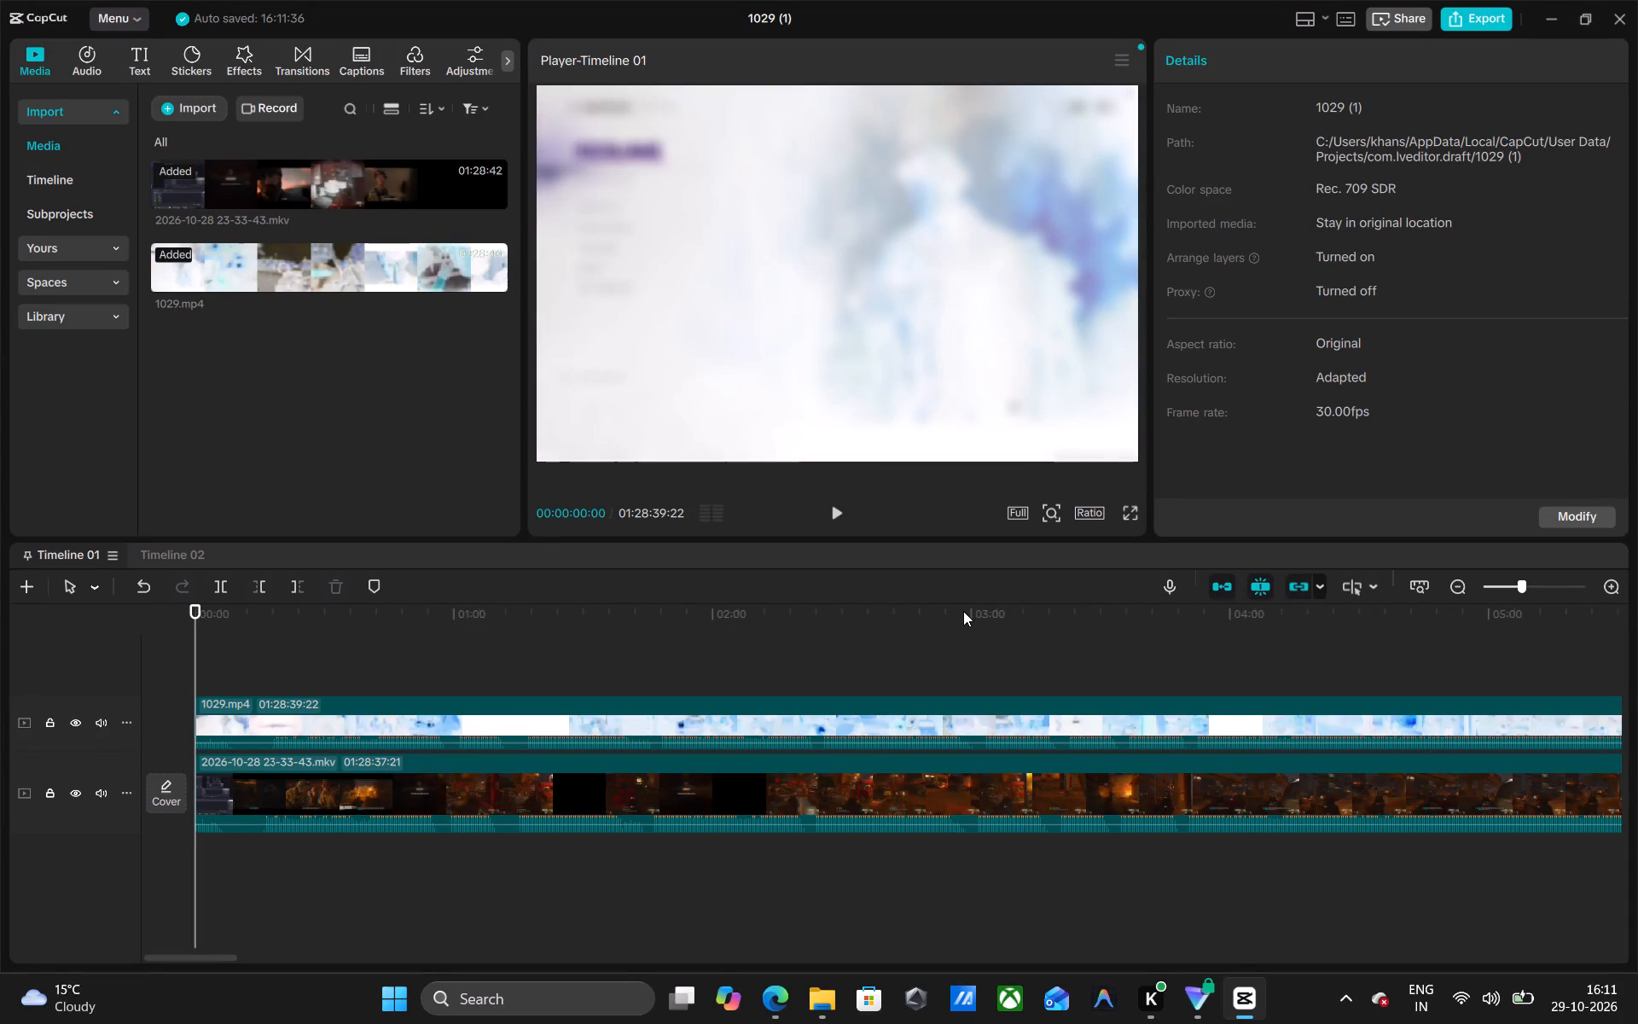
{"action": "scroll", "coordinate": [1146, 682], "scroll_direction": "left", "scroll_amount": 16}
{"action": "scroll", "coordinate": [1146, 682], "scroll_direction": "left", "scroll_amount": 8}
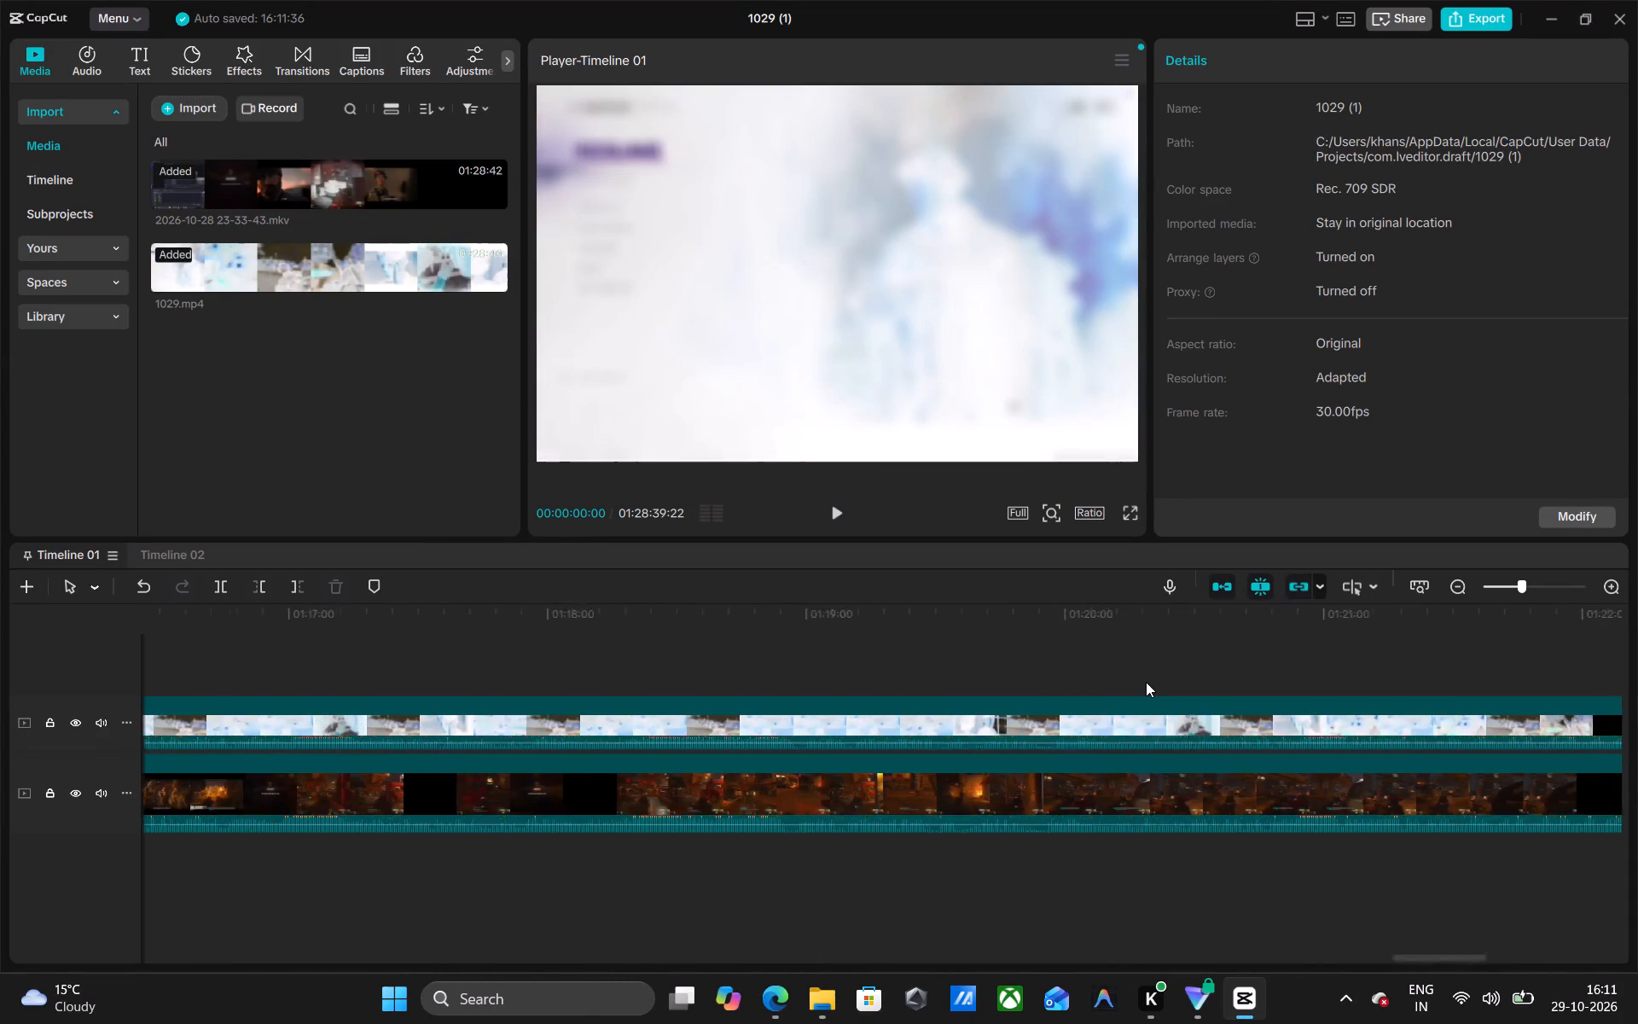
{"action": "scroll", "coordinate": [1146, 682], "scroll_direction": "left", "scroll_amount": 7}
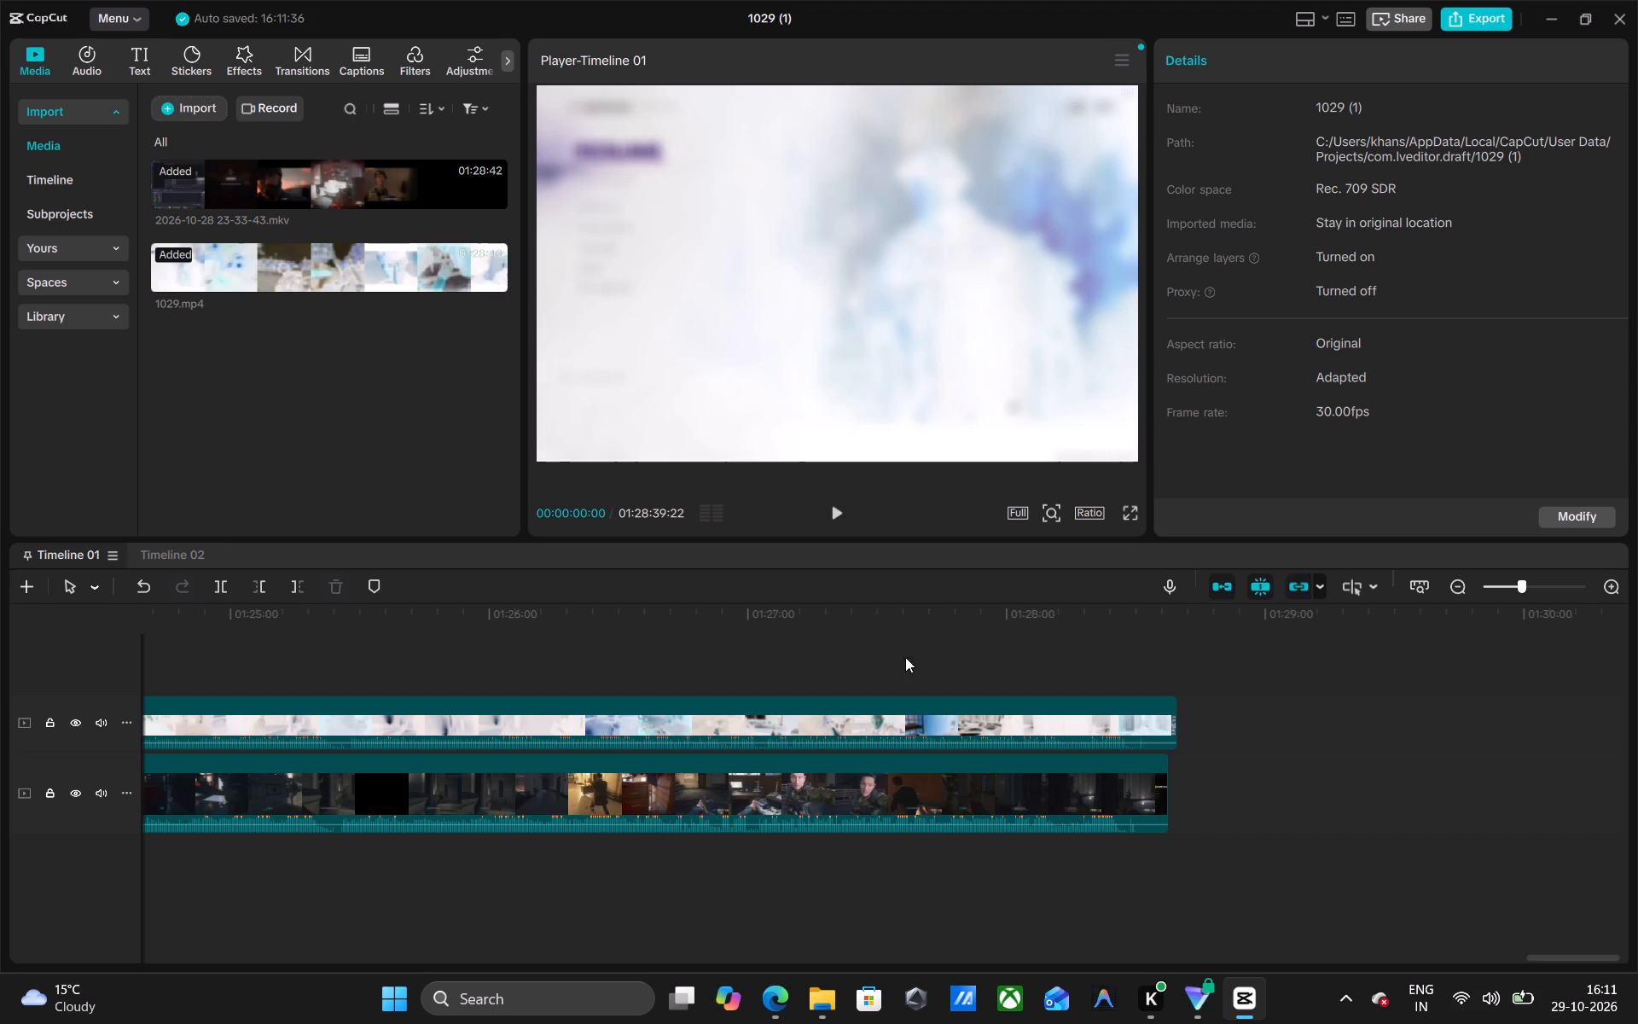
{"action": "scroll", "coordinate": [874, 660], "scroll_direction": "right", "scroll_amount": 20}
{"action": "scroll", "coordinate": [874, 660], "scroll_direction": "right", "scroll_amount": 18}
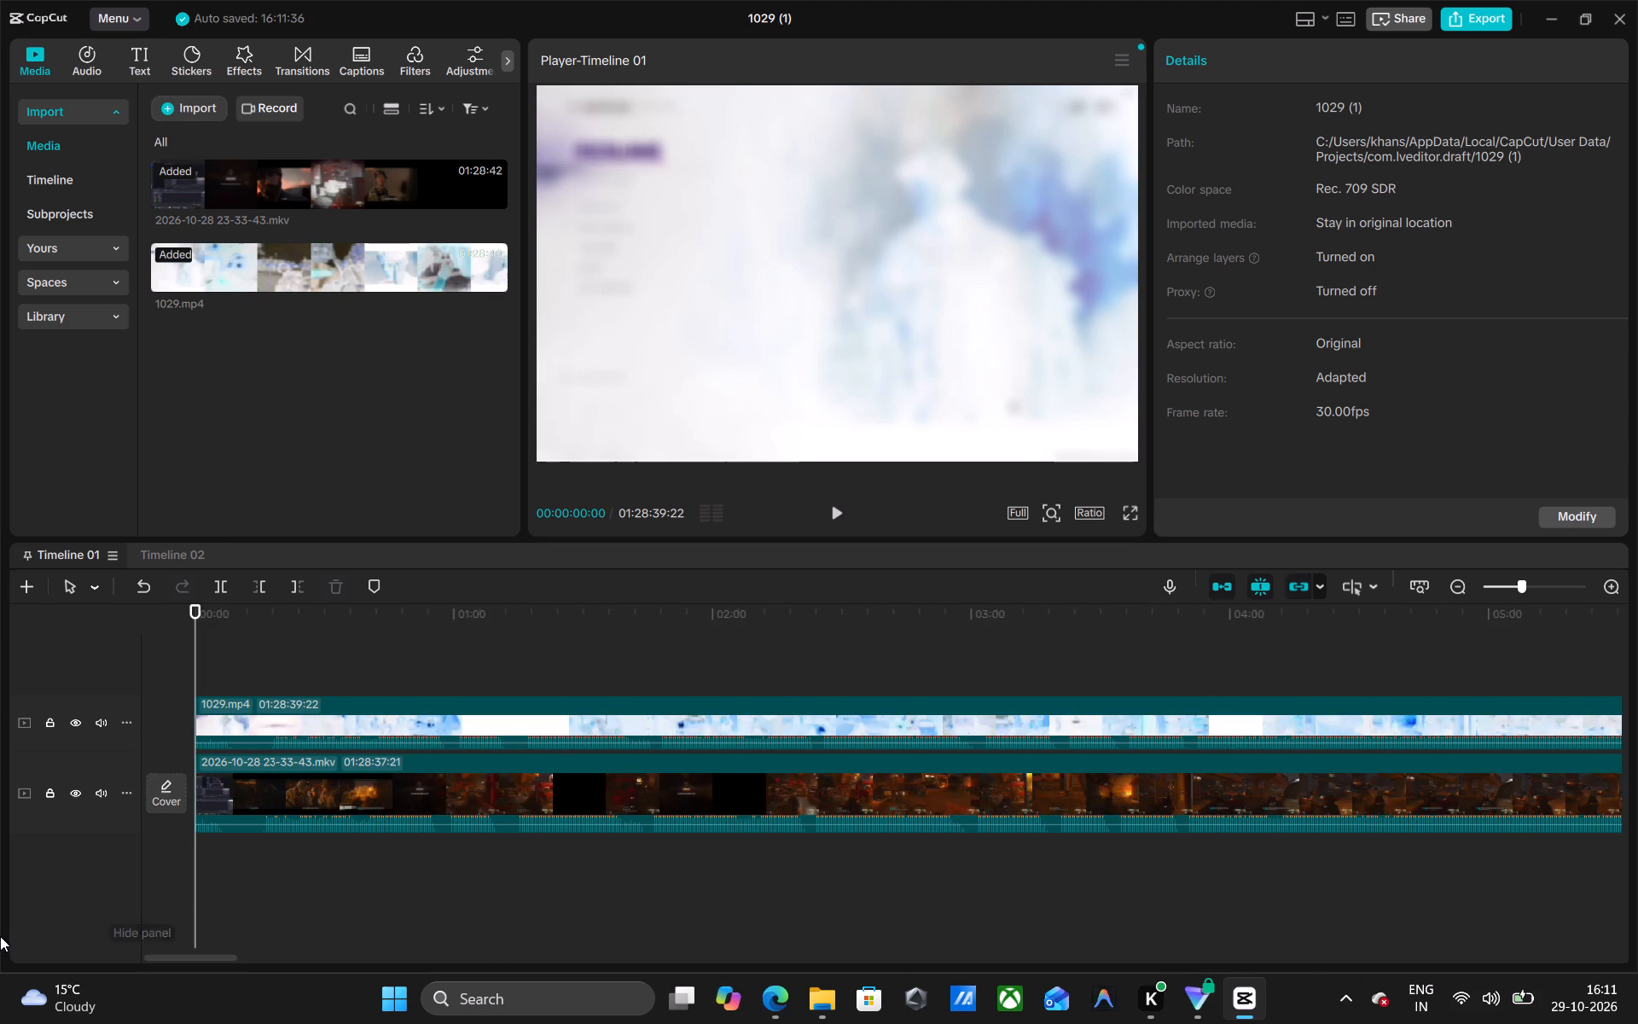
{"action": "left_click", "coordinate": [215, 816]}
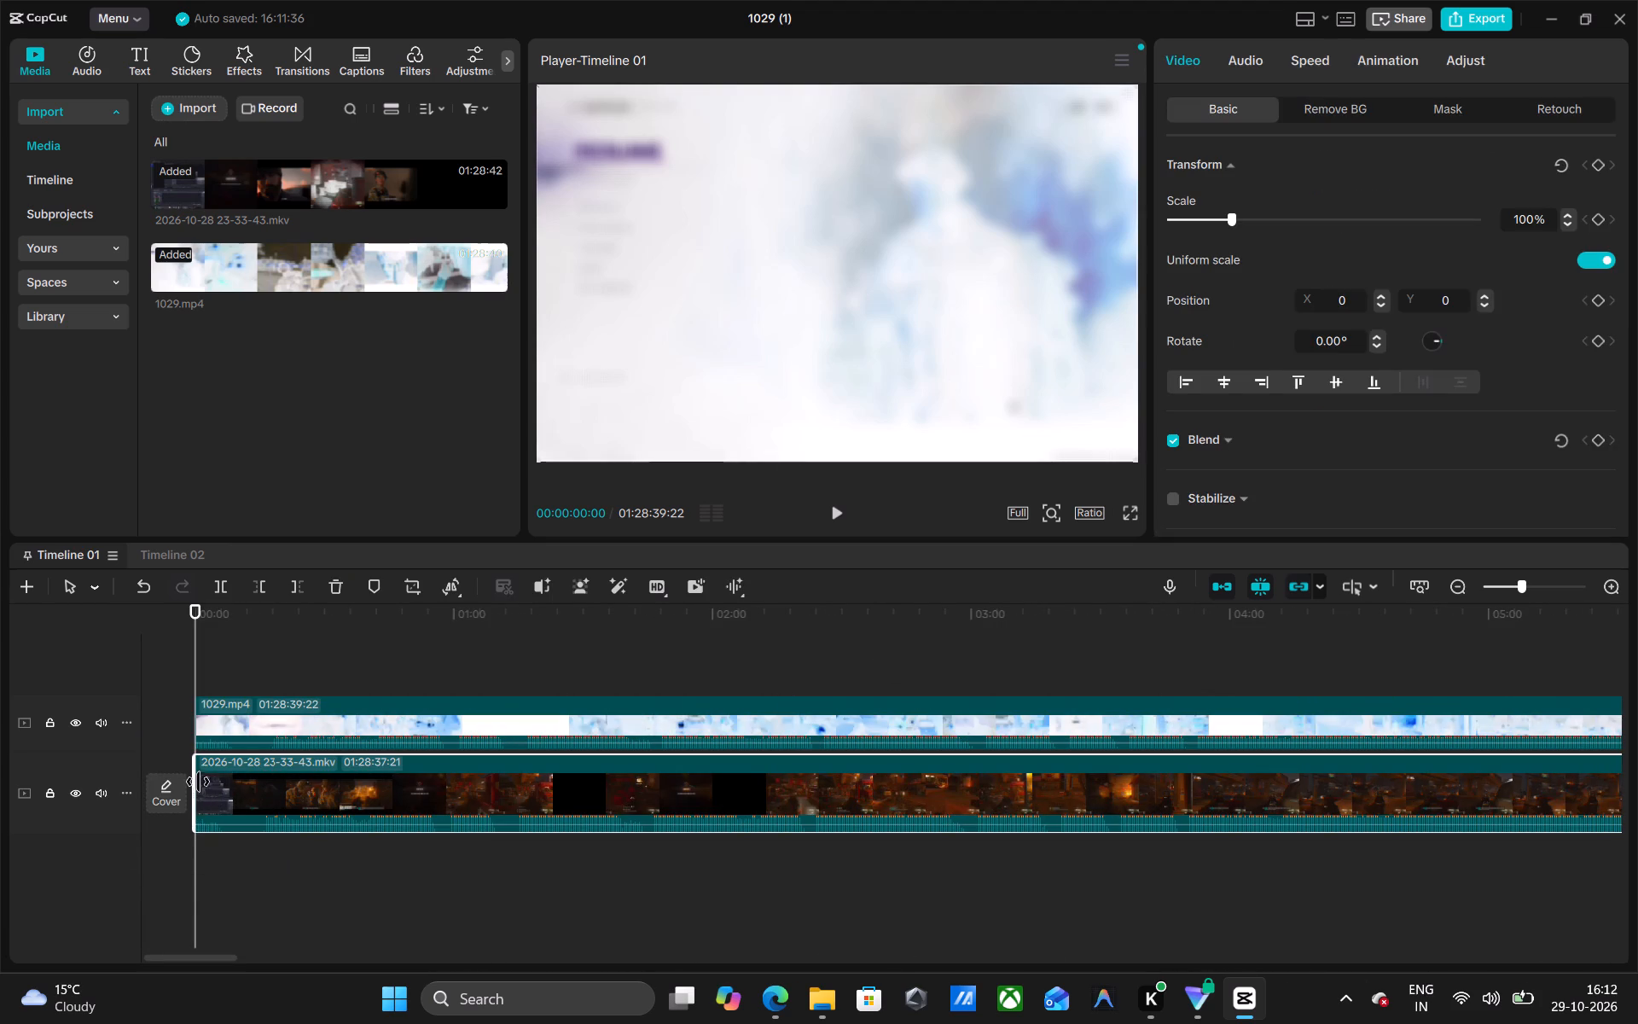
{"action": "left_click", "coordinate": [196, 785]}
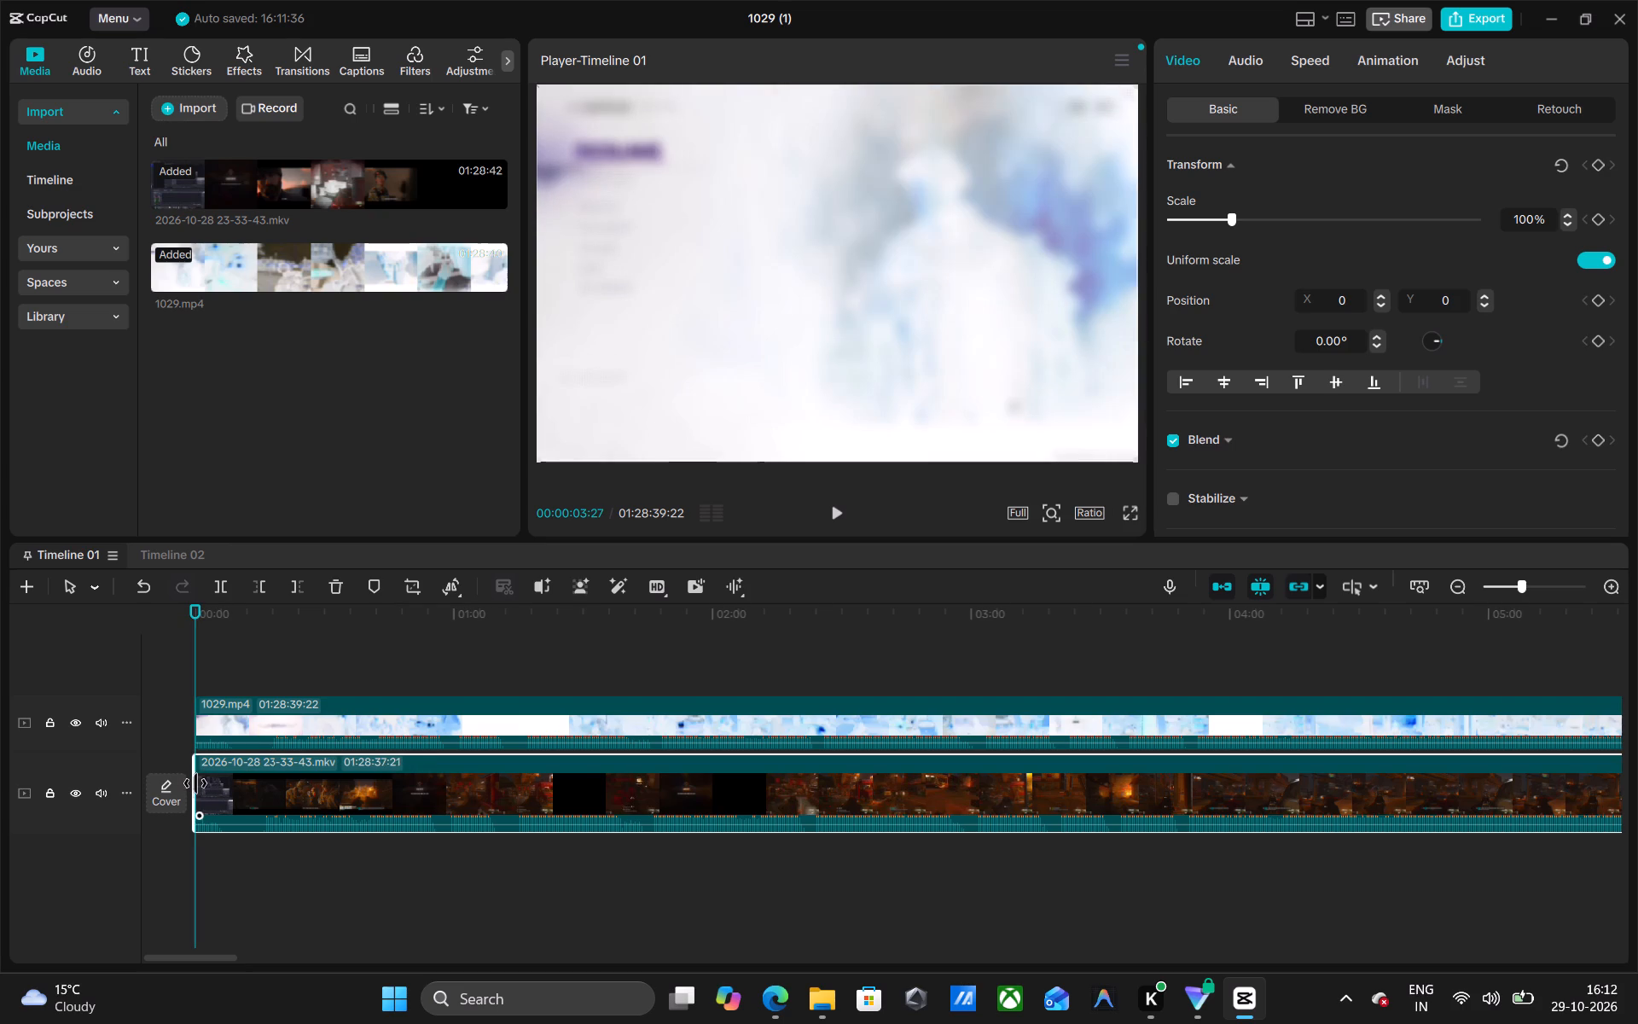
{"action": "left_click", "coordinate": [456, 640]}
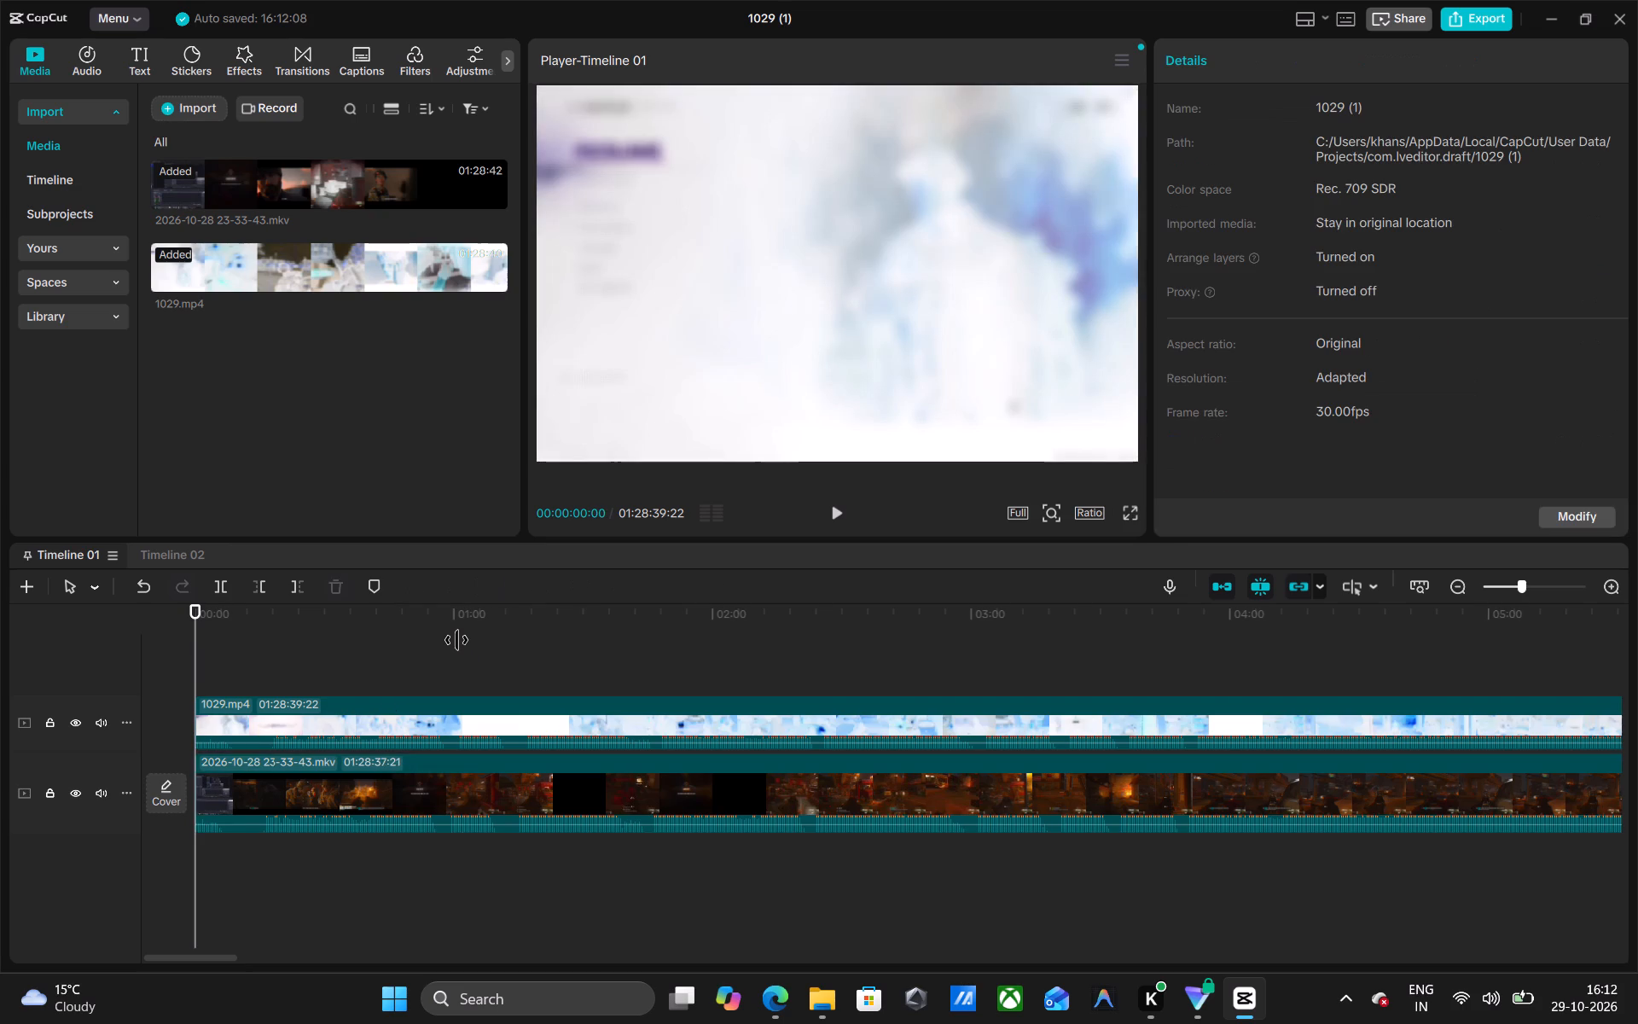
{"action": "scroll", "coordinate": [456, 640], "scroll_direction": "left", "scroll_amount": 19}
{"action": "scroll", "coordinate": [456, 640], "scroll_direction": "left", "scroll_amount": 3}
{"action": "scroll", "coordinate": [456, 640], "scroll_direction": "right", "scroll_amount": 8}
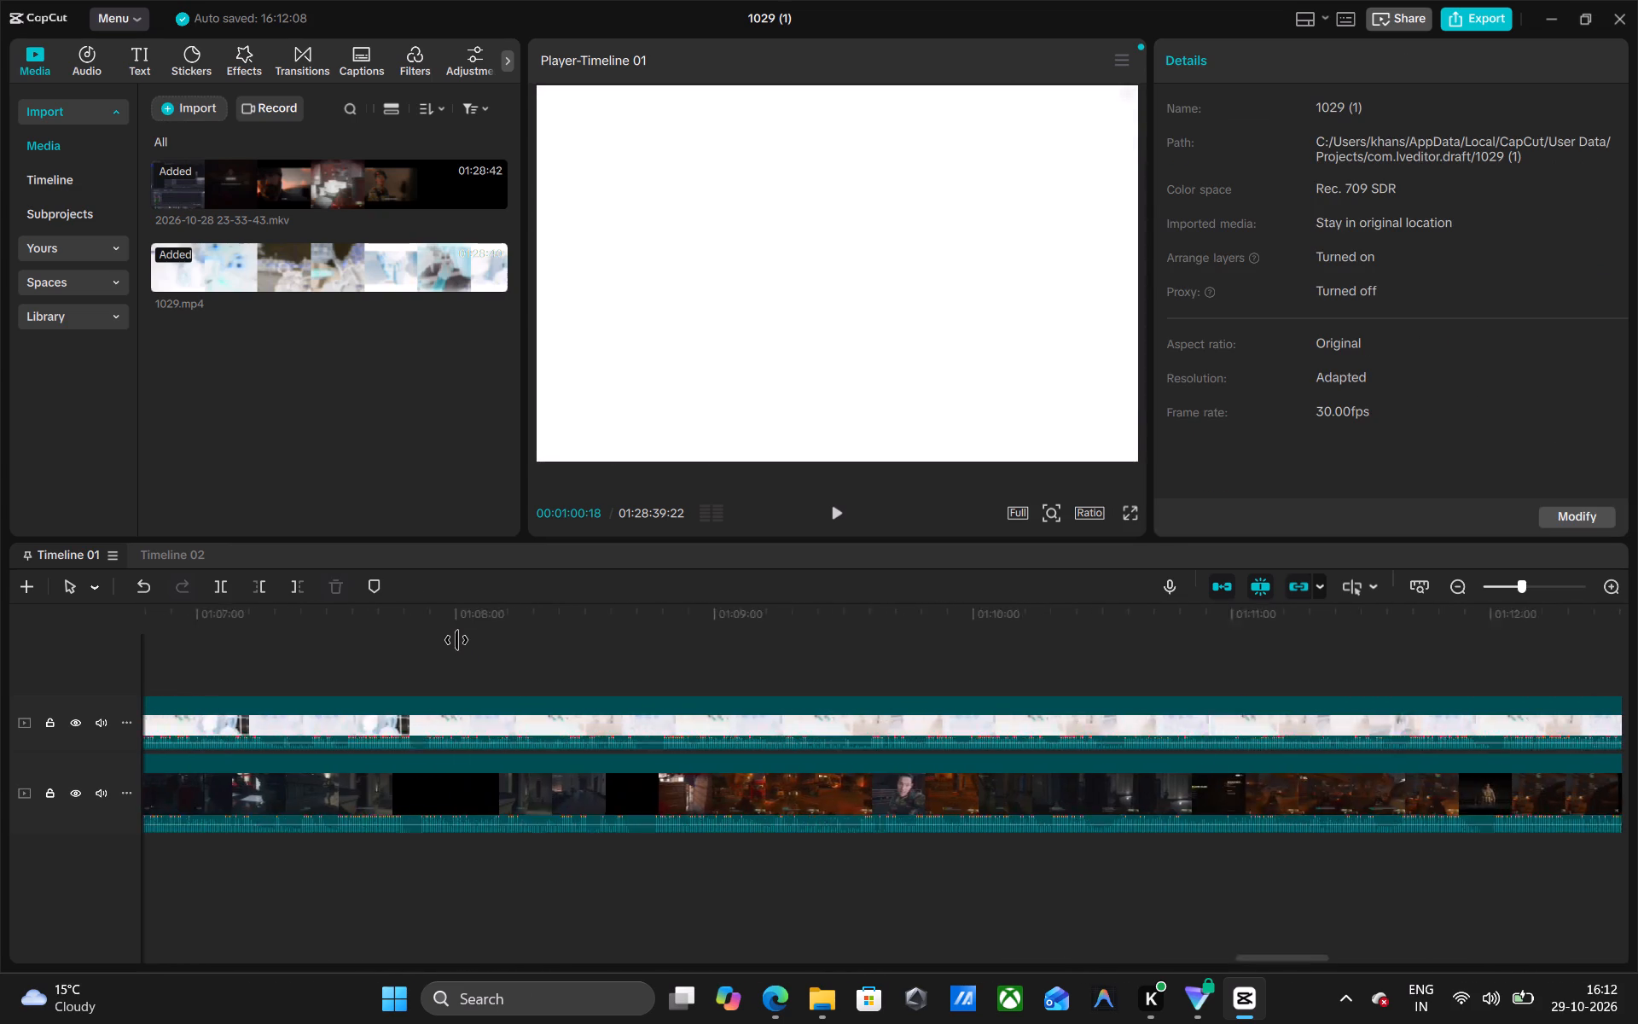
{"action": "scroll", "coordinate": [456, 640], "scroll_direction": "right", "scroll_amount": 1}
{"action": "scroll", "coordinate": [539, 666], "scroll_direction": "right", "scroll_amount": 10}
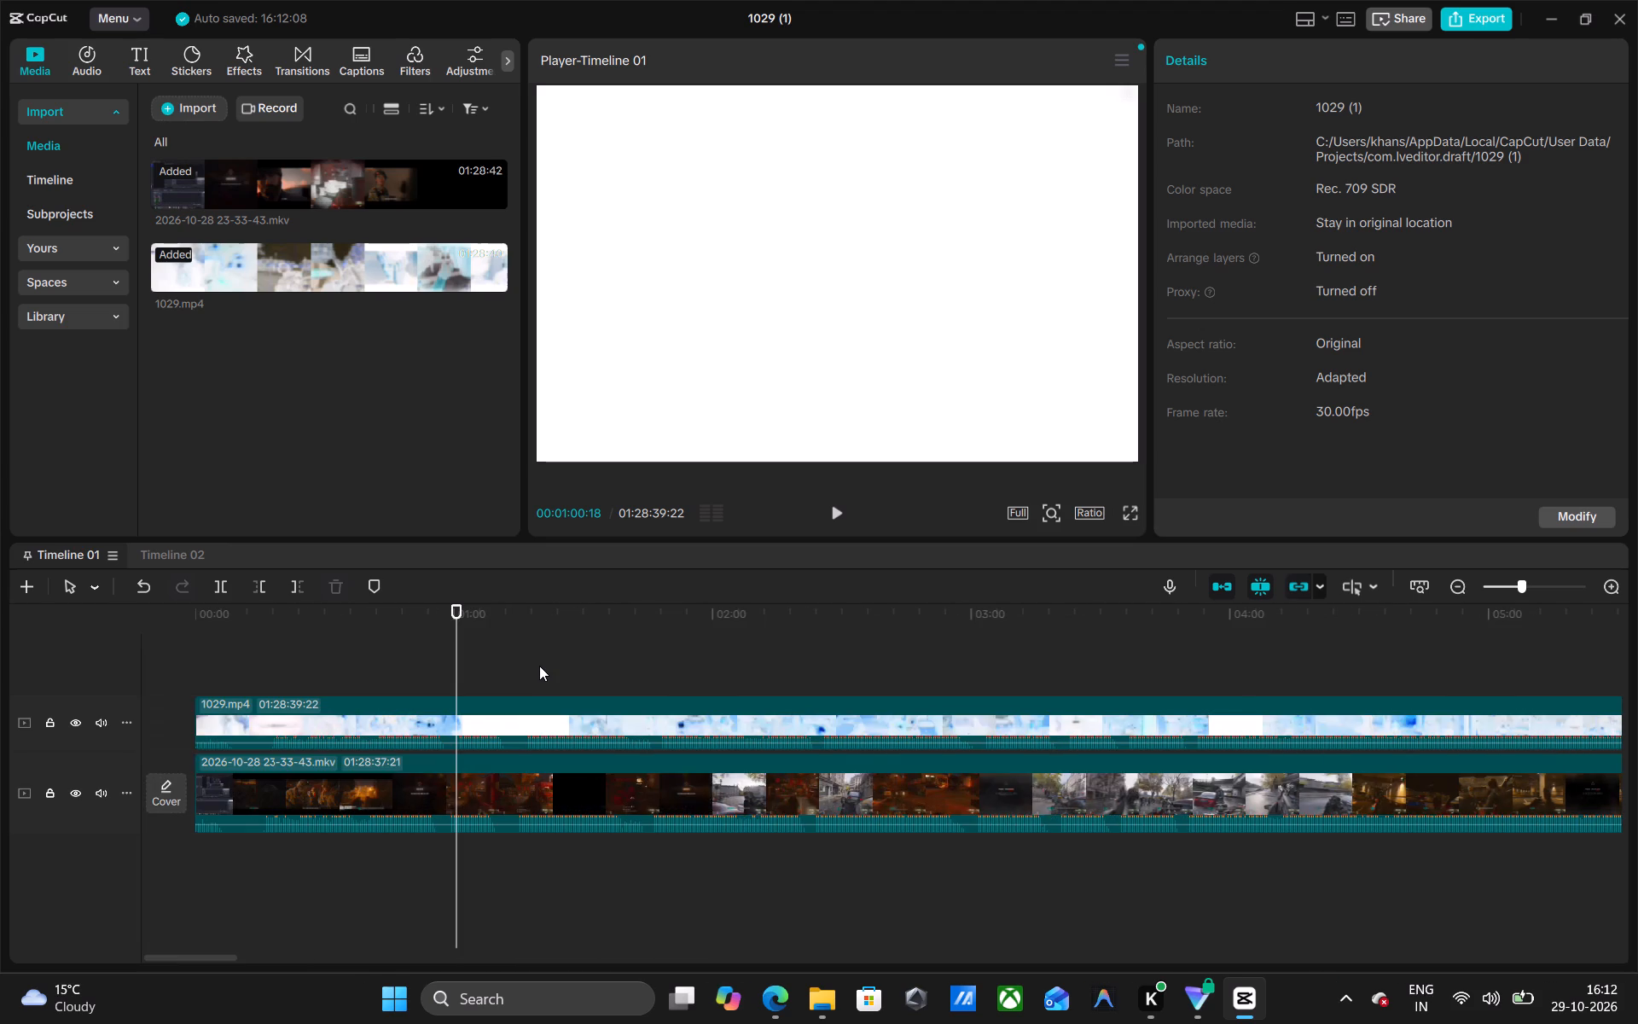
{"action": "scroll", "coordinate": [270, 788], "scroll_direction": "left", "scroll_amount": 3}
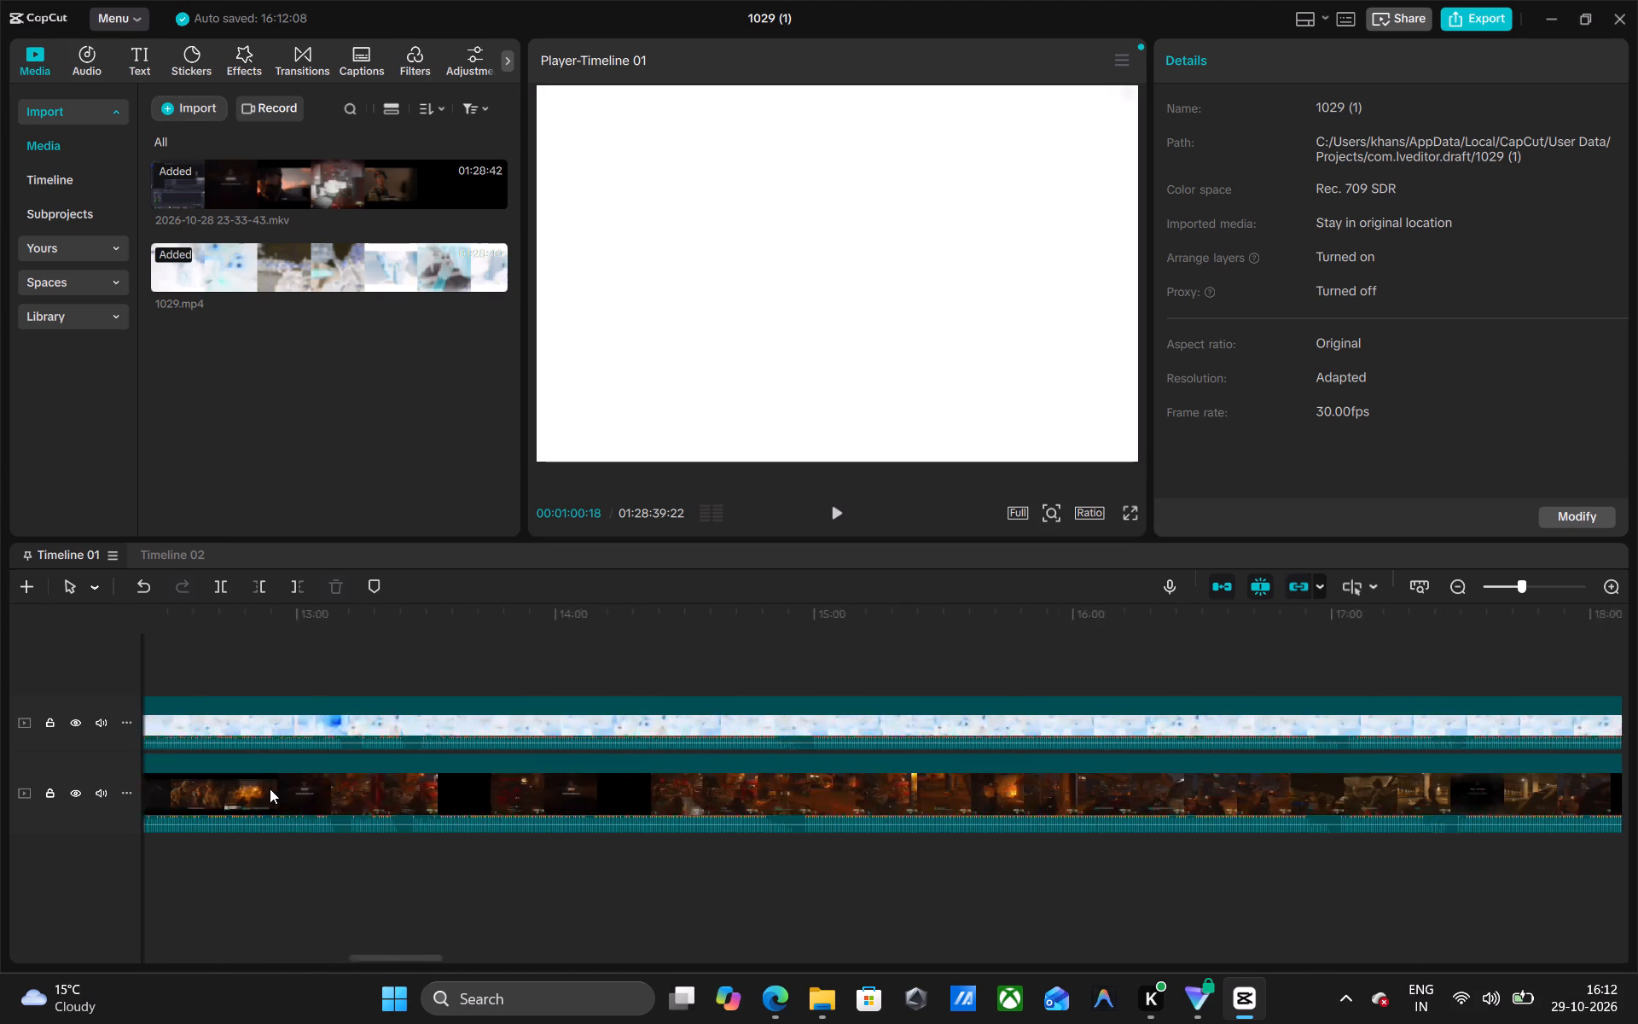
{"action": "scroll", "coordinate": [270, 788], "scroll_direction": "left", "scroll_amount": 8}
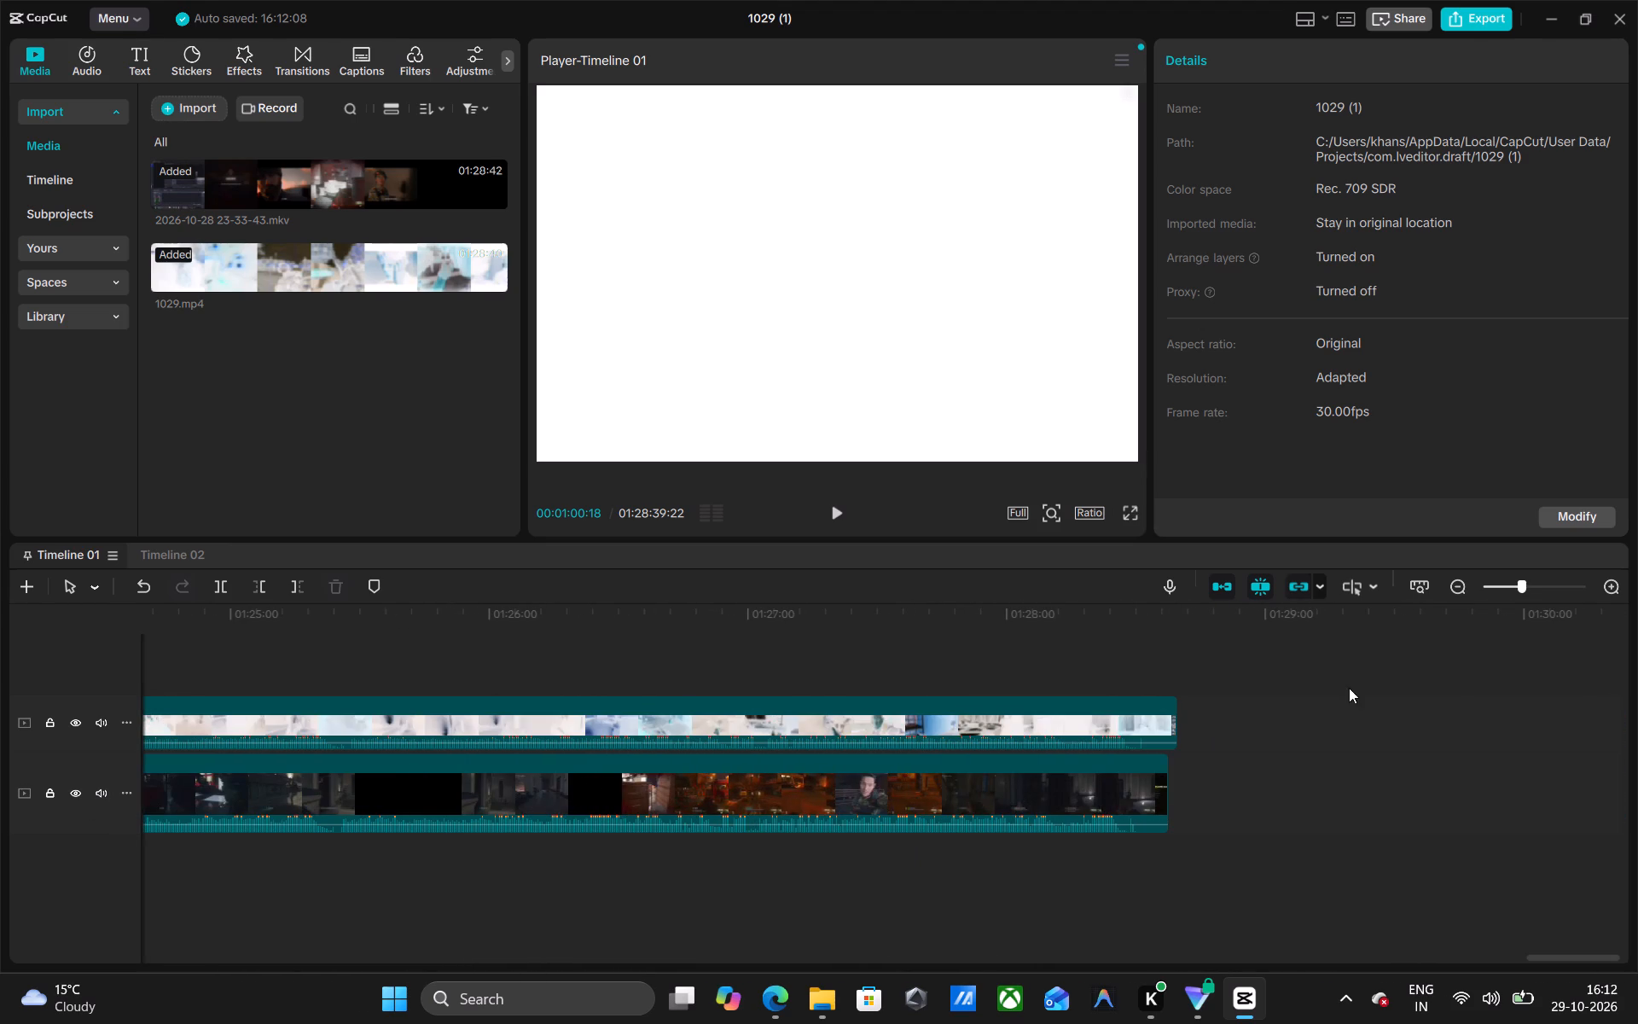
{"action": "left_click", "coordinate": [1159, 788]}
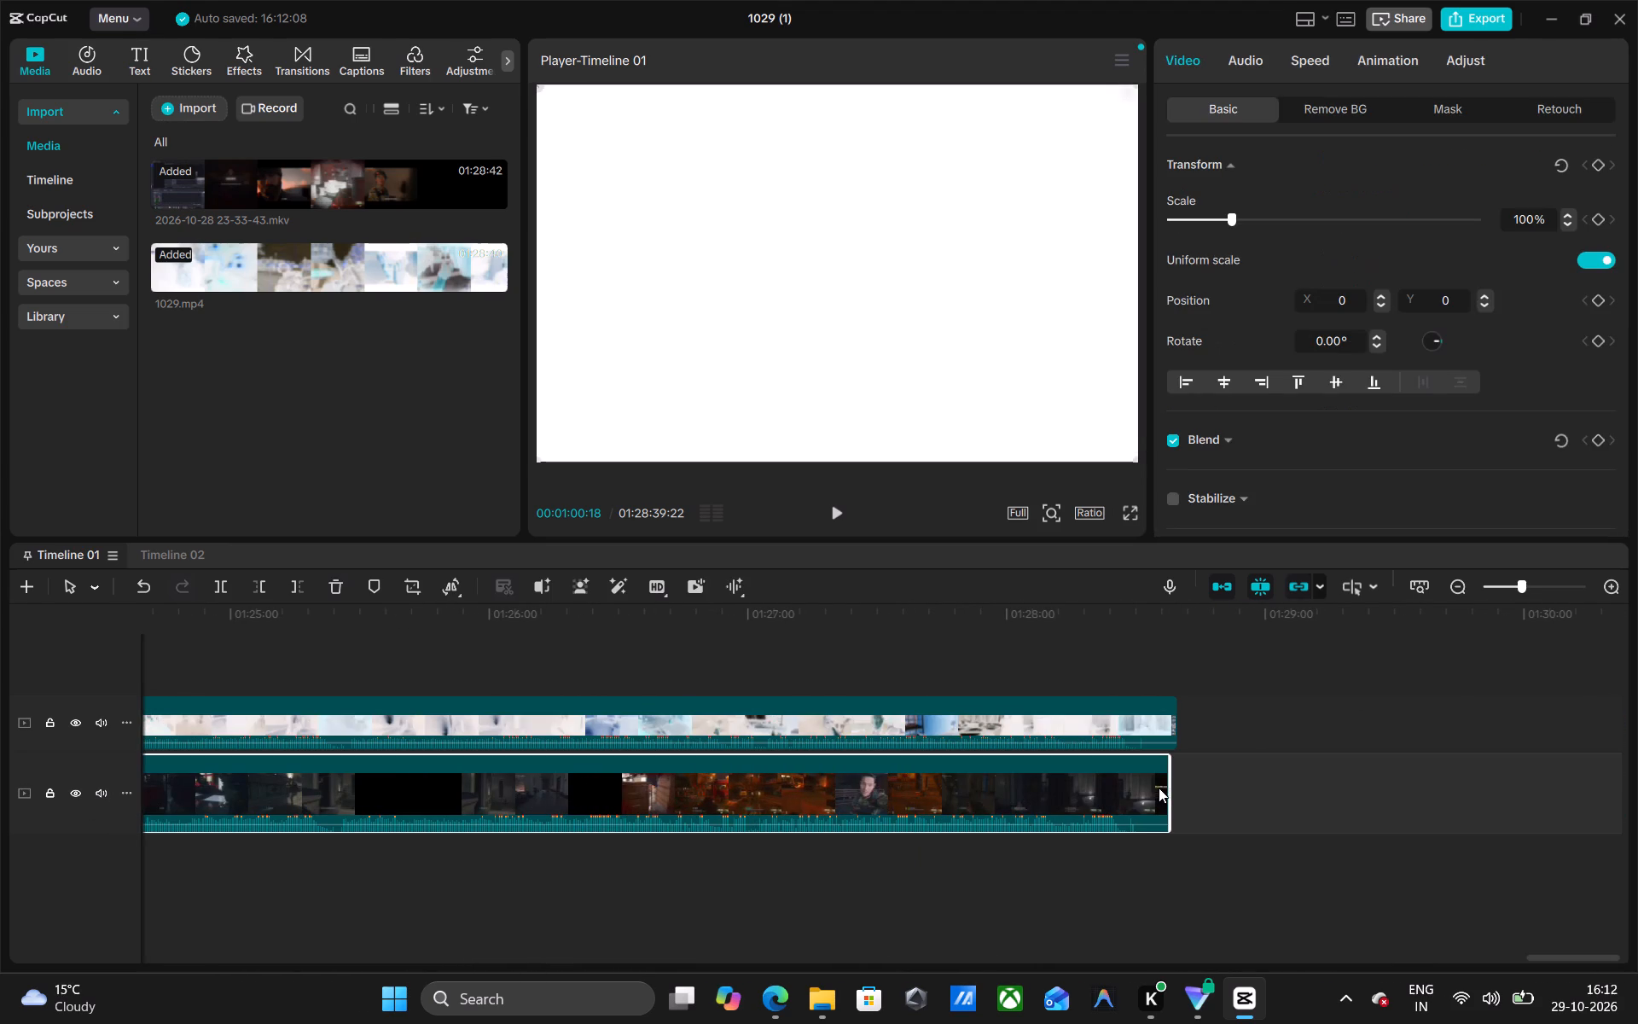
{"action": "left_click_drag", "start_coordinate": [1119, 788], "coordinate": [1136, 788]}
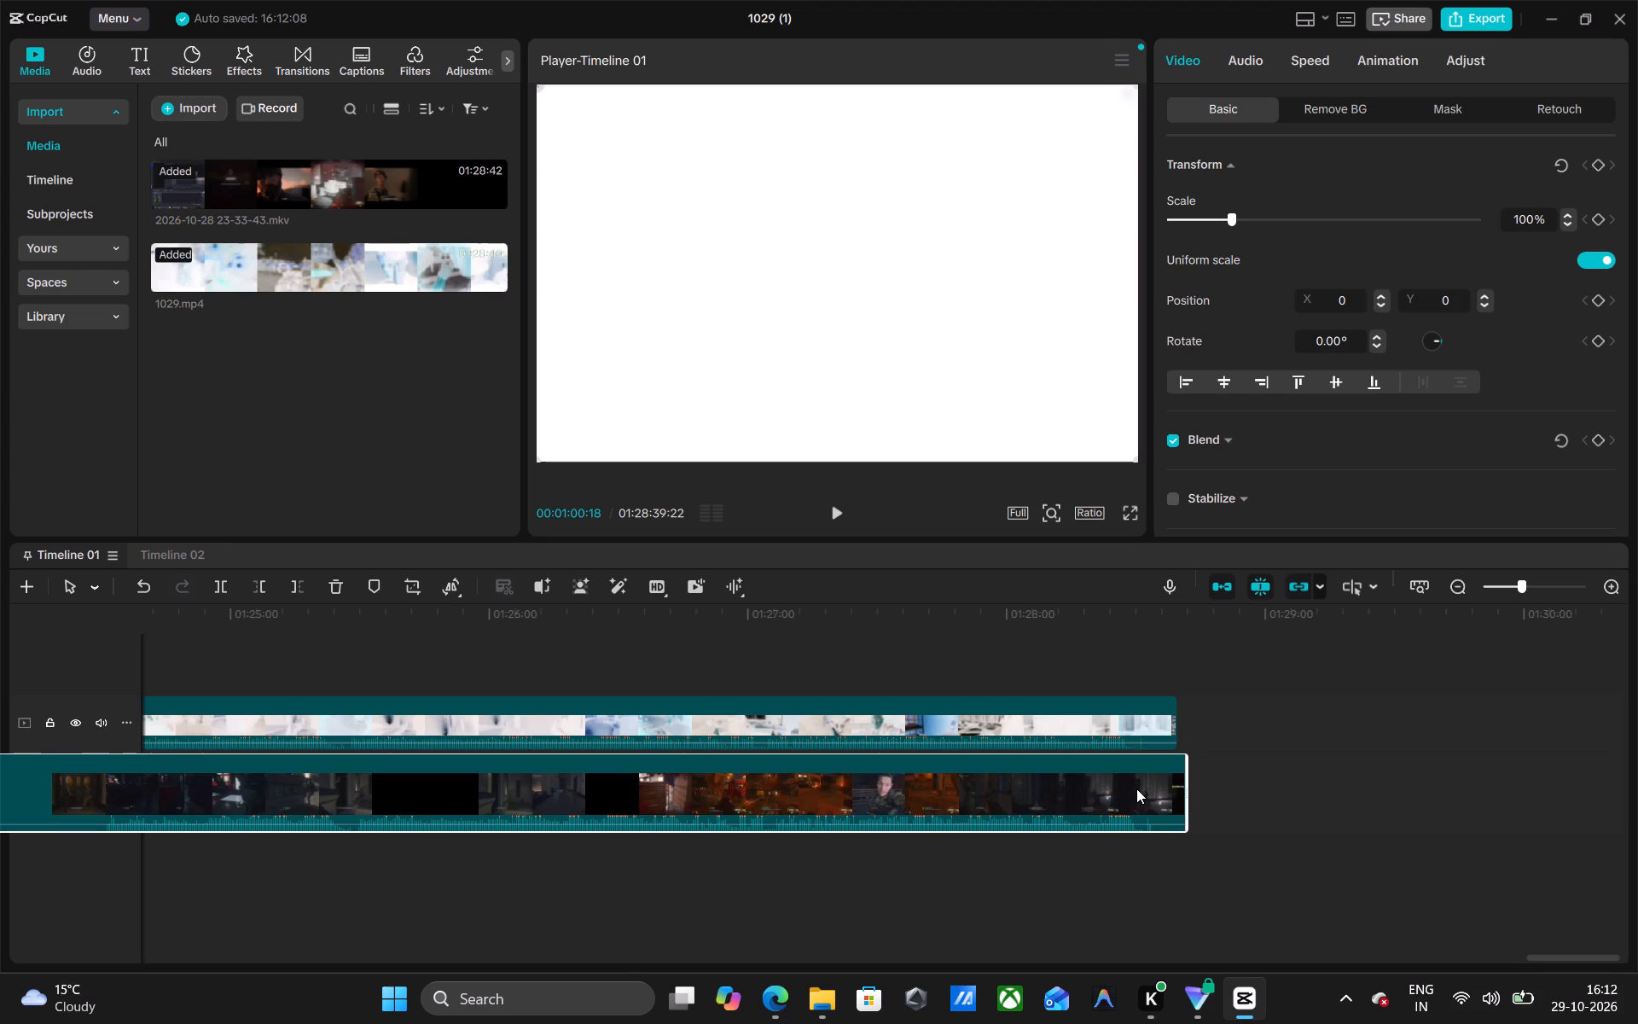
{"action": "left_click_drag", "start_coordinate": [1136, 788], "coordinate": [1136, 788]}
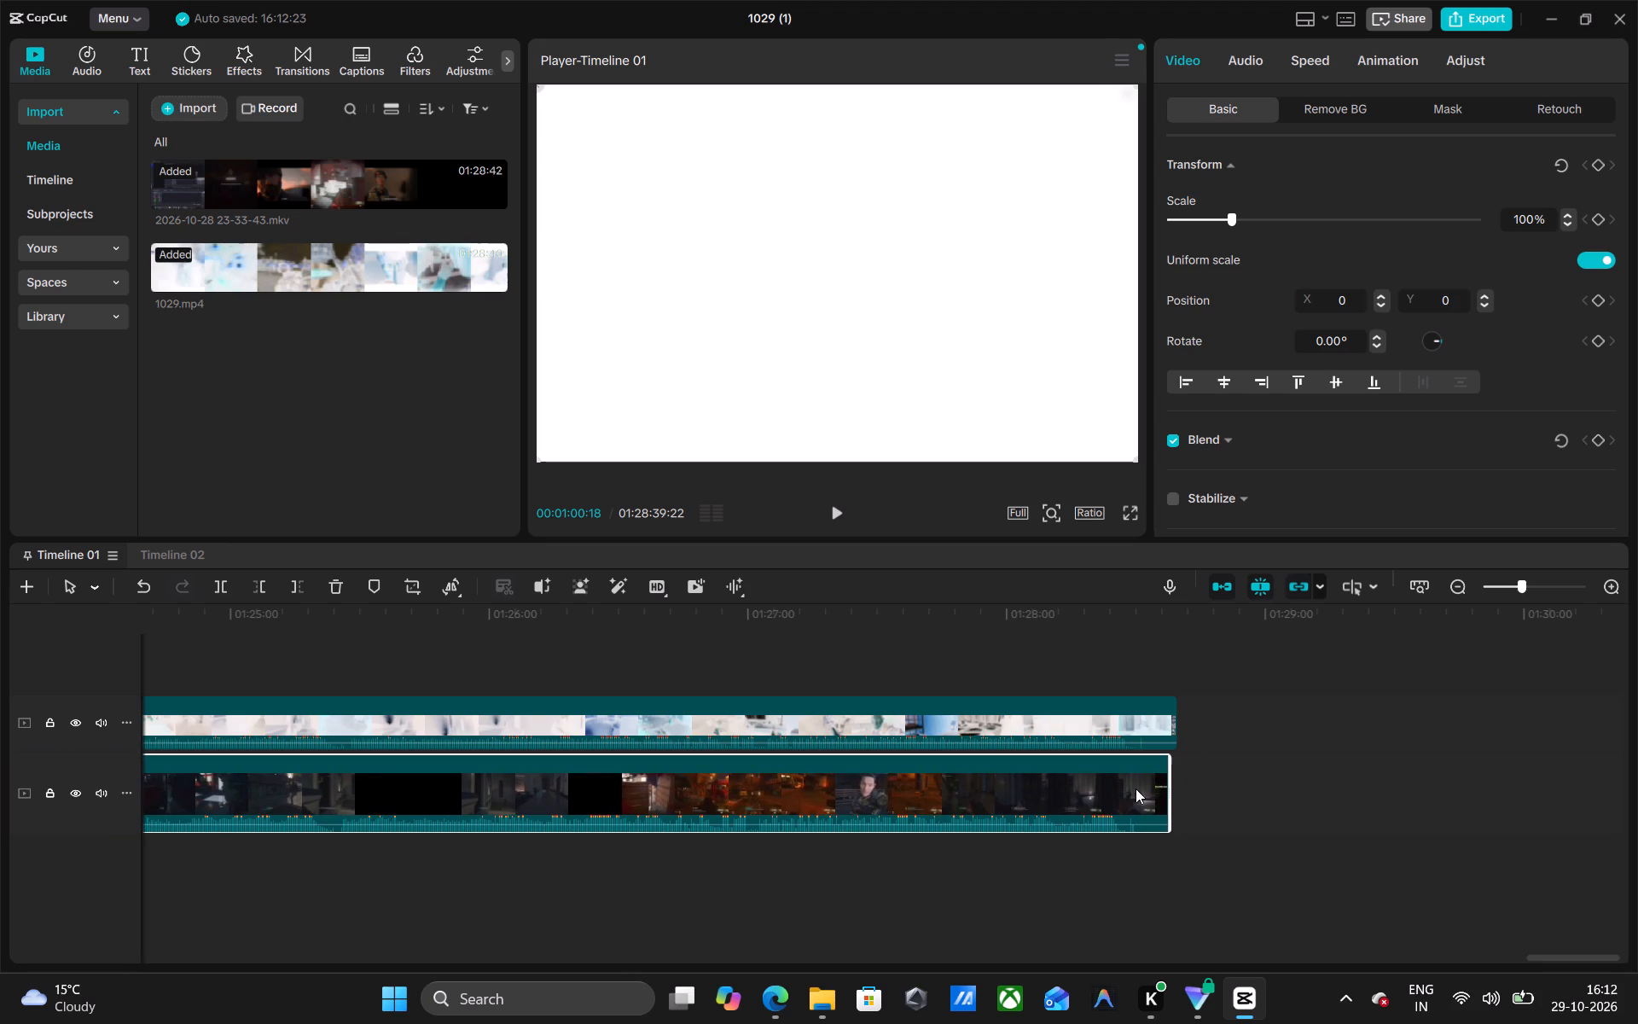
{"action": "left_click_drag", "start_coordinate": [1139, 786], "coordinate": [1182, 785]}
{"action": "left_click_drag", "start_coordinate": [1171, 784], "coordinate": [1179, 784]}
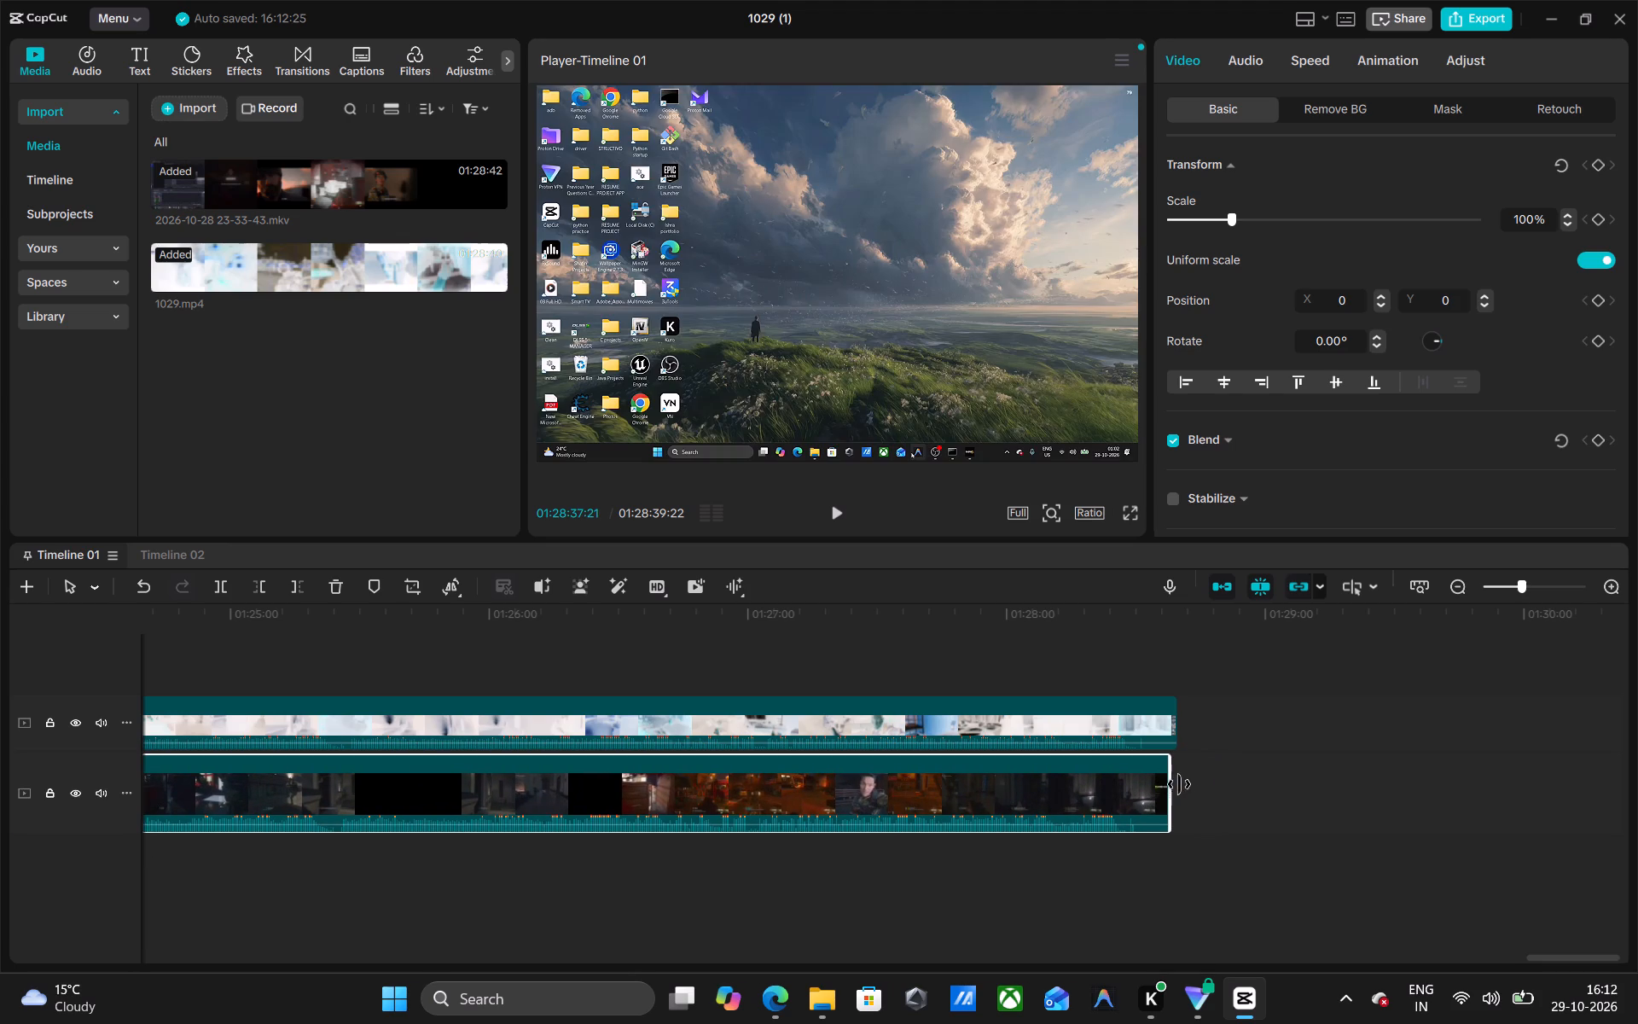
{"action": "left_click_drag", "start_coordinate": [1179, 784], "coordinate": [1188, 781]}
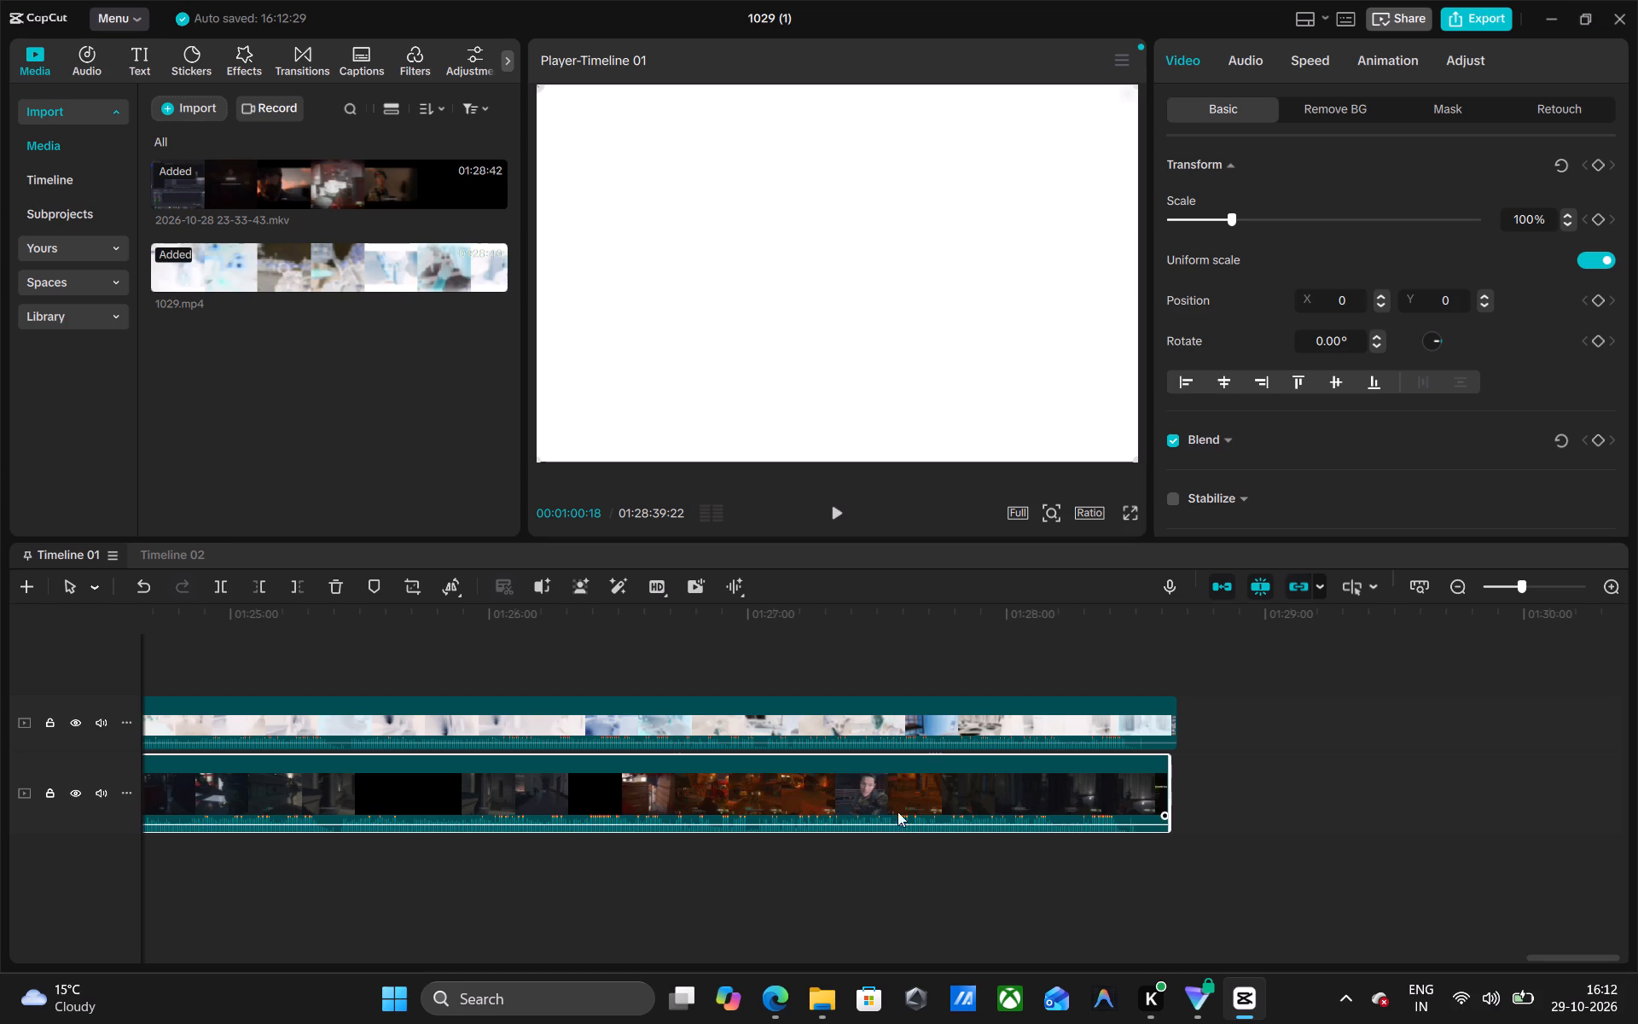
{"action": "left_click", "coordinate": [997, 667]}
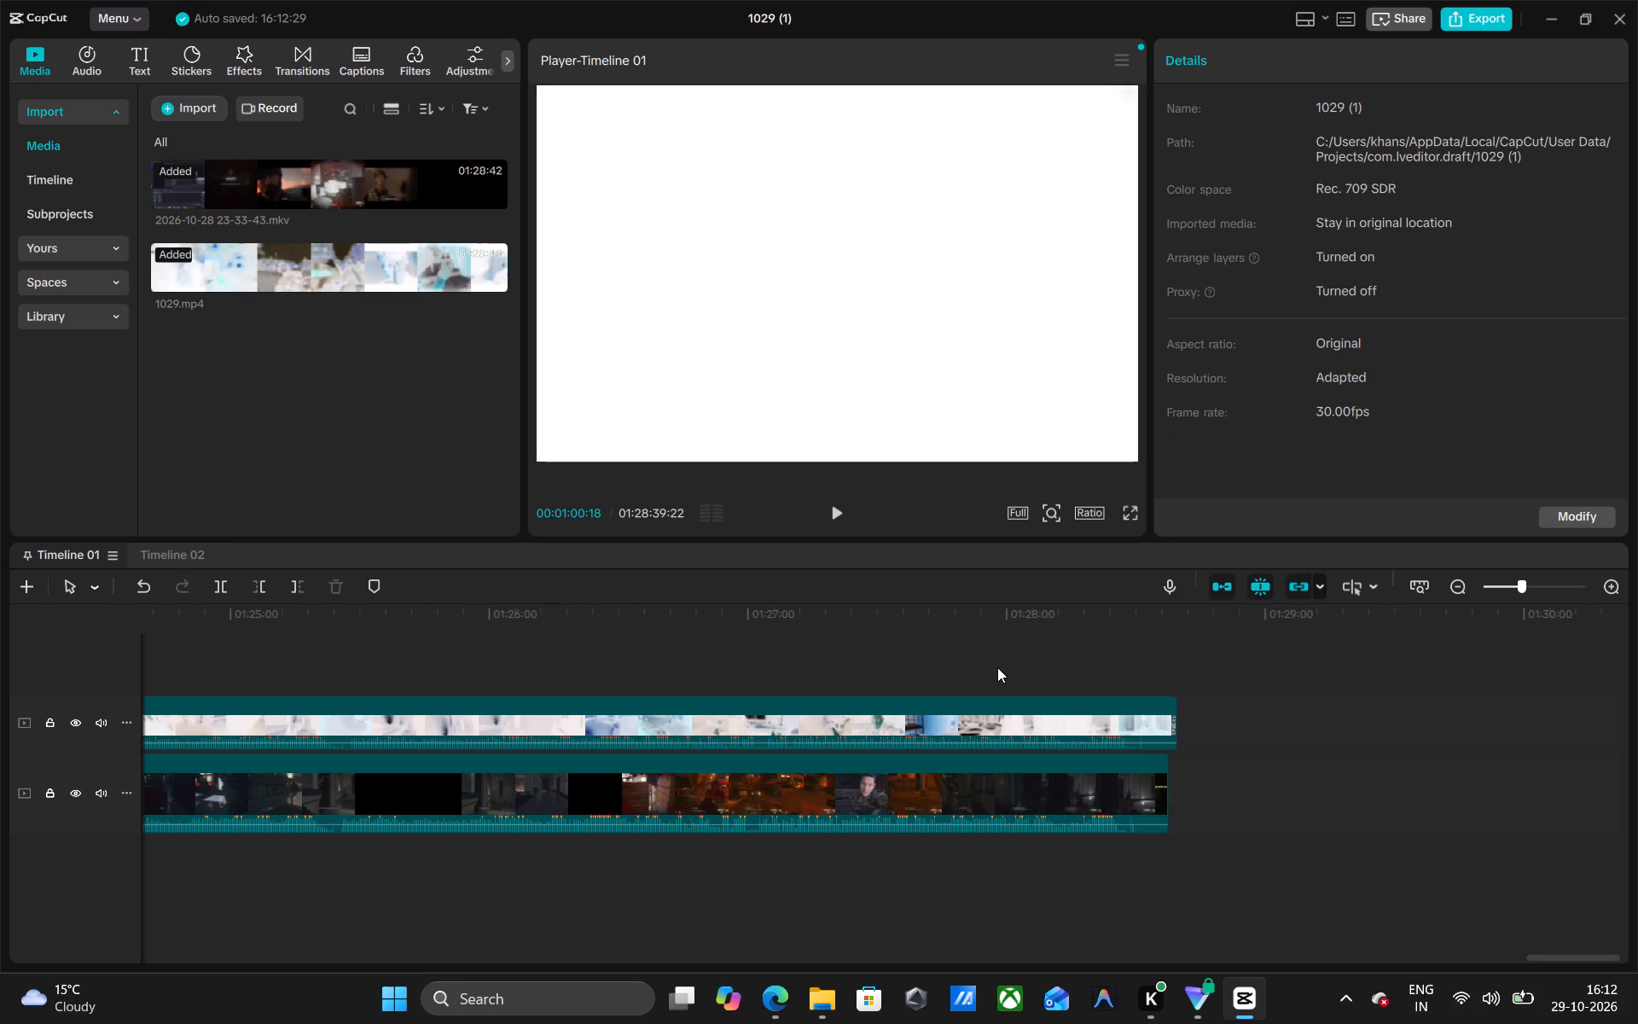
{"action": "scroll", "coordinate": [997, 667], "scroll_direction": "right", "scroll_amount": 15}
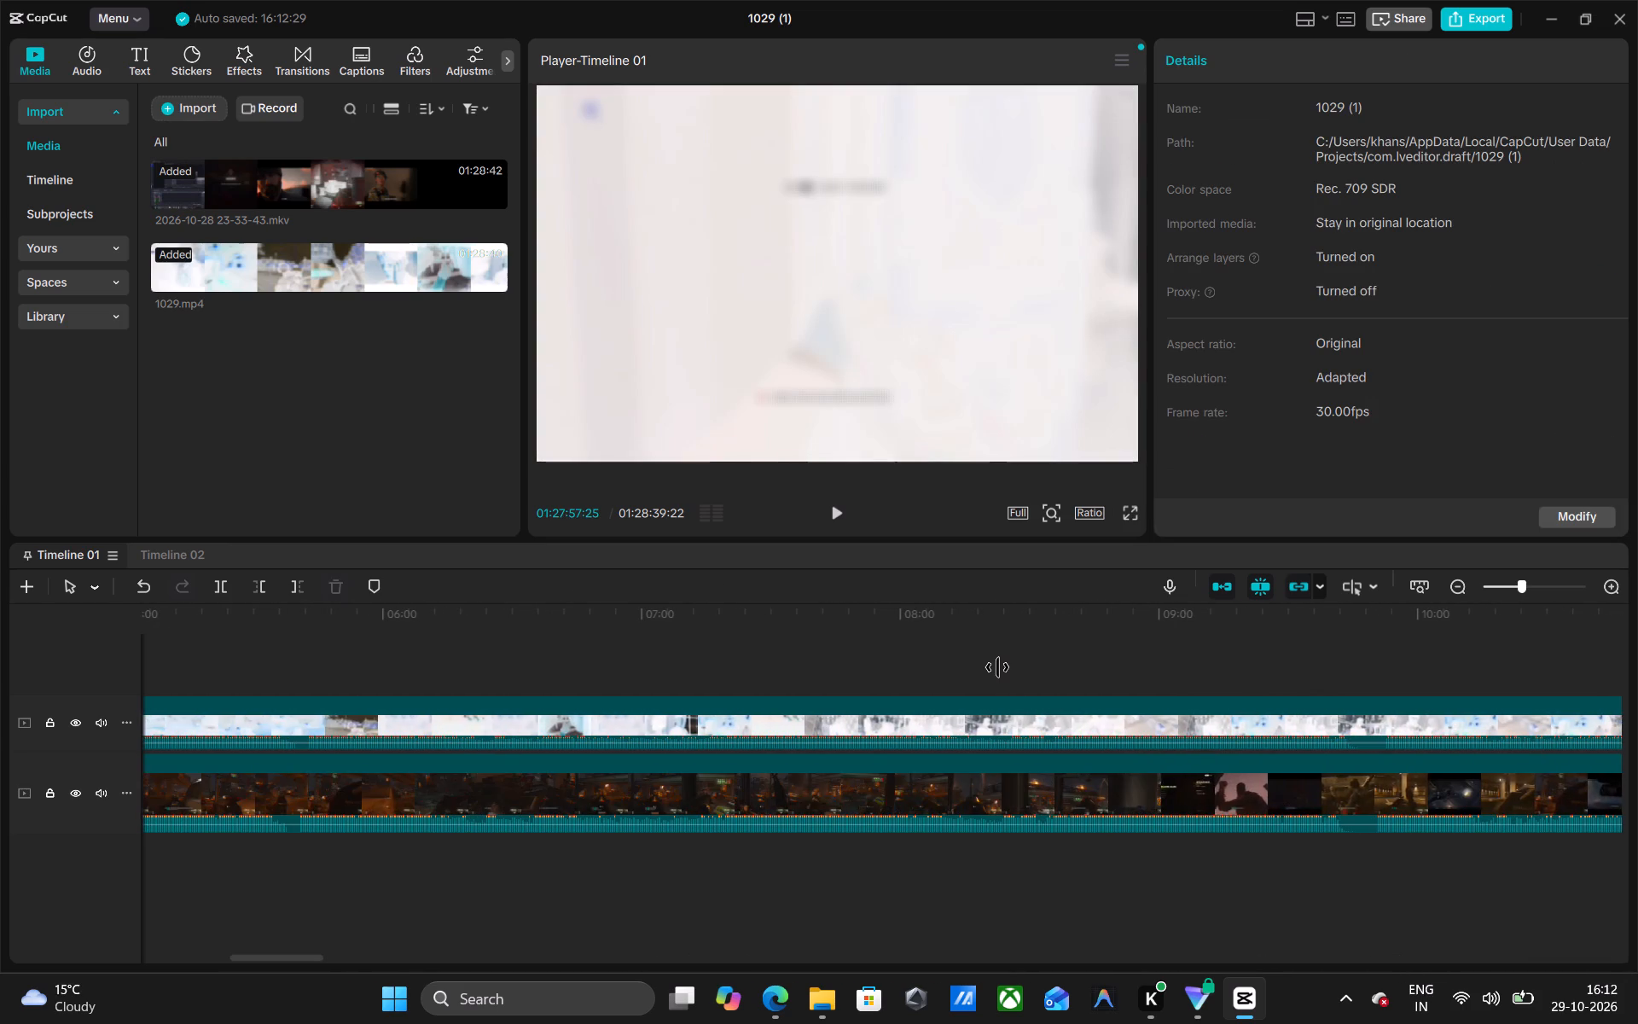
{"action": "left_click", "coordinate": [742, 814]}
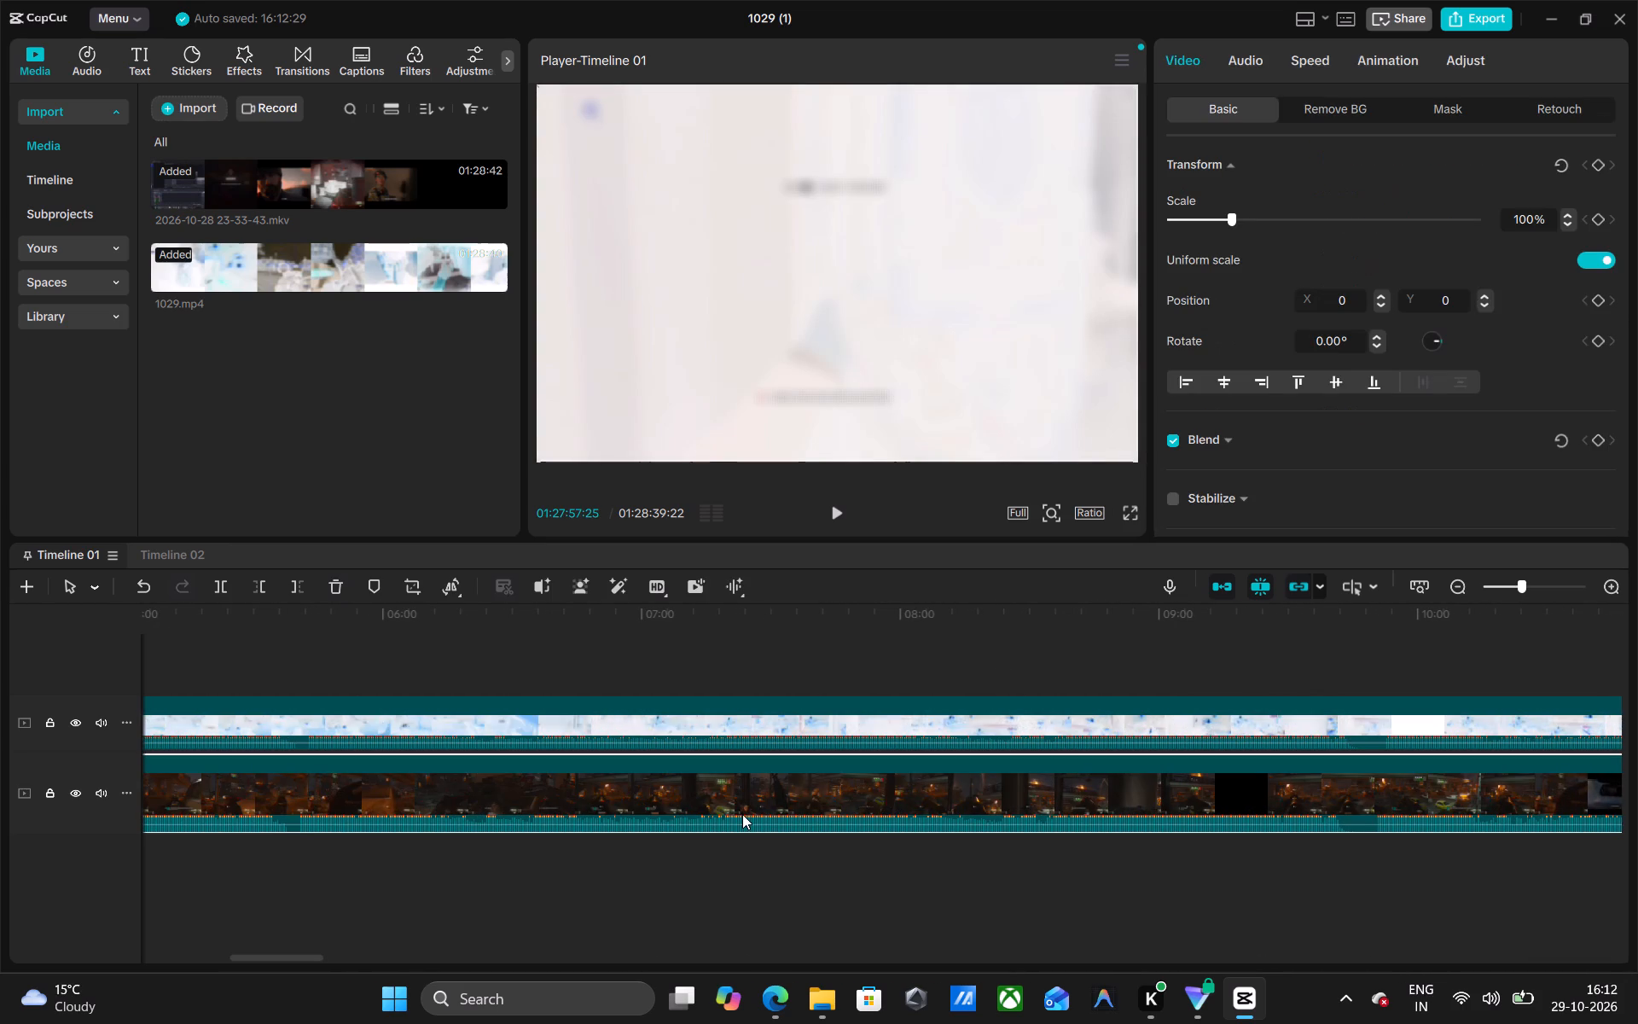
{"action": "left_click", "coordinate": [337, 595]}
{"action": "scroll", "coordinate": [234, 688], "scroll_direction": "right", "scroll_amount": 15}
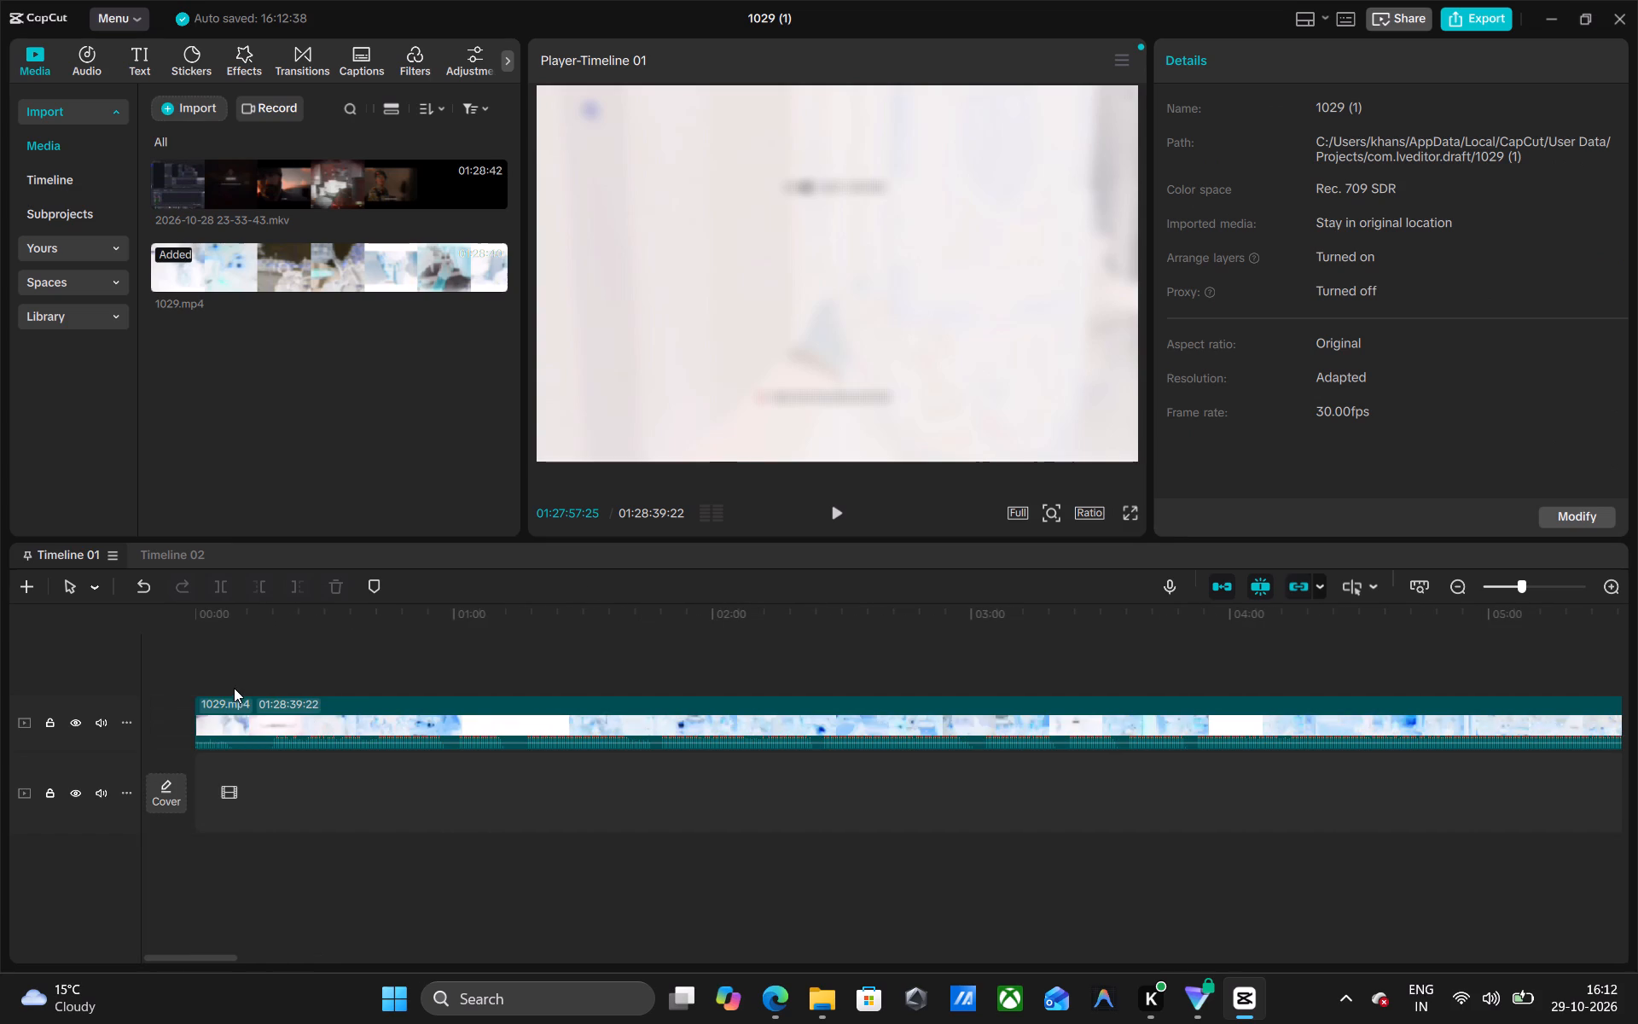
{"action": "left_click_drag", "start_coordinate": [339, 188], "coordinate": [368, 570]}
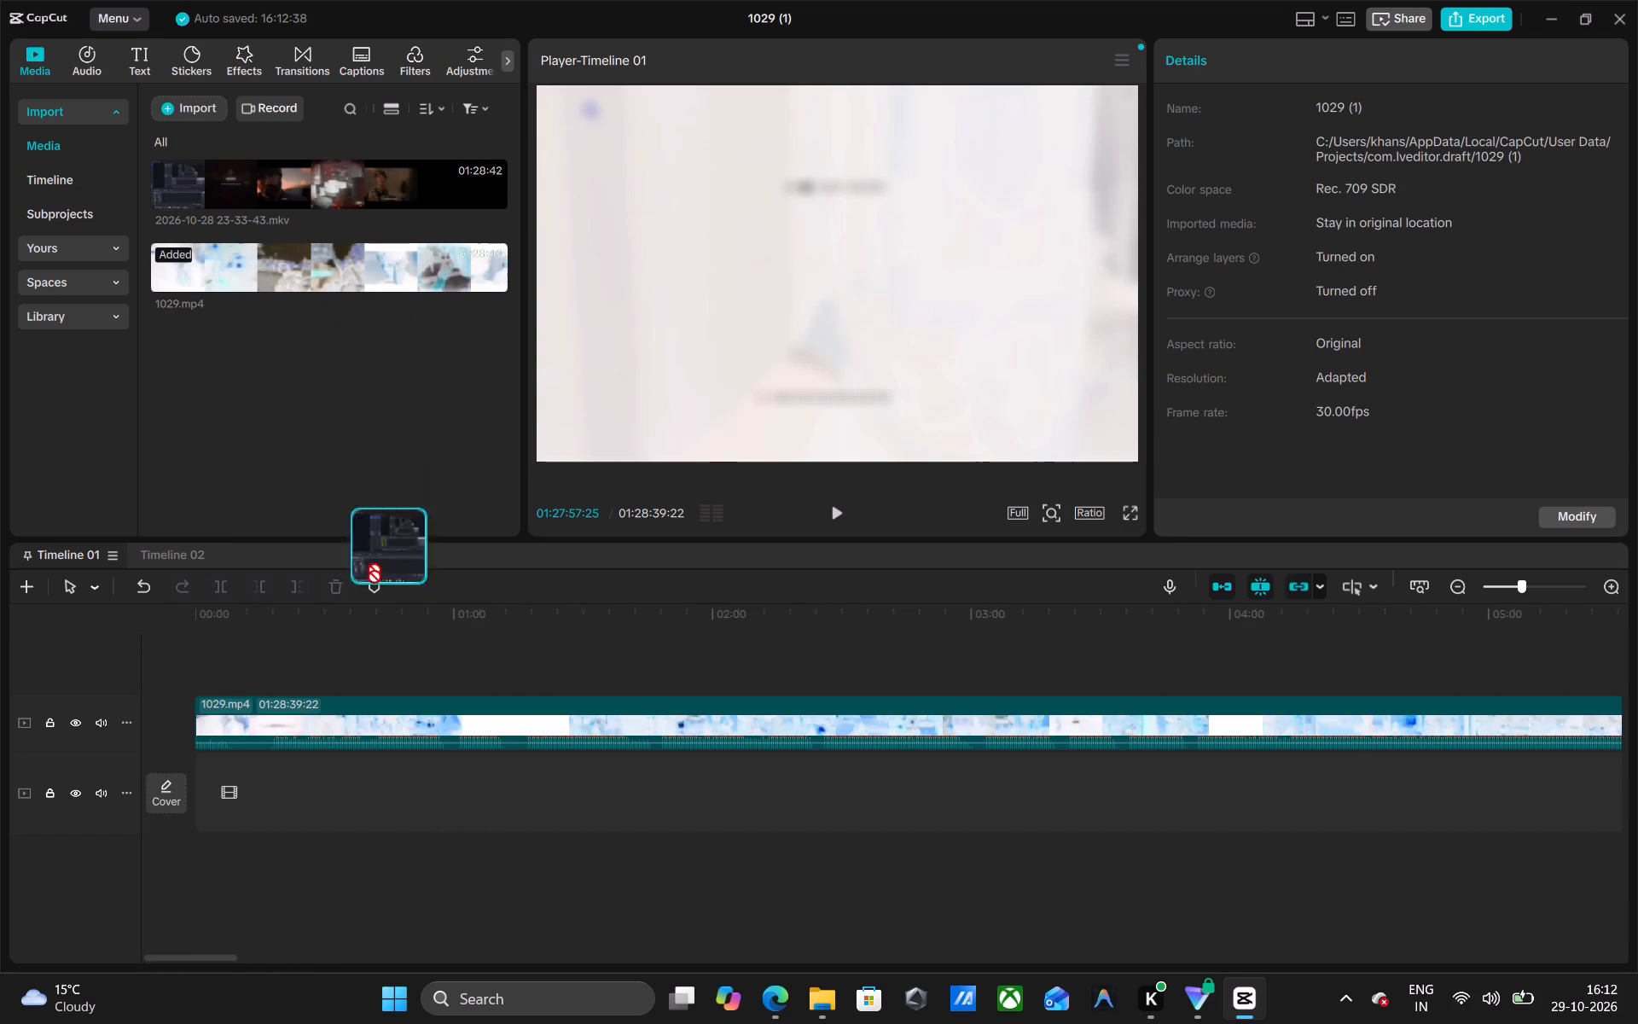
{"action": "left_click_drag", "start_coordinate": [368, 570], "coordinate": [197, 788]}
{"action": "left_click", "coordinate": [420, 866]}
Compare where the two stacked clips end and start on the timeline, finishing with the playhead at 00:00:00:00.
{"action": "scroll", "coordinate": [420, 866], "scroll_direction": "left", "scroll_amount": 6}
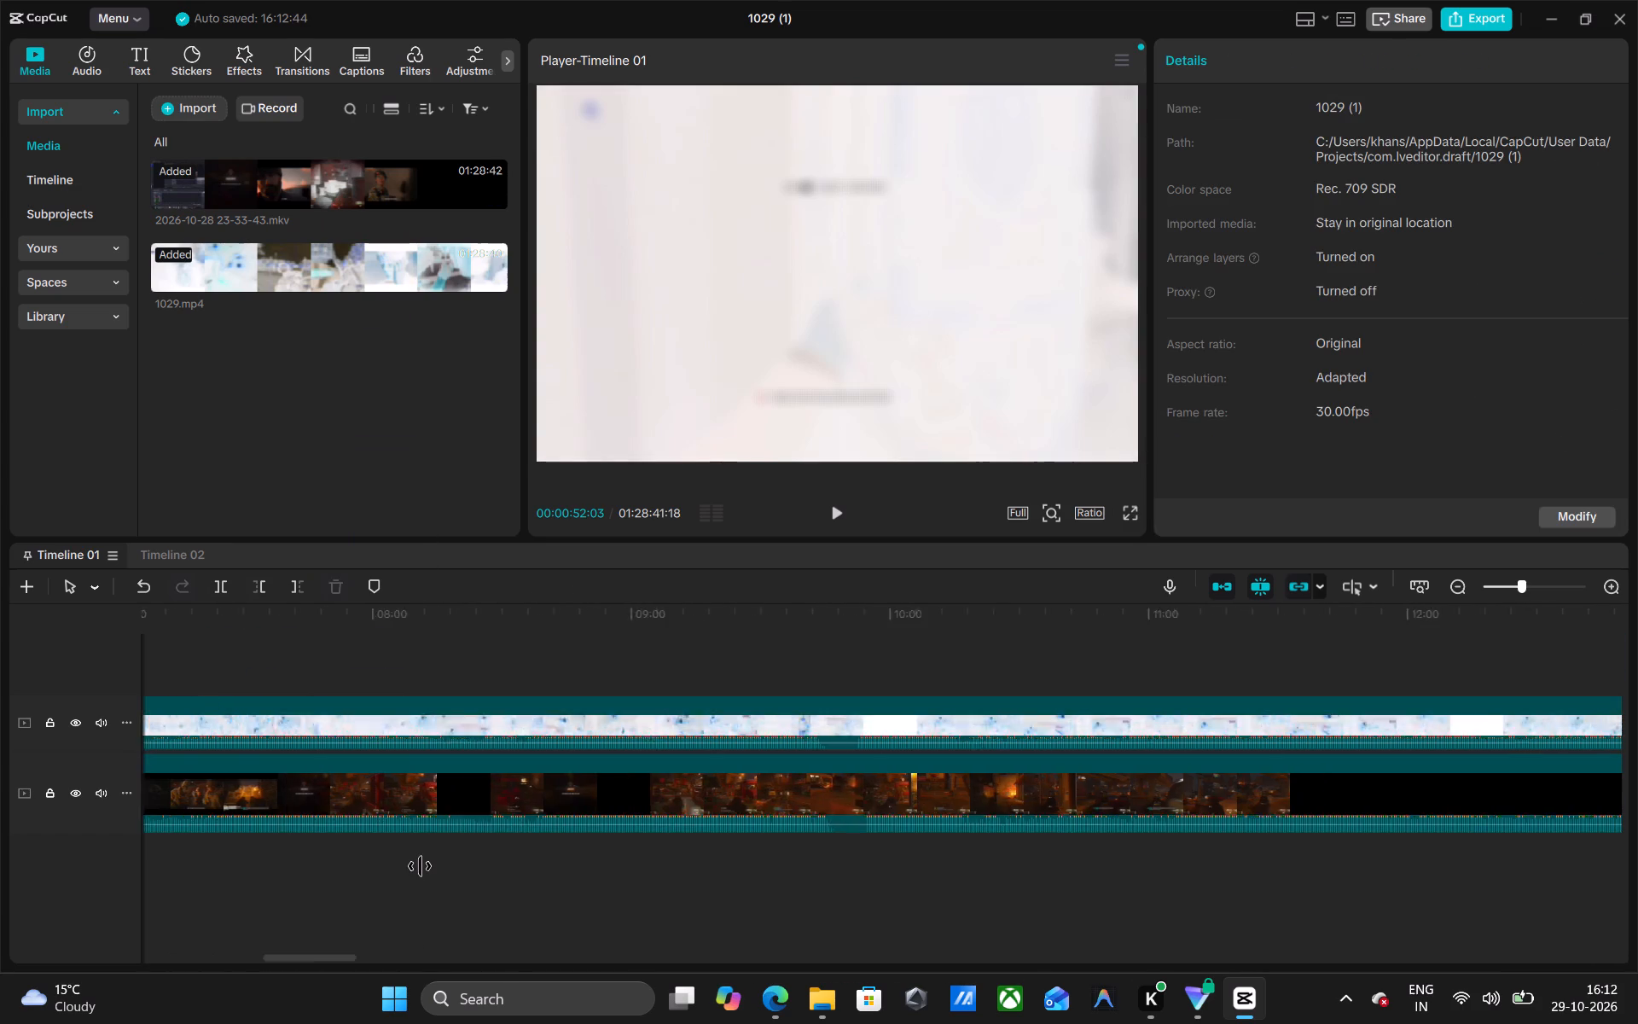
{"action": "scroll", "coordinate": [420, 866], "scroll_direction": "left", "scroll_amount": 10}
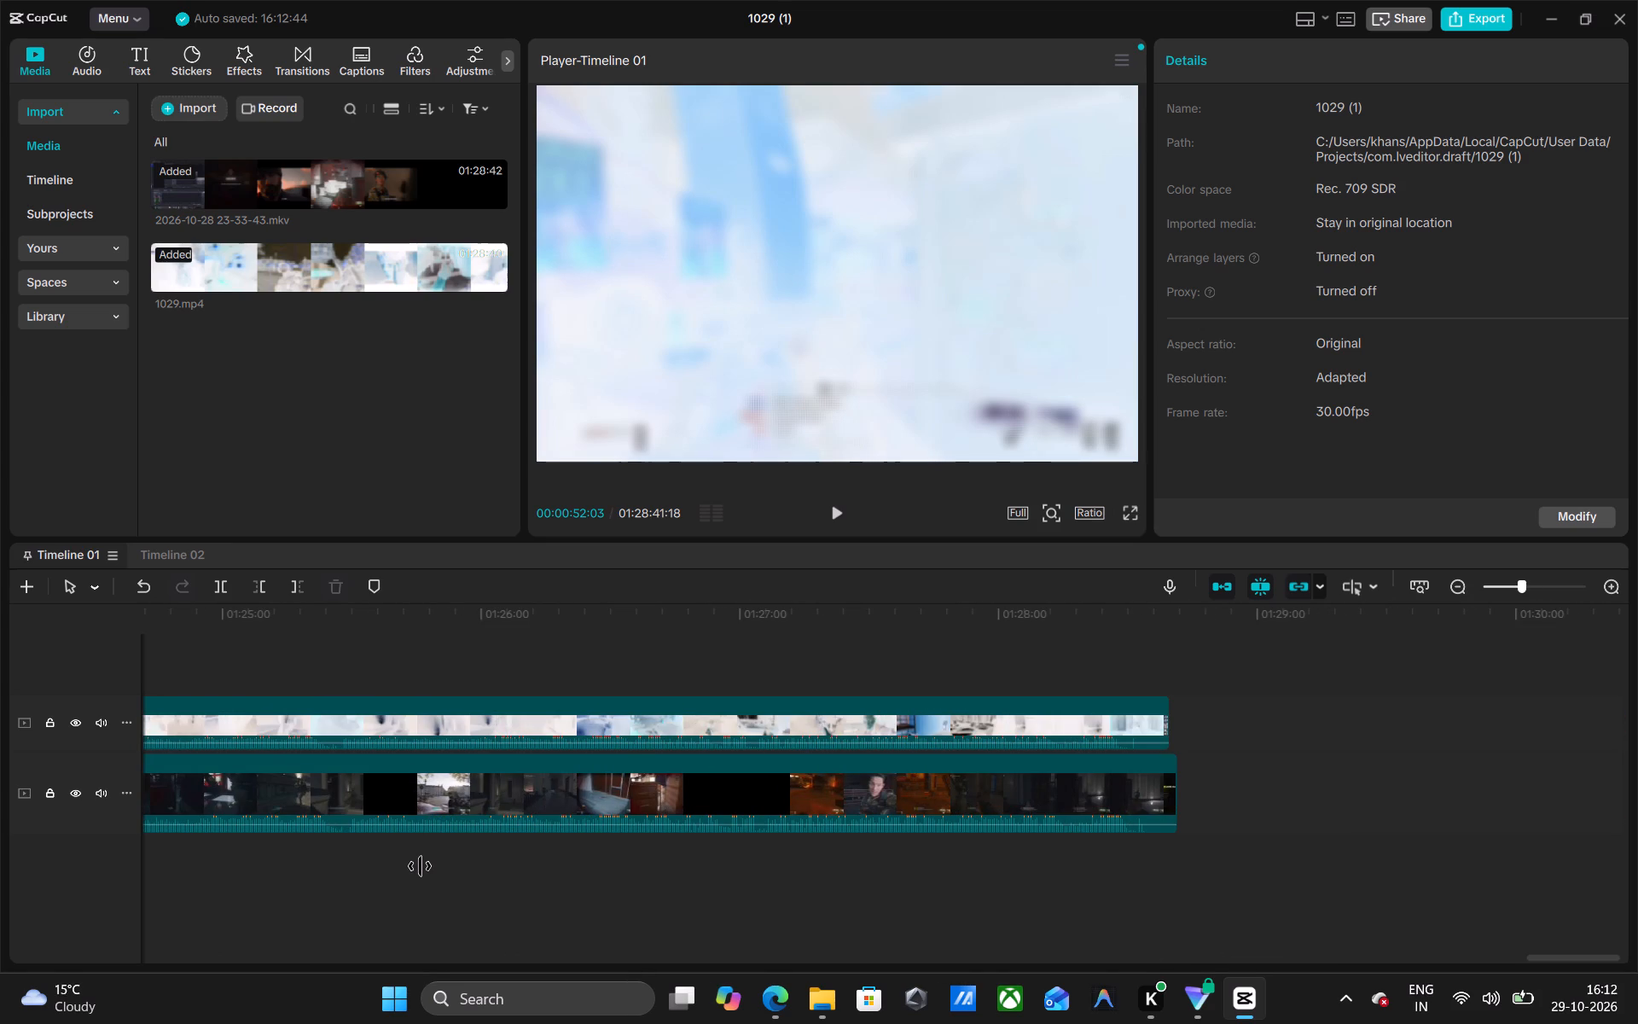
{"action": "scroll", "coordinate": [420, 866], "scroll_direction": "right", "scroll_amount": 20}
{"action": "scroll", "coordinate": [420, 866], "scroll_direction": "right", "scroll_amount": 16}
{"action": "scroll", "coordinate": [420, 866], "scroll_direction": "right", "scroll_amount": 12}
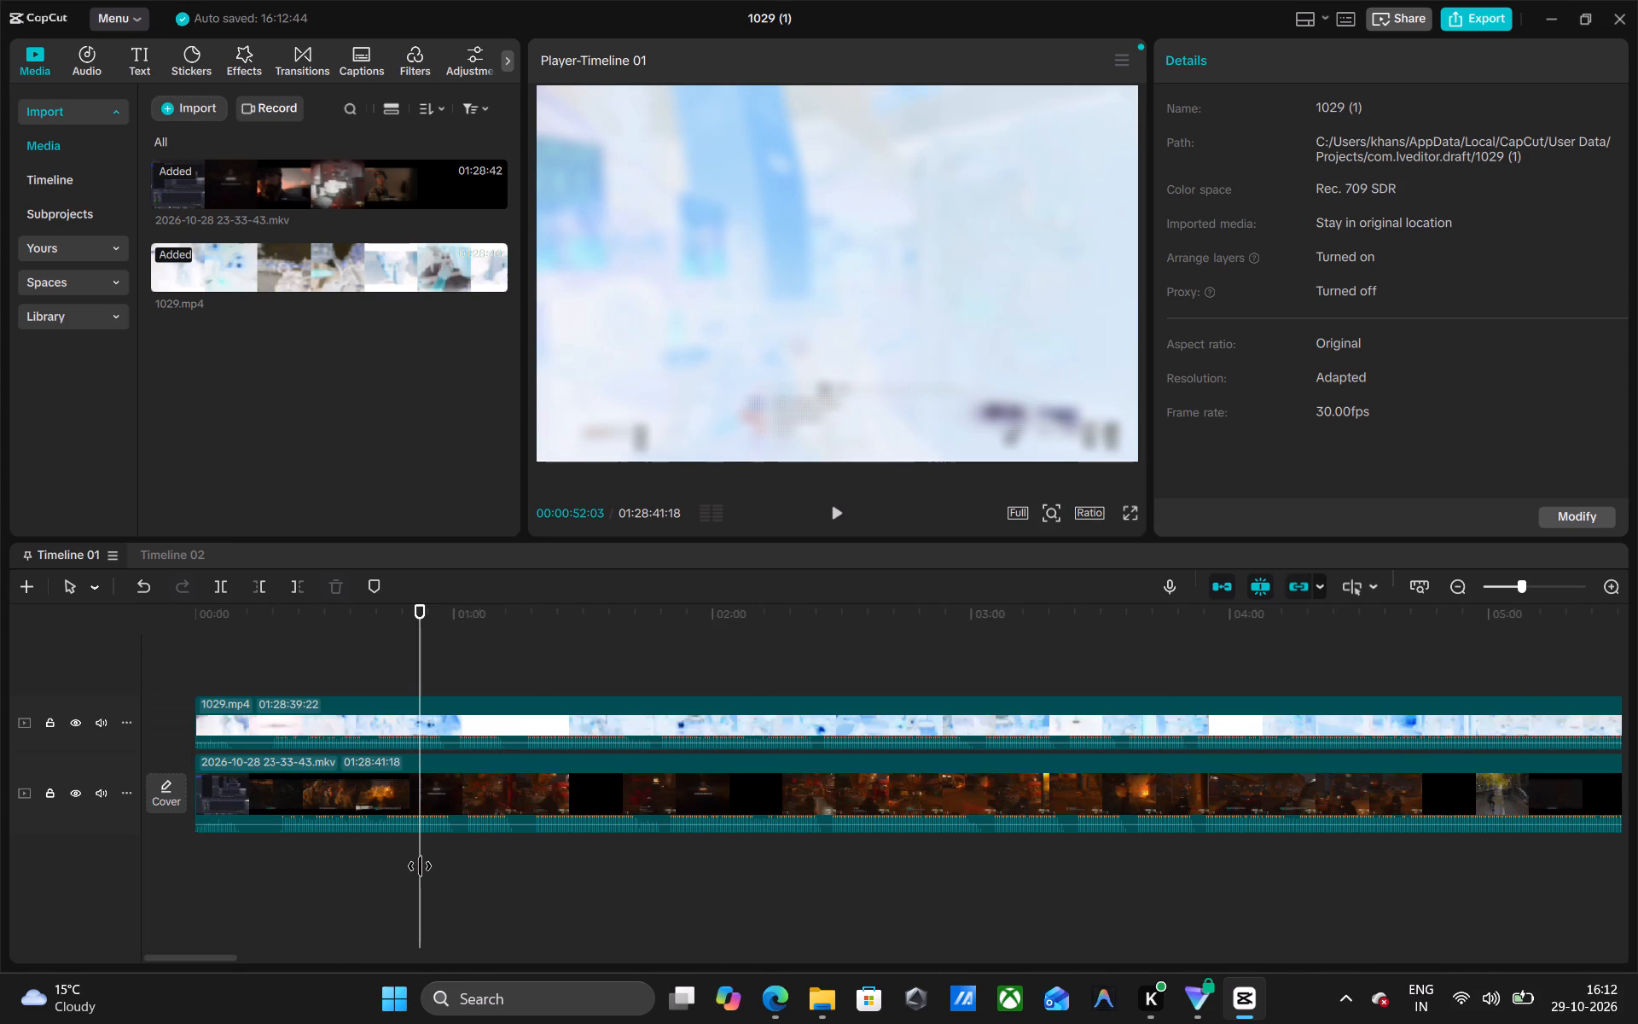
{"action": "scroll", "coordinate": [420, 866], "scroll_direction": "right", "scroll_amount": 6}
{"action": "left_click", "coordinate": [211, 658]}
{"action": "left_click_drag", "start_coordinate": [211, 655], "coordinate": [165, 657]}
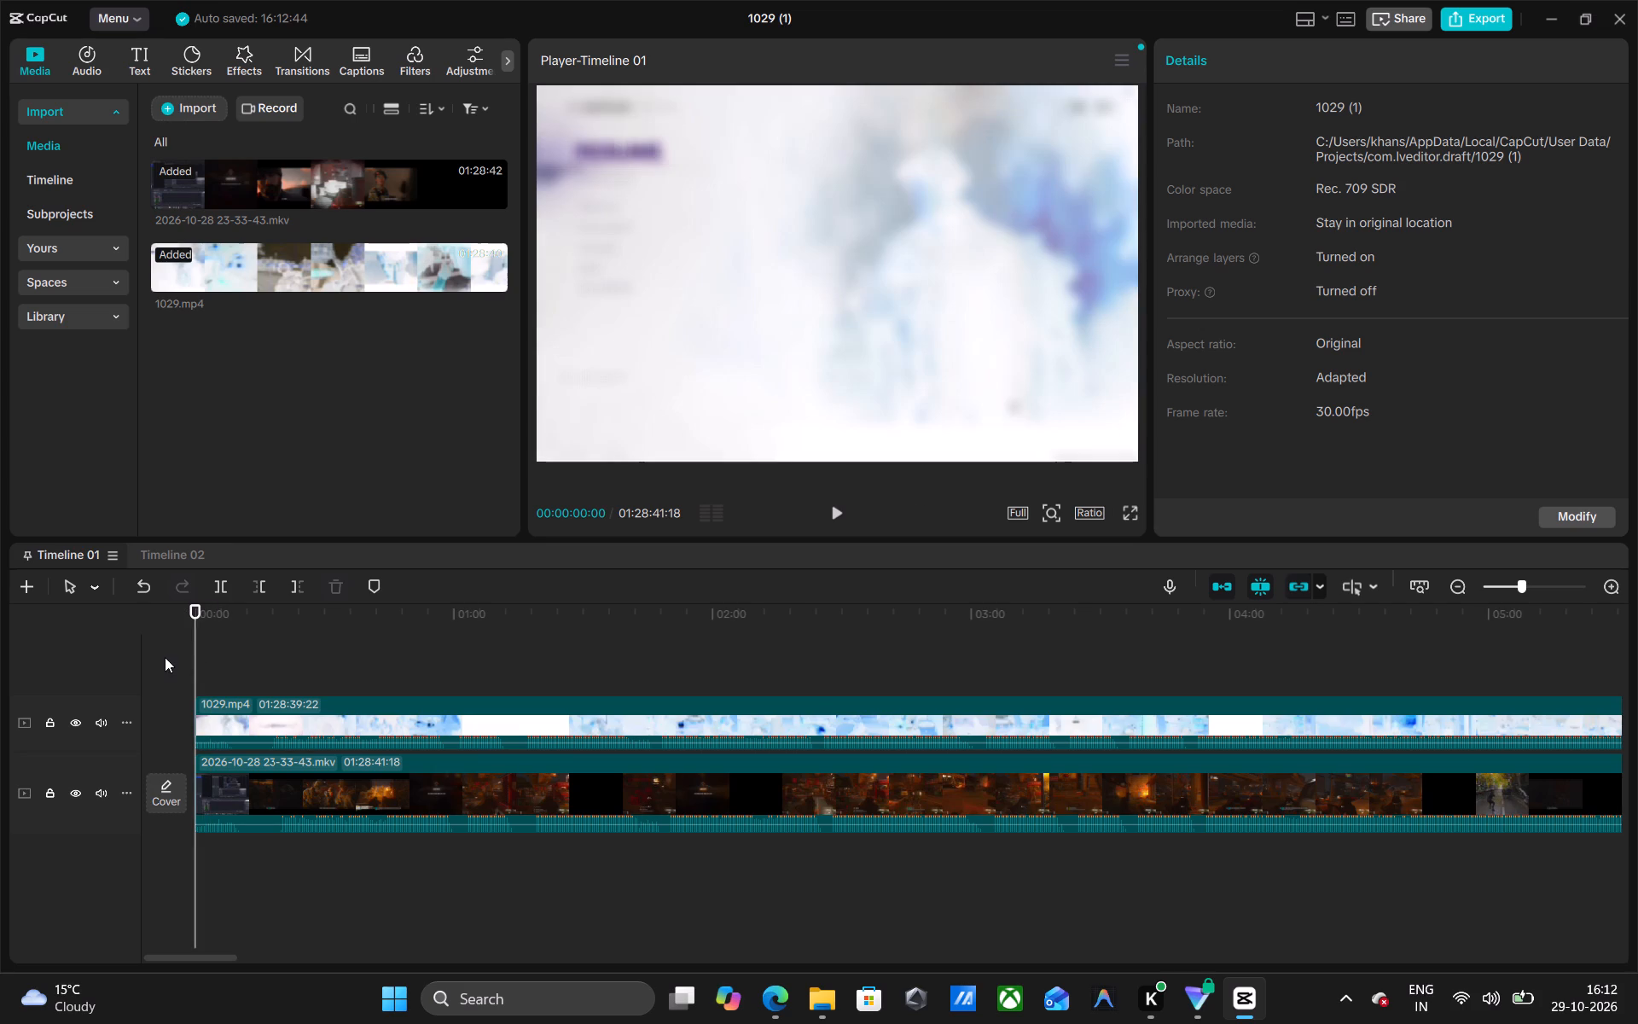
{"action": "left_click", "coordinate": [212, 765]}
{"action": "left_click_drag", "start_coordinate": [195, 786], "coordinate": [241, 786]}
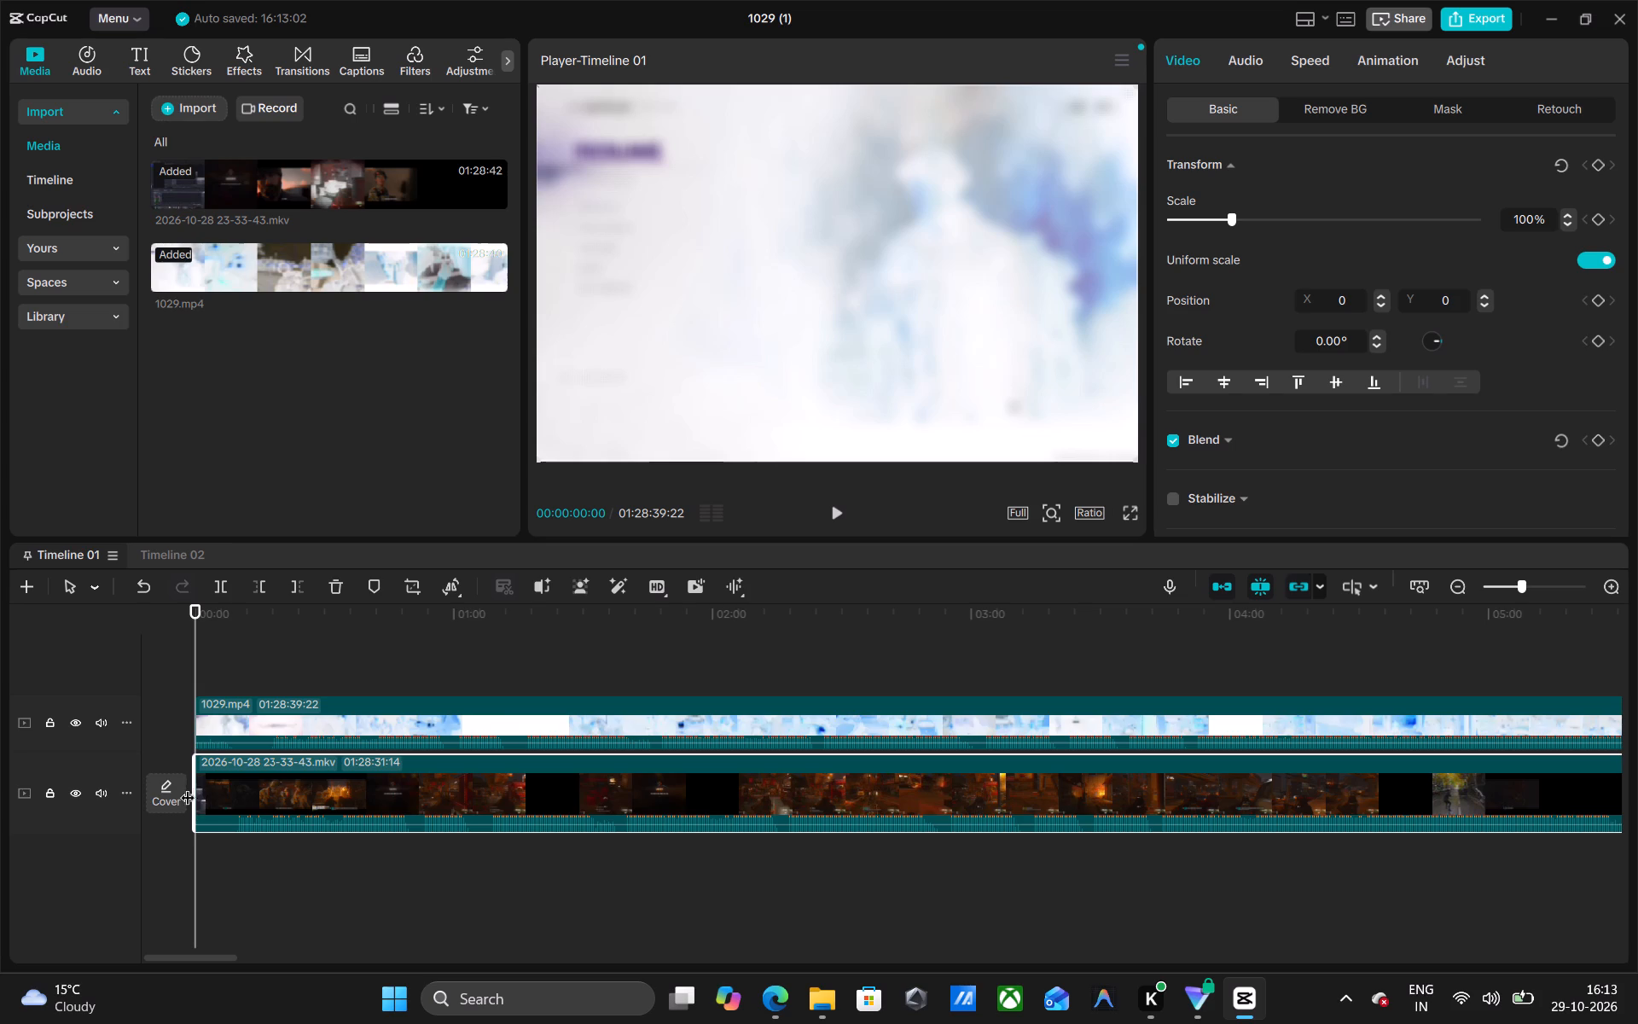
{"action": "left_click", "coordinate": [193, 788]}
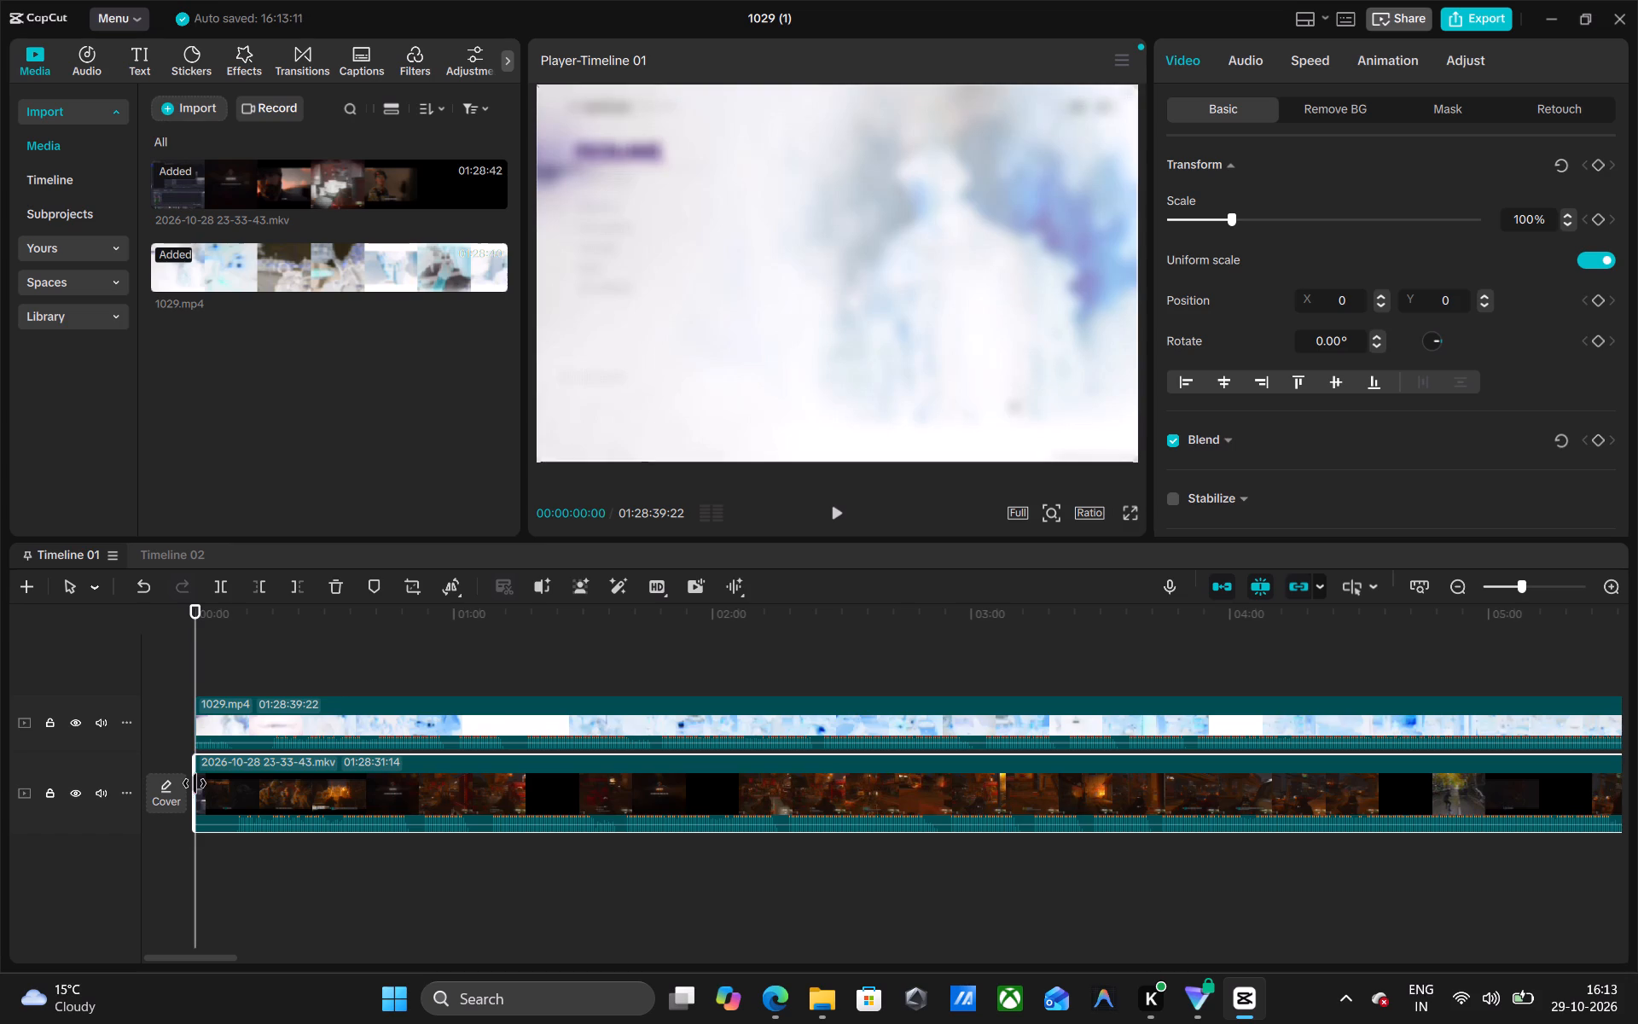
{"action": "scroll", "coordinate": [491, 803], "scroll_direction": "left", "scroll_amount": 6}
{"action": "scroll", "coordinate": [491, 803], "scroll_direction": "left", "scroll_amount": 20}
{"action": "scroll", "coordinate": [491, 803], "scroll_direction": "left", "scroll_amount": 10}
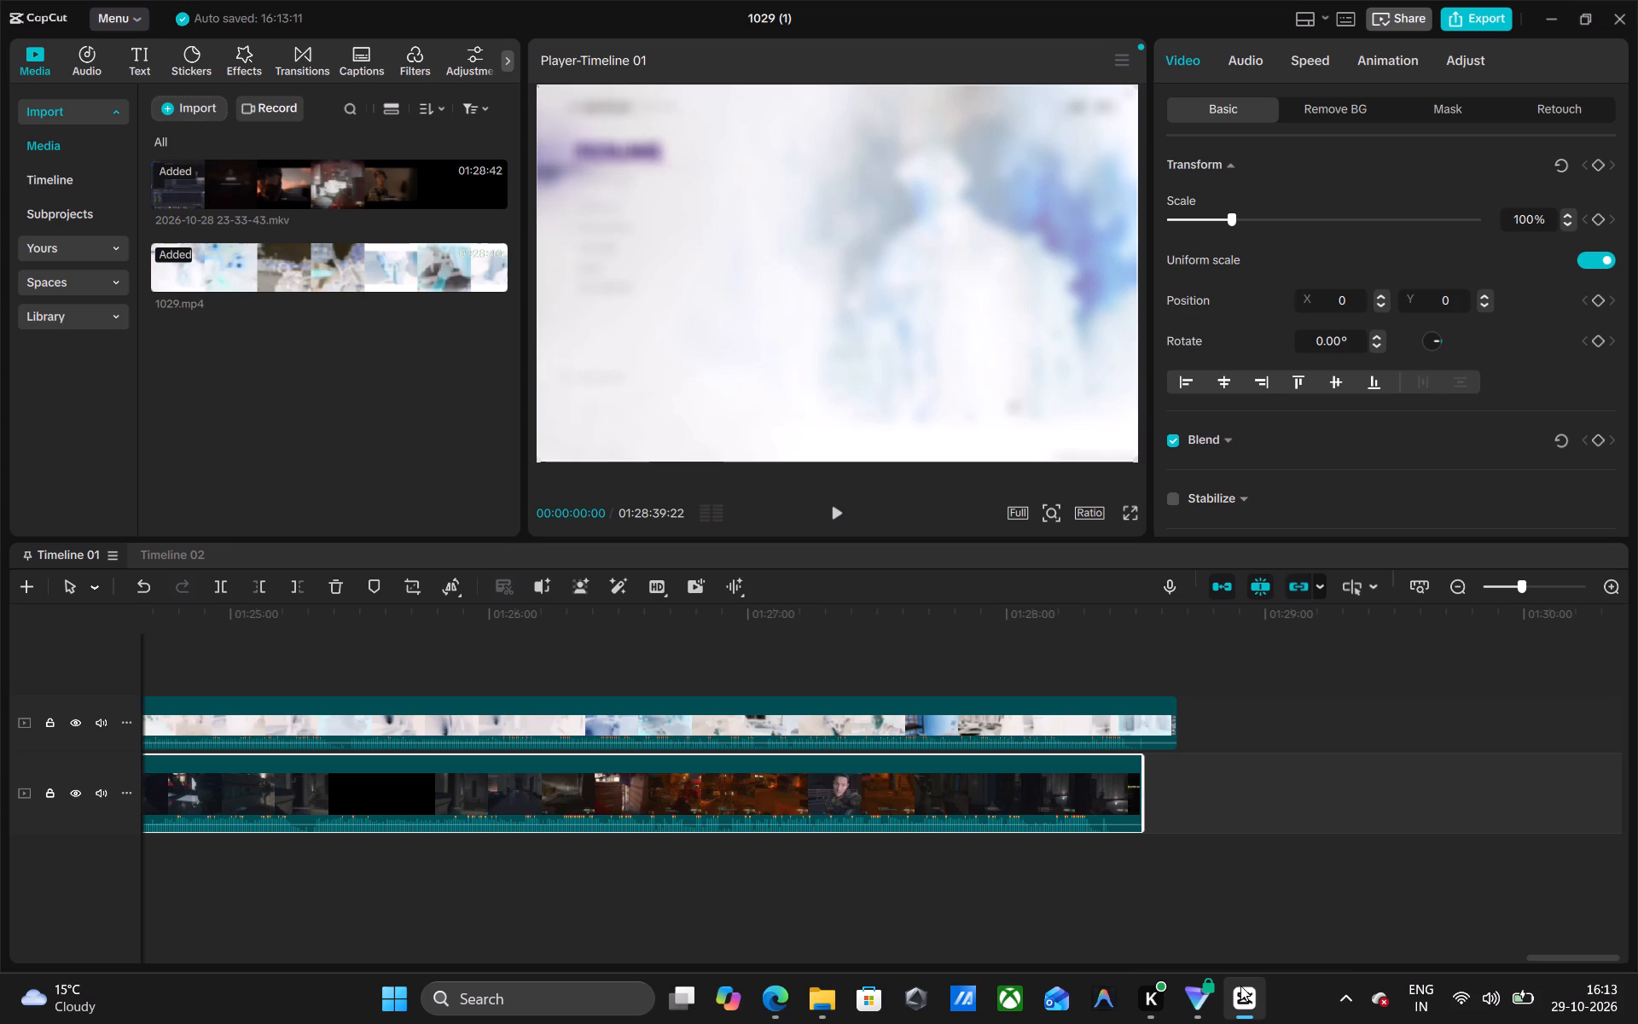
Close the 1029 (1) project and open the 1029 project from the project list.
{"action": "left_click", "coordinate": [1606, 26]}
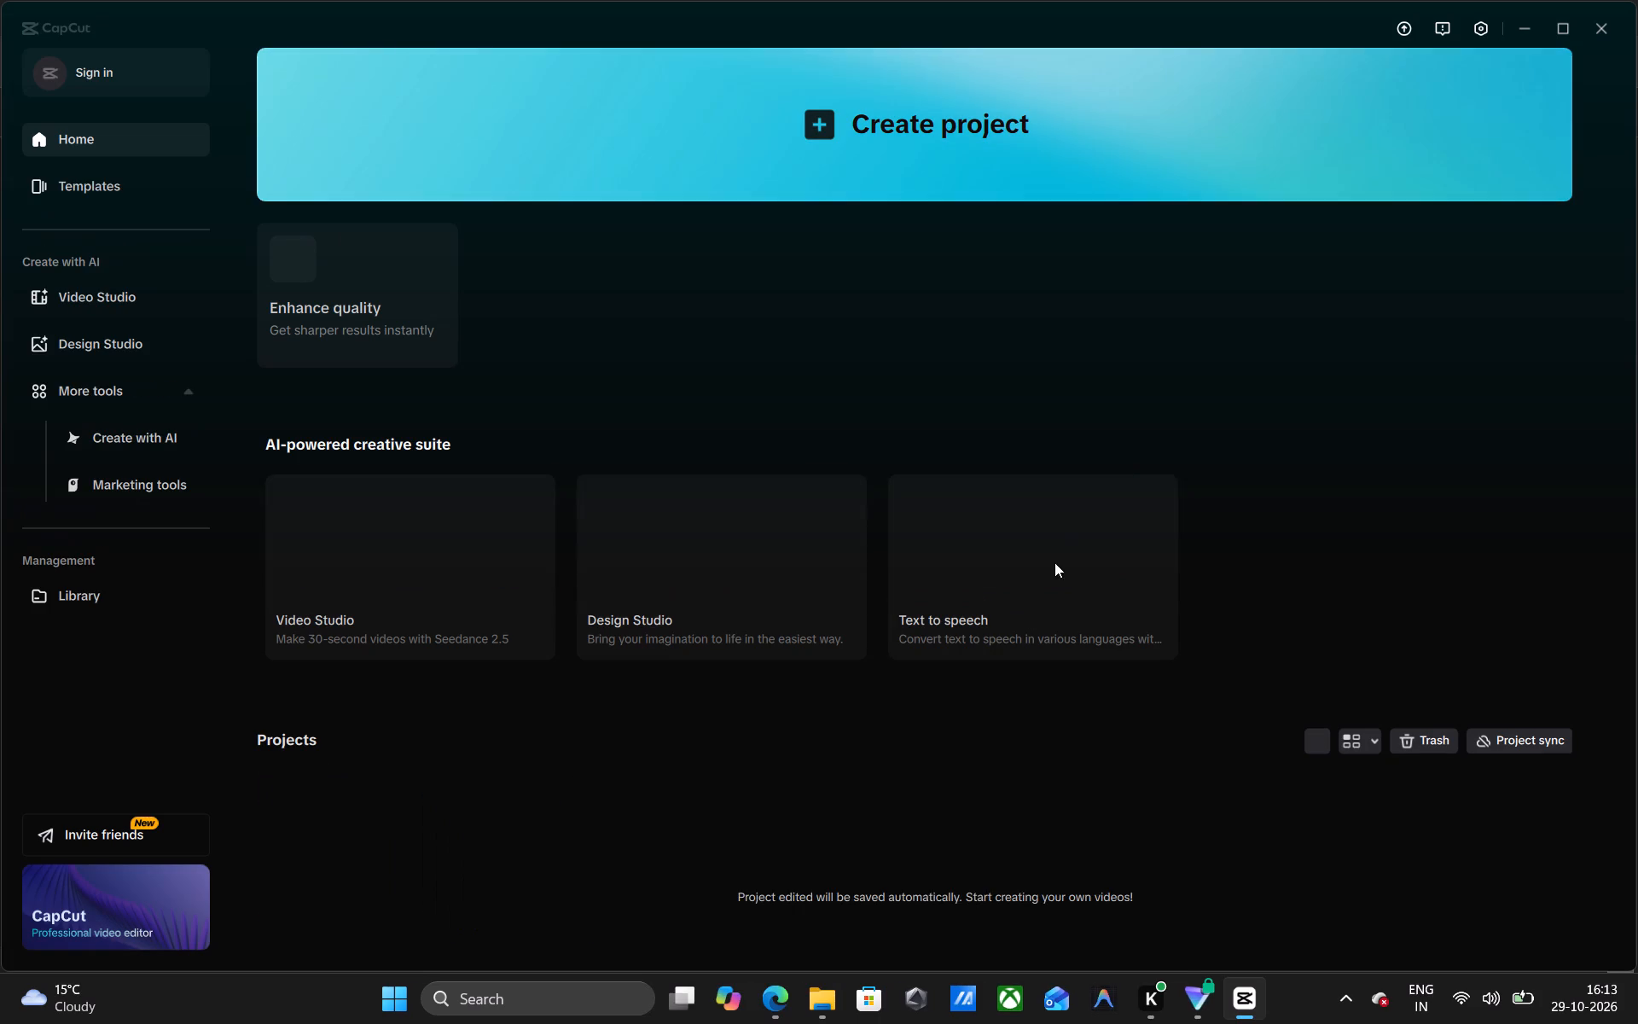
{"action": "left_click", "coordinate": [502, 852]}
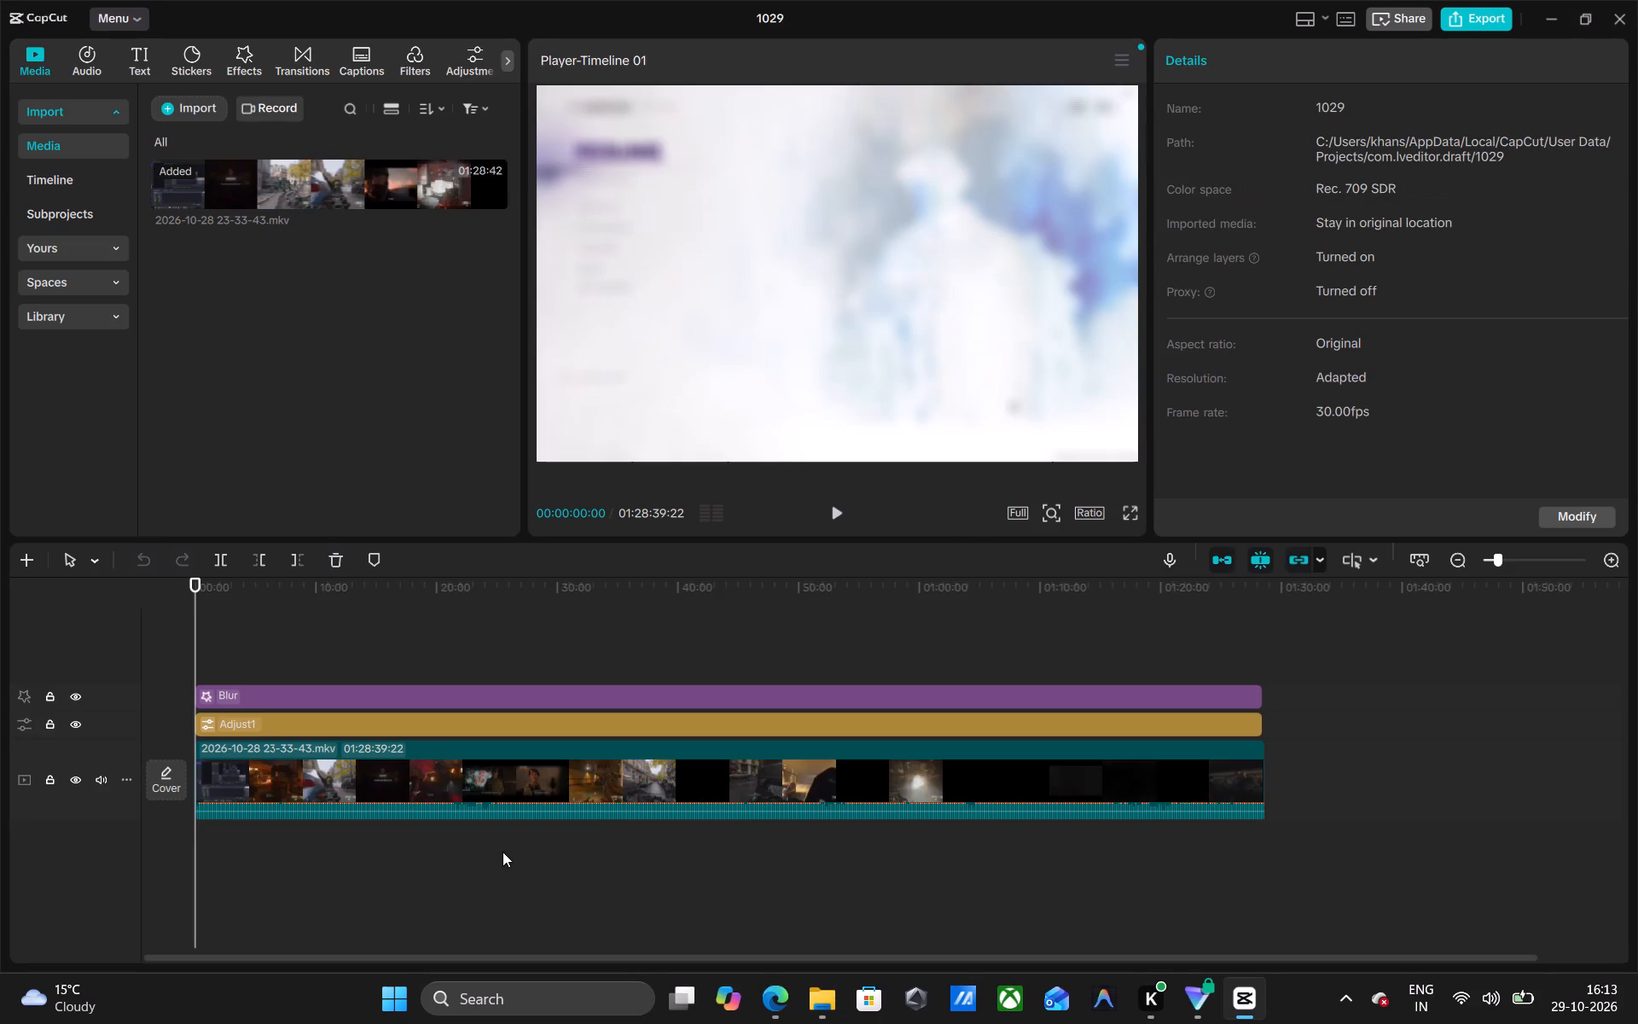
{"action": "left_click", "coordinate": [314, 782]}
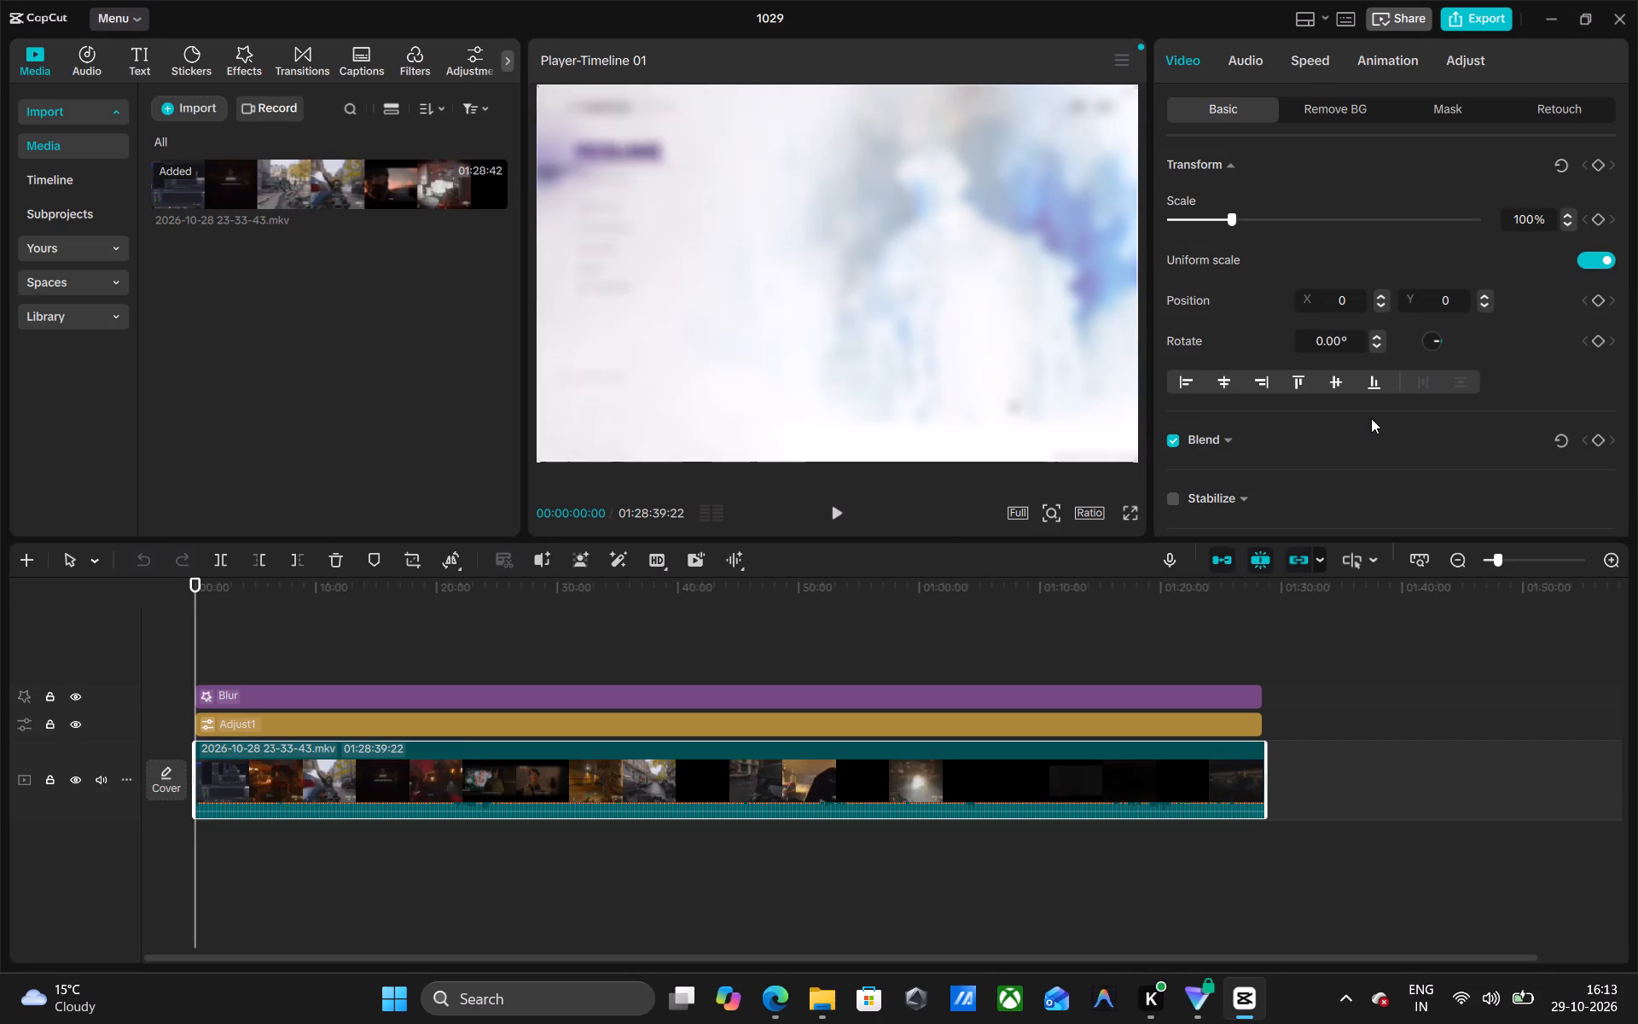
{"action": "scroll", "coordinate": [1536, 355], "scroll_direction": "down", "scroll_amount": 6}
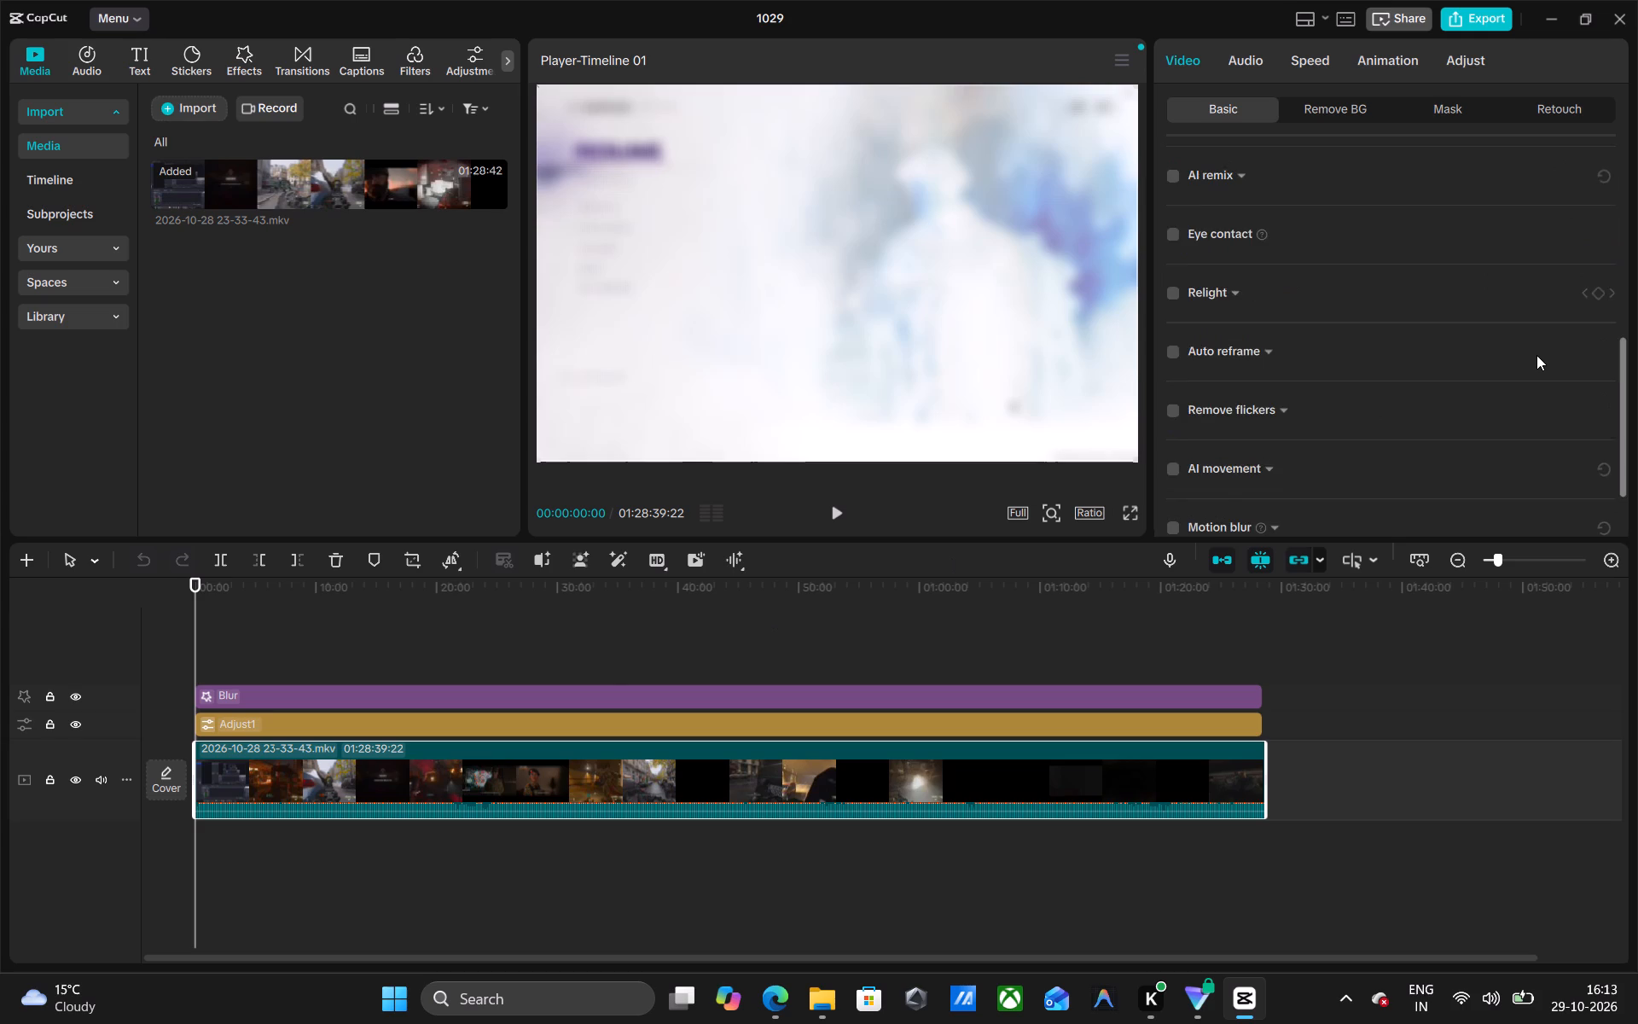
{"action": "scroll", "coordinate": [1536, 355], "scroll_direction": "up", "scroll_amount": 4}
{"action": "left_click", "coordinate": [1448, 108]}
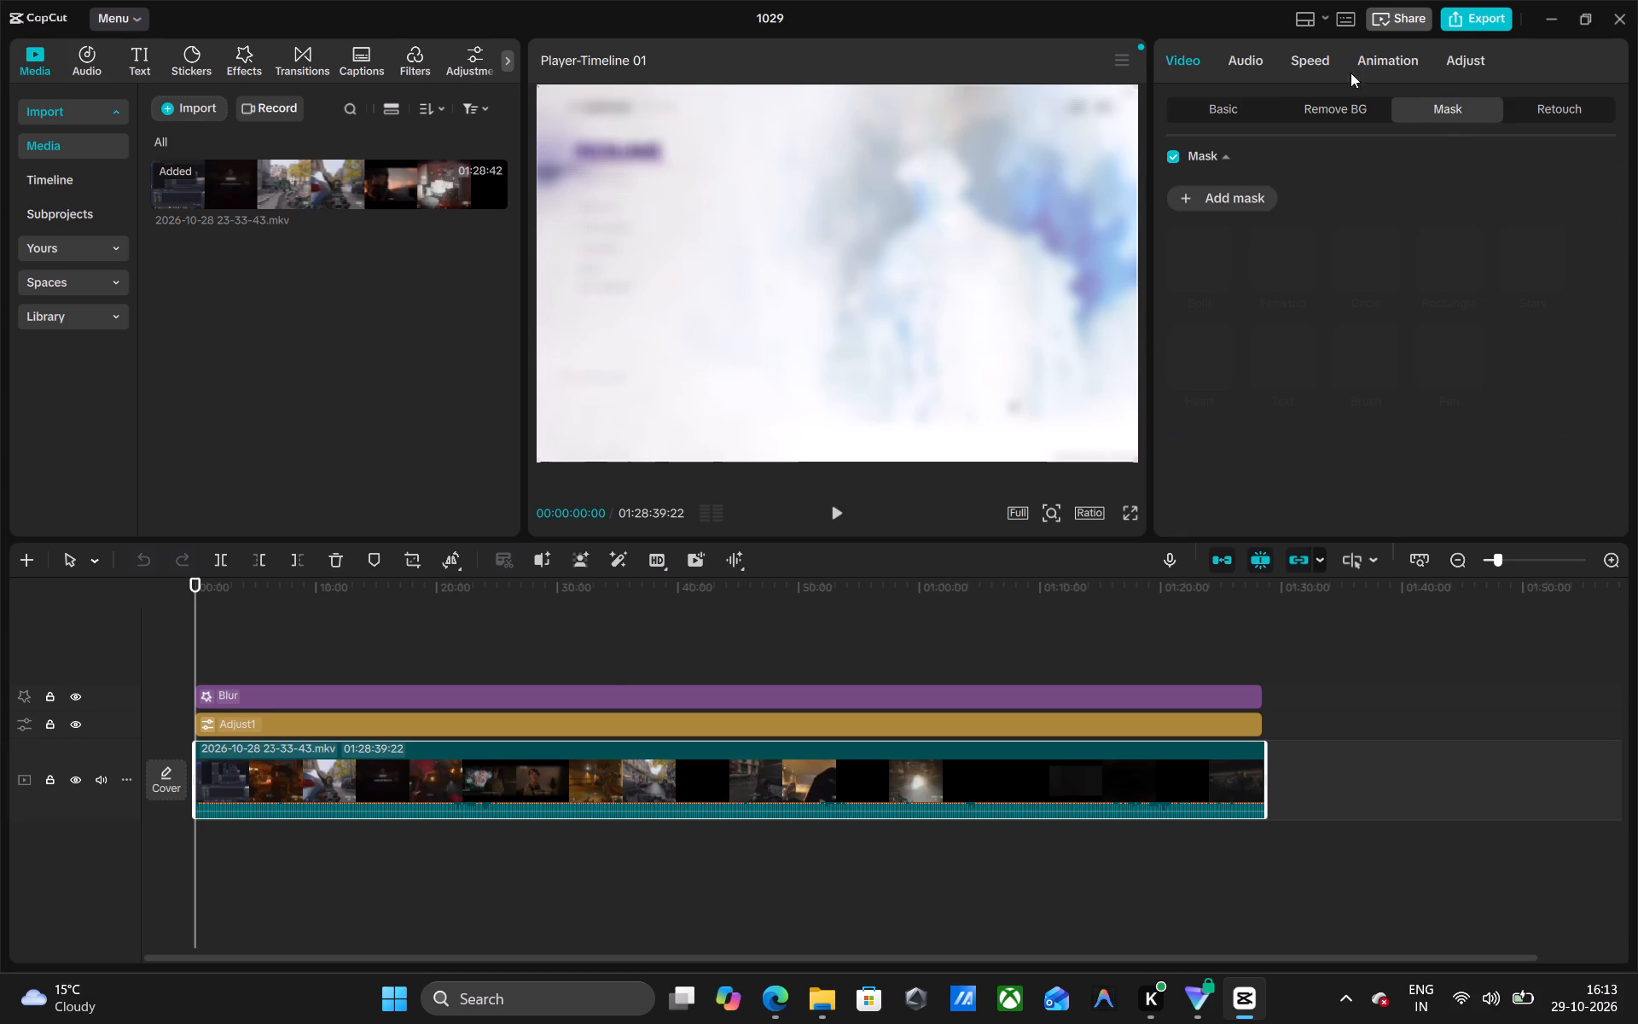
{"action": "left_click_drag", "start_coordinate": [1321, 102], "coordinate": [1232, 111]}
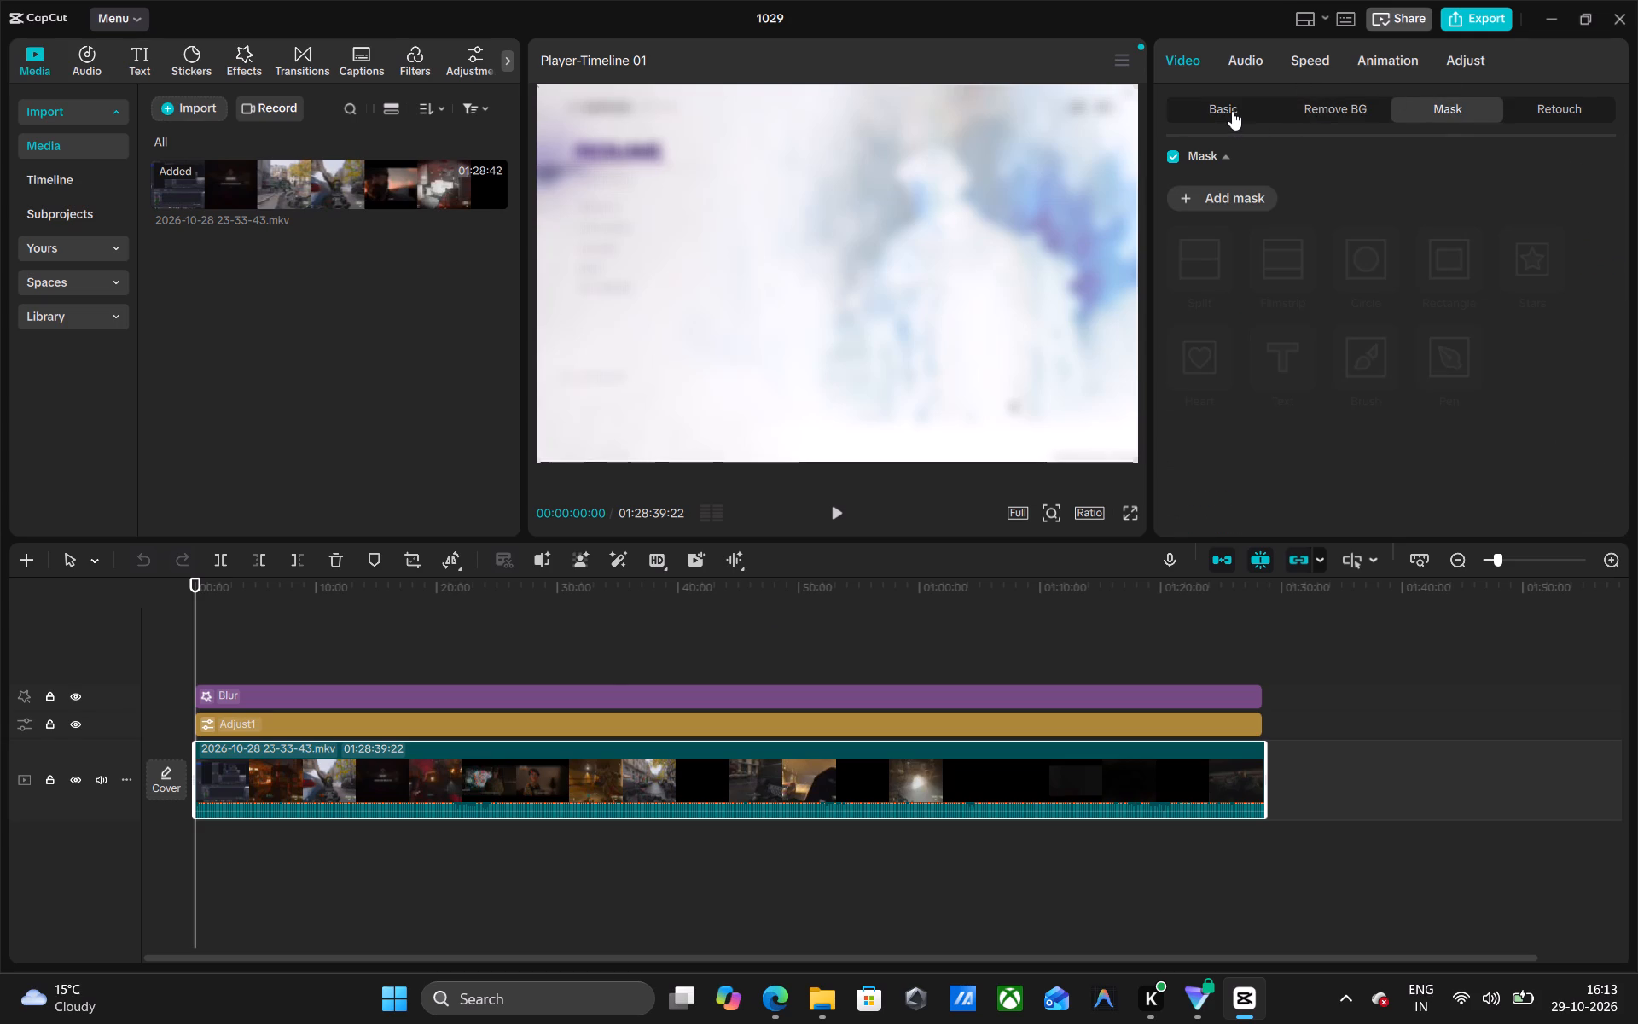
{"action": "left_click", "coordinate": [1232, 111]}
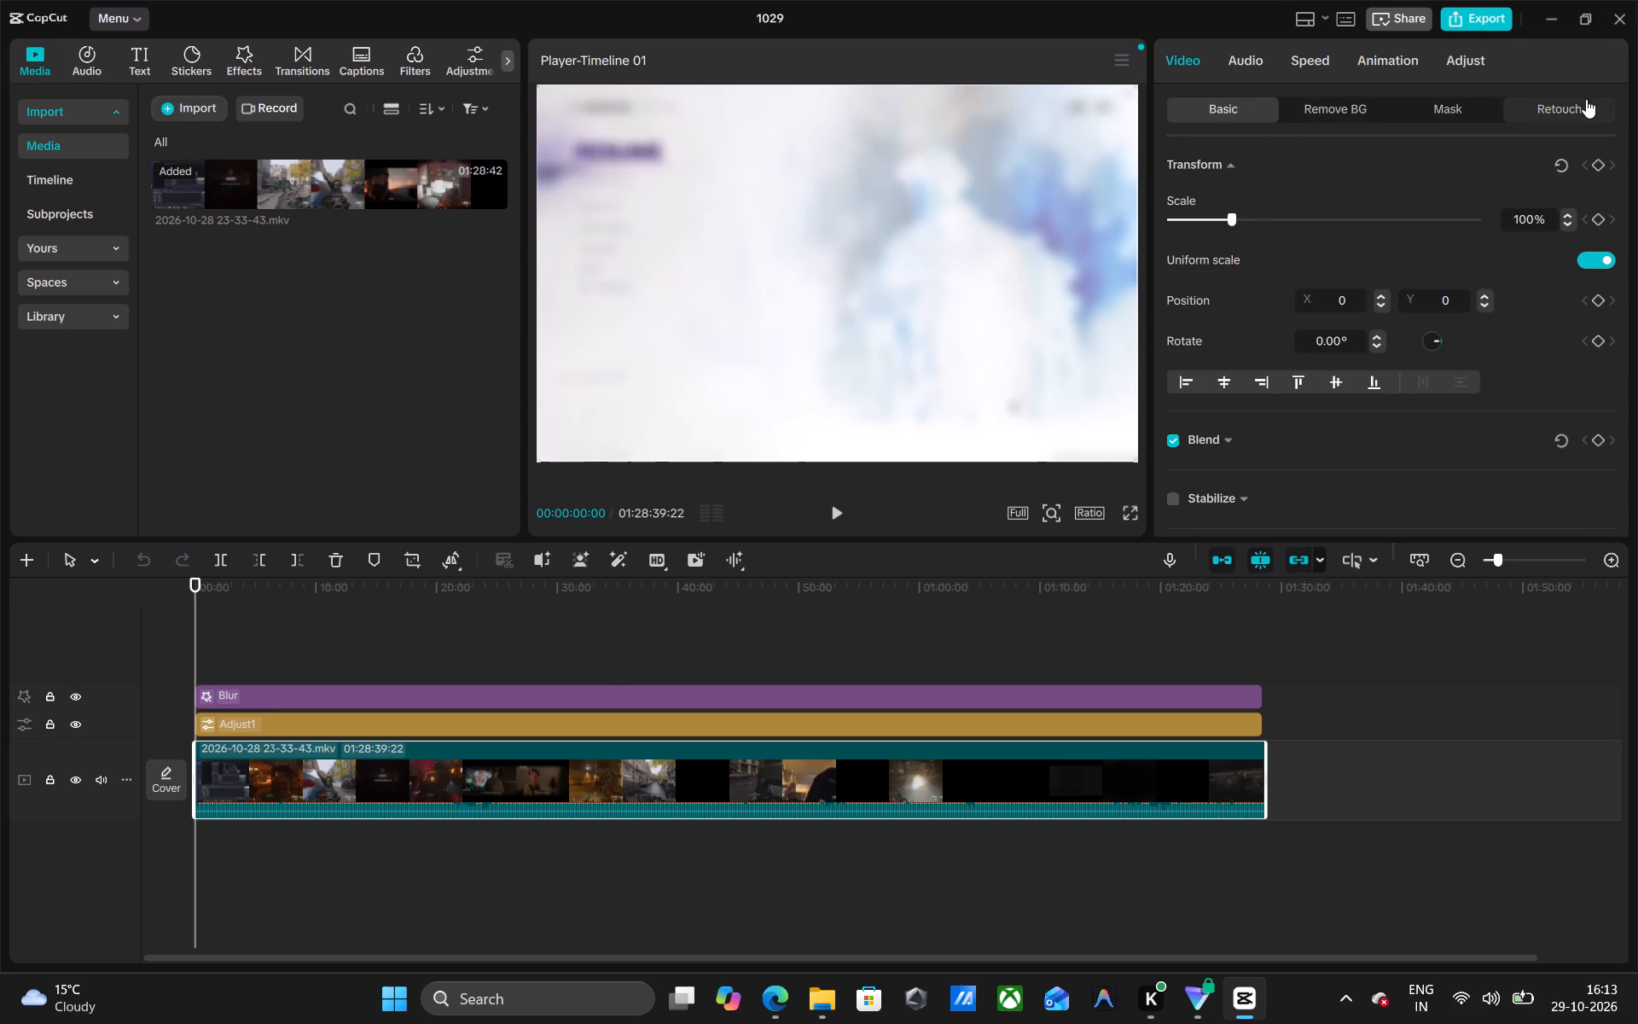
{"action": "left_click", "coordinate": [1581, 99]}
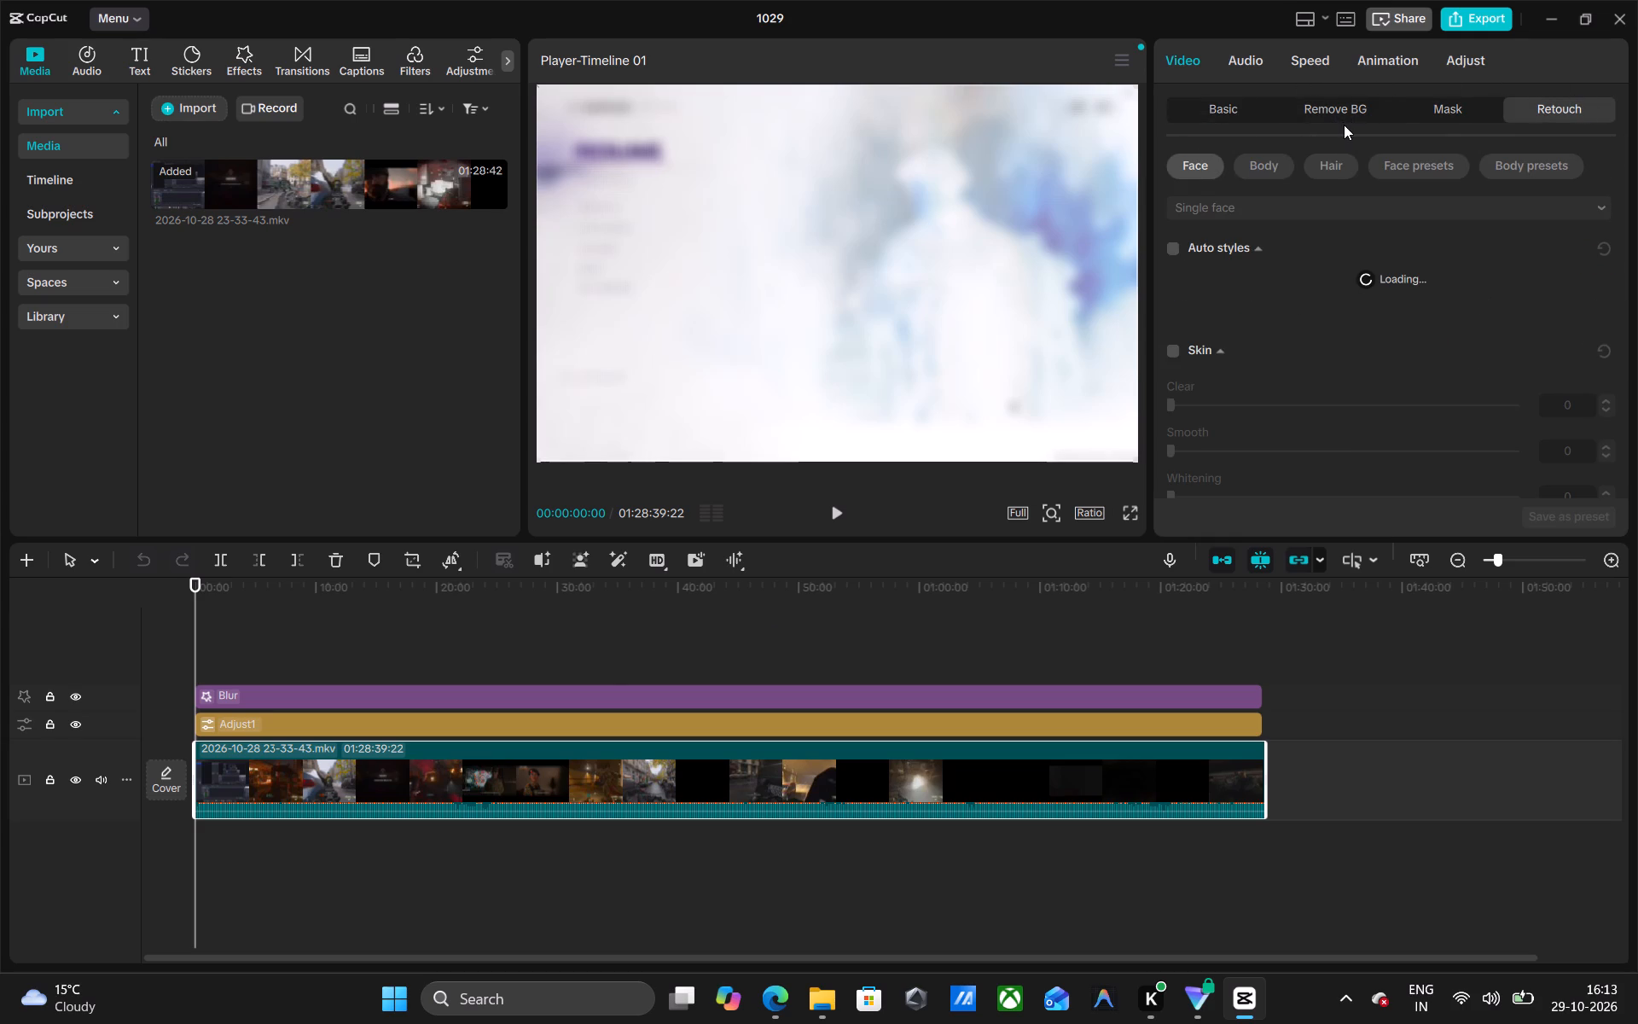
{"action": "left_click_drag", "start_coordinate": [1344, 125], "coordinate": [1422, 119]}
{"action": "left_click", "coordinate": [1422, 119]}
{"action": "left_click_drag", "start_coordinate": [1348, 119], "coordinate": [1321, 119]}
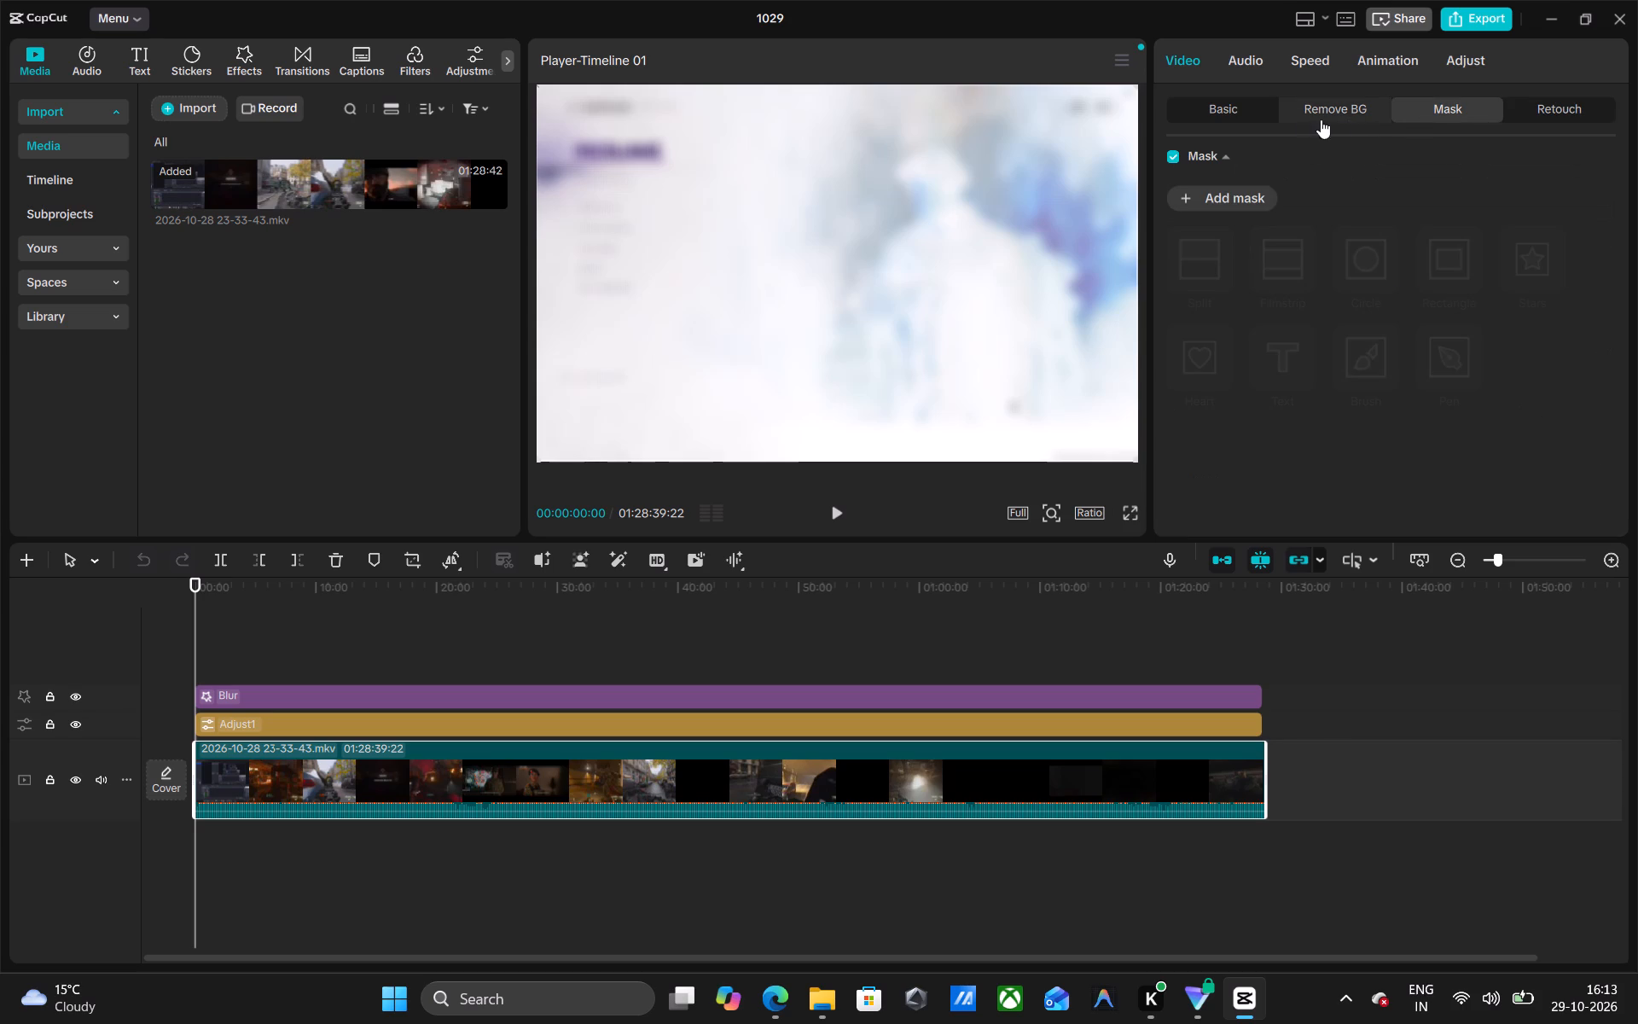
{"action": "left_click_drag", "start_coordinate": [1321, 119], "coordinate": [1212, 114]}
{"action": "left_click", "coordinate": [1212, 114]}
{"action": "scroll", "coordinate": [1298, 284], "scroll_direction": "down", "scroll_amount": 2}
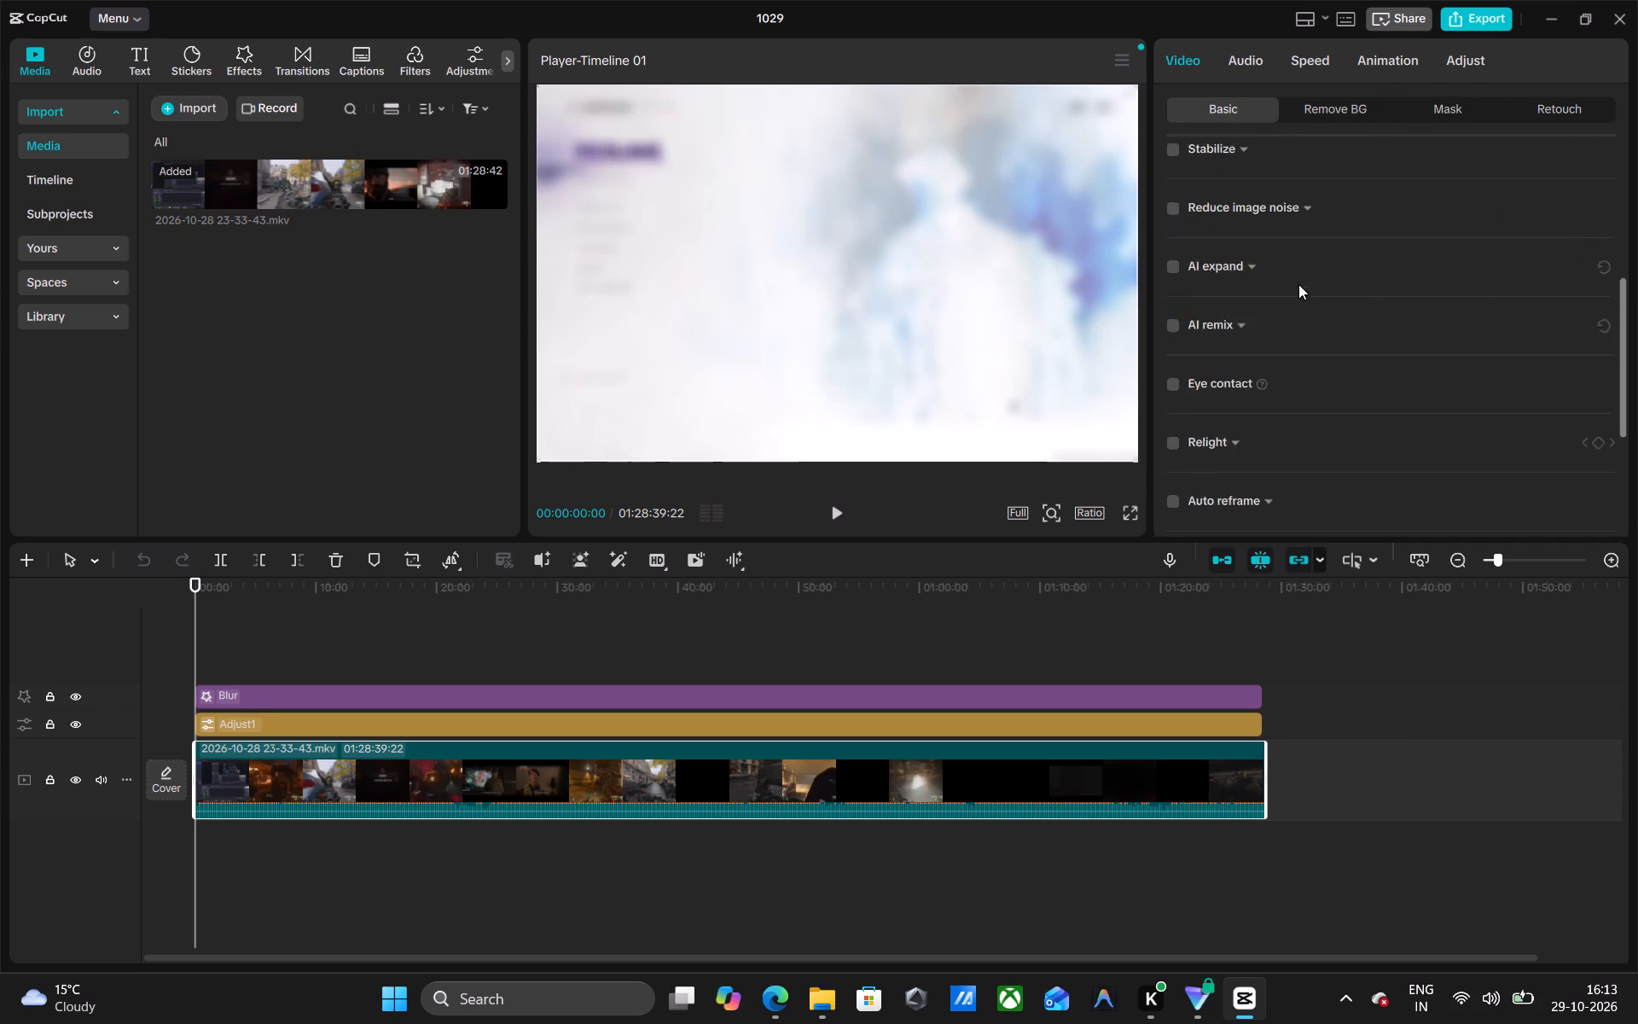
{"action": "scroll", "coordinate": [1298, 284], "scroll_direction": "down", "scroll_amount": 2}
{"action": "scroll", "coordinate": [1298, 284], "scroll_direction": "up", "scroll_amount": 3}
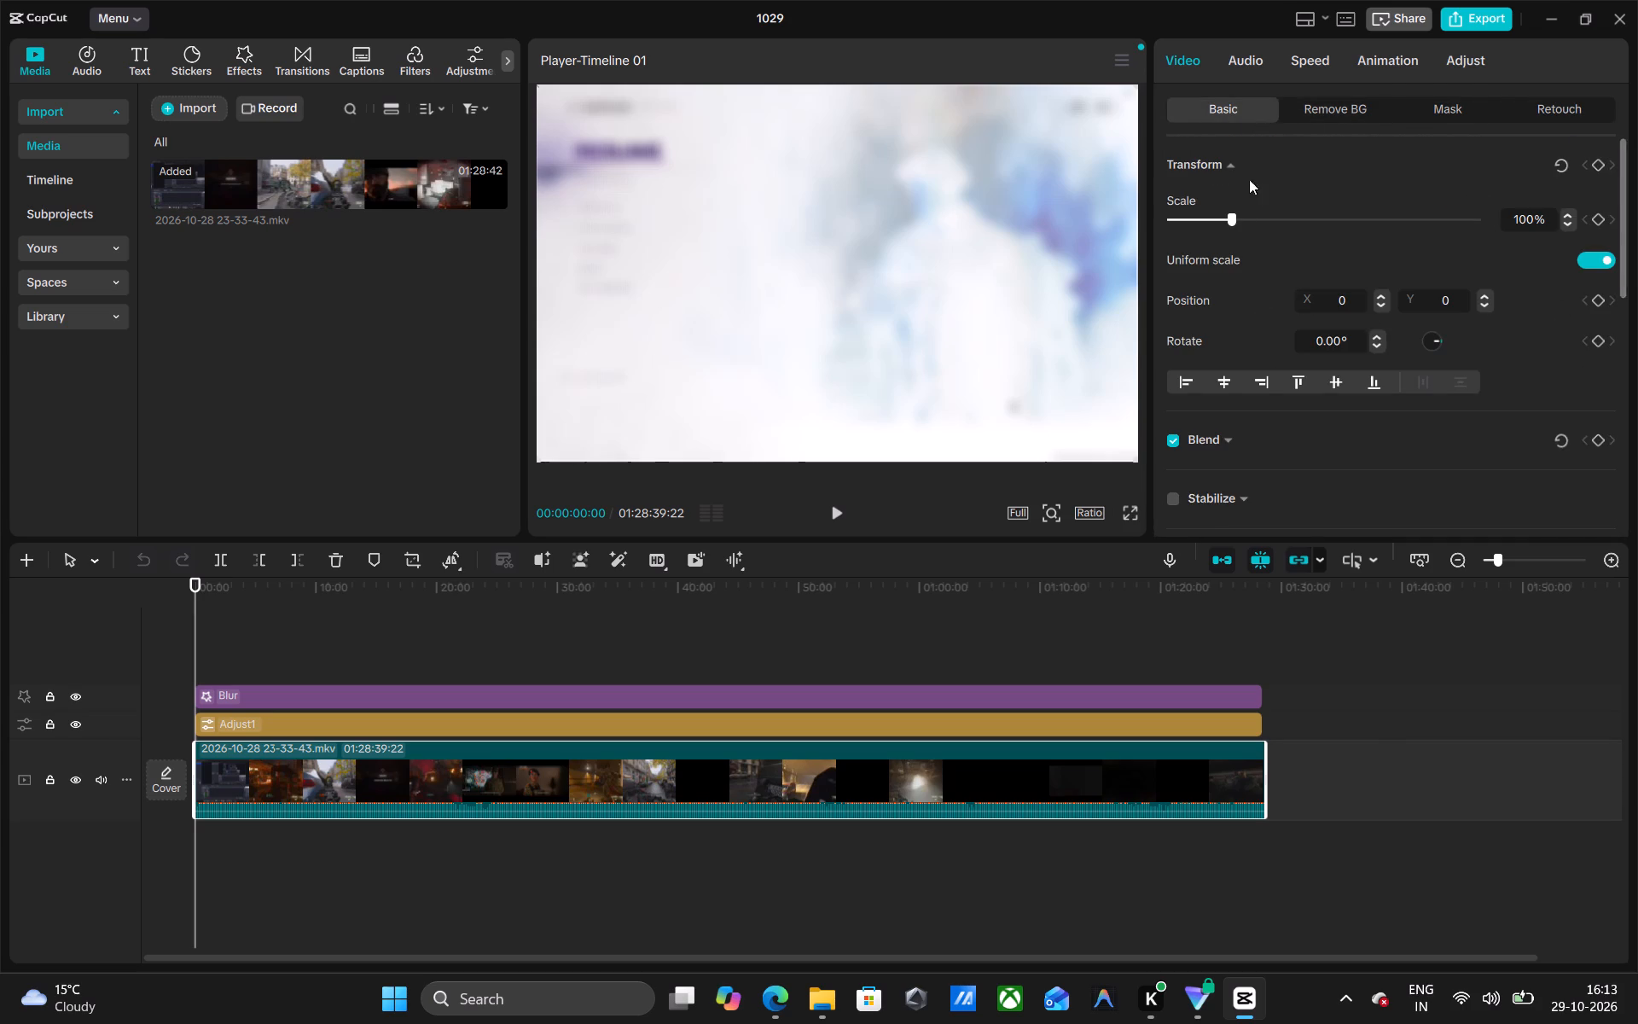
{"action": "left_click", "coordinate": [1487, 52]}
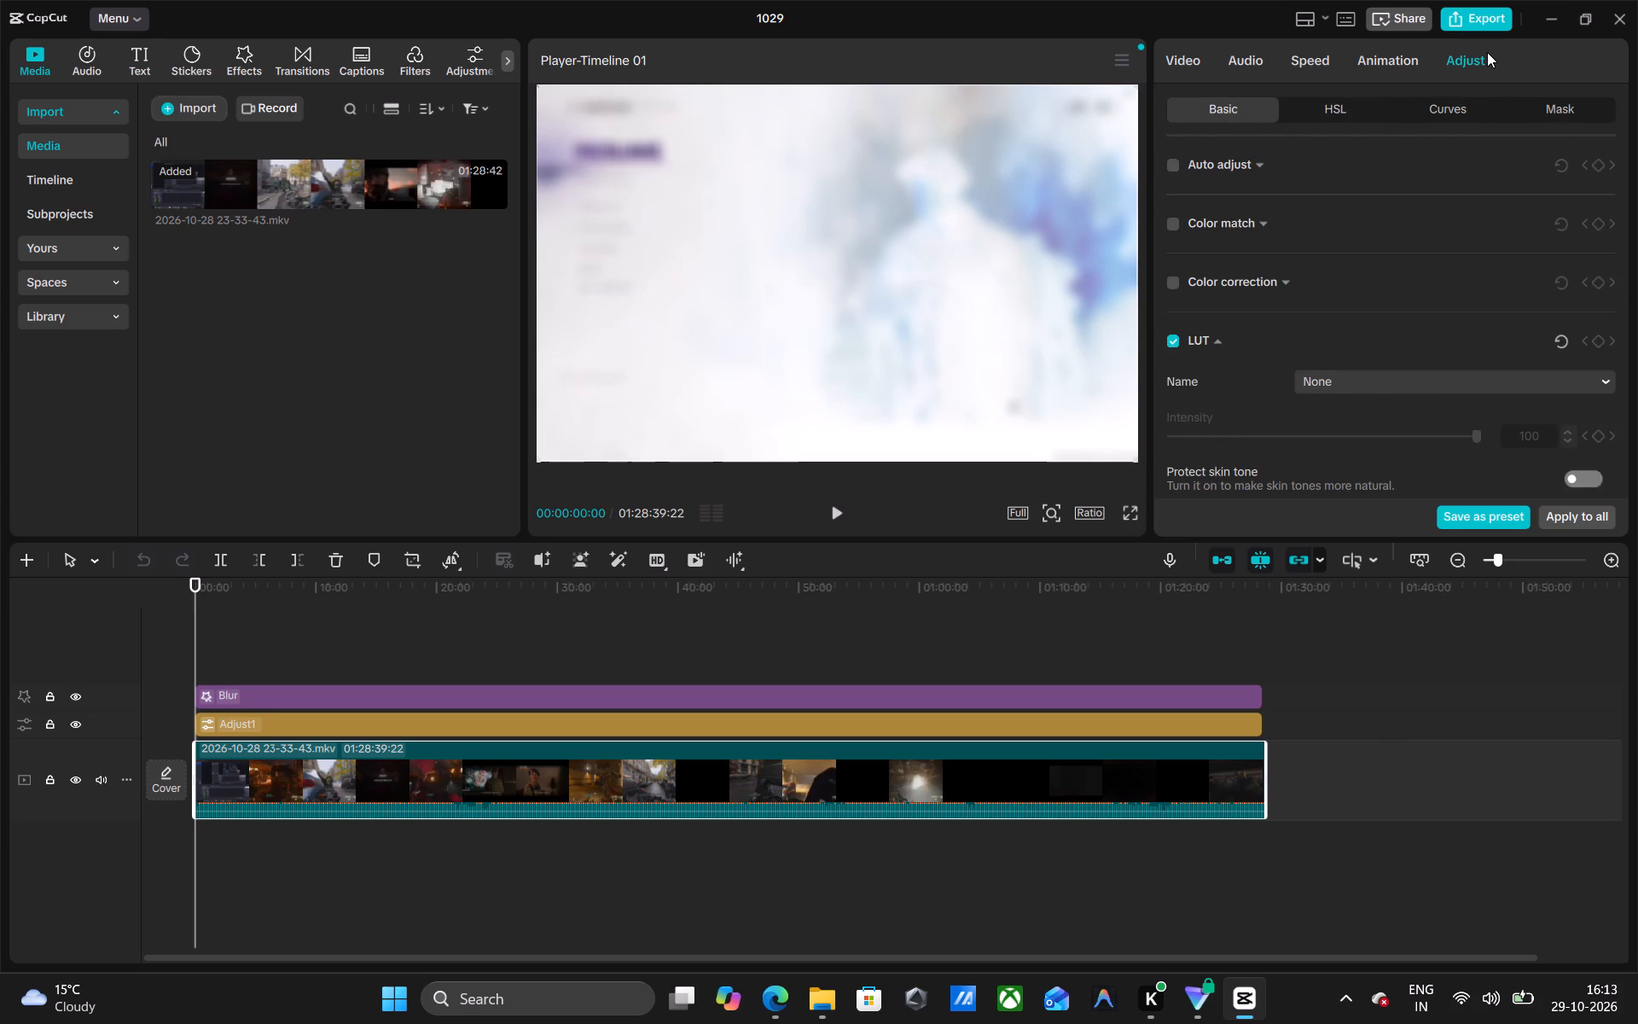
{"action": "left_click", "coordinate": [1456, 112]}
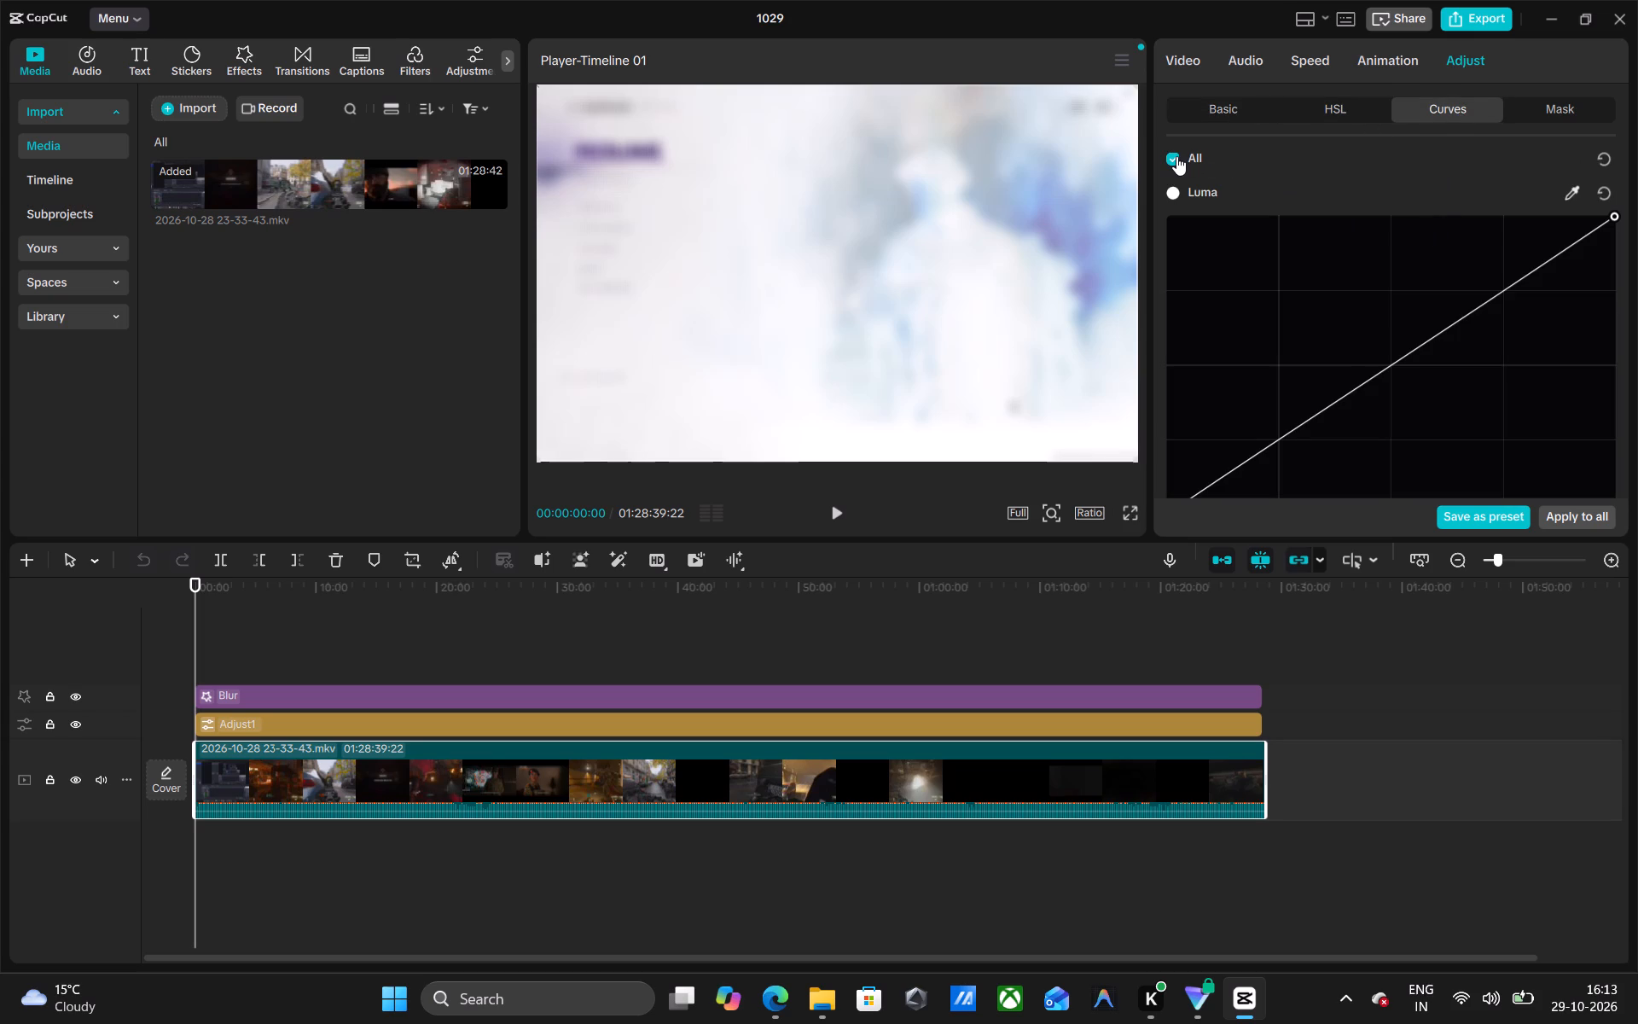
{"action": "left_click", "coordinate": [1176, 156]}
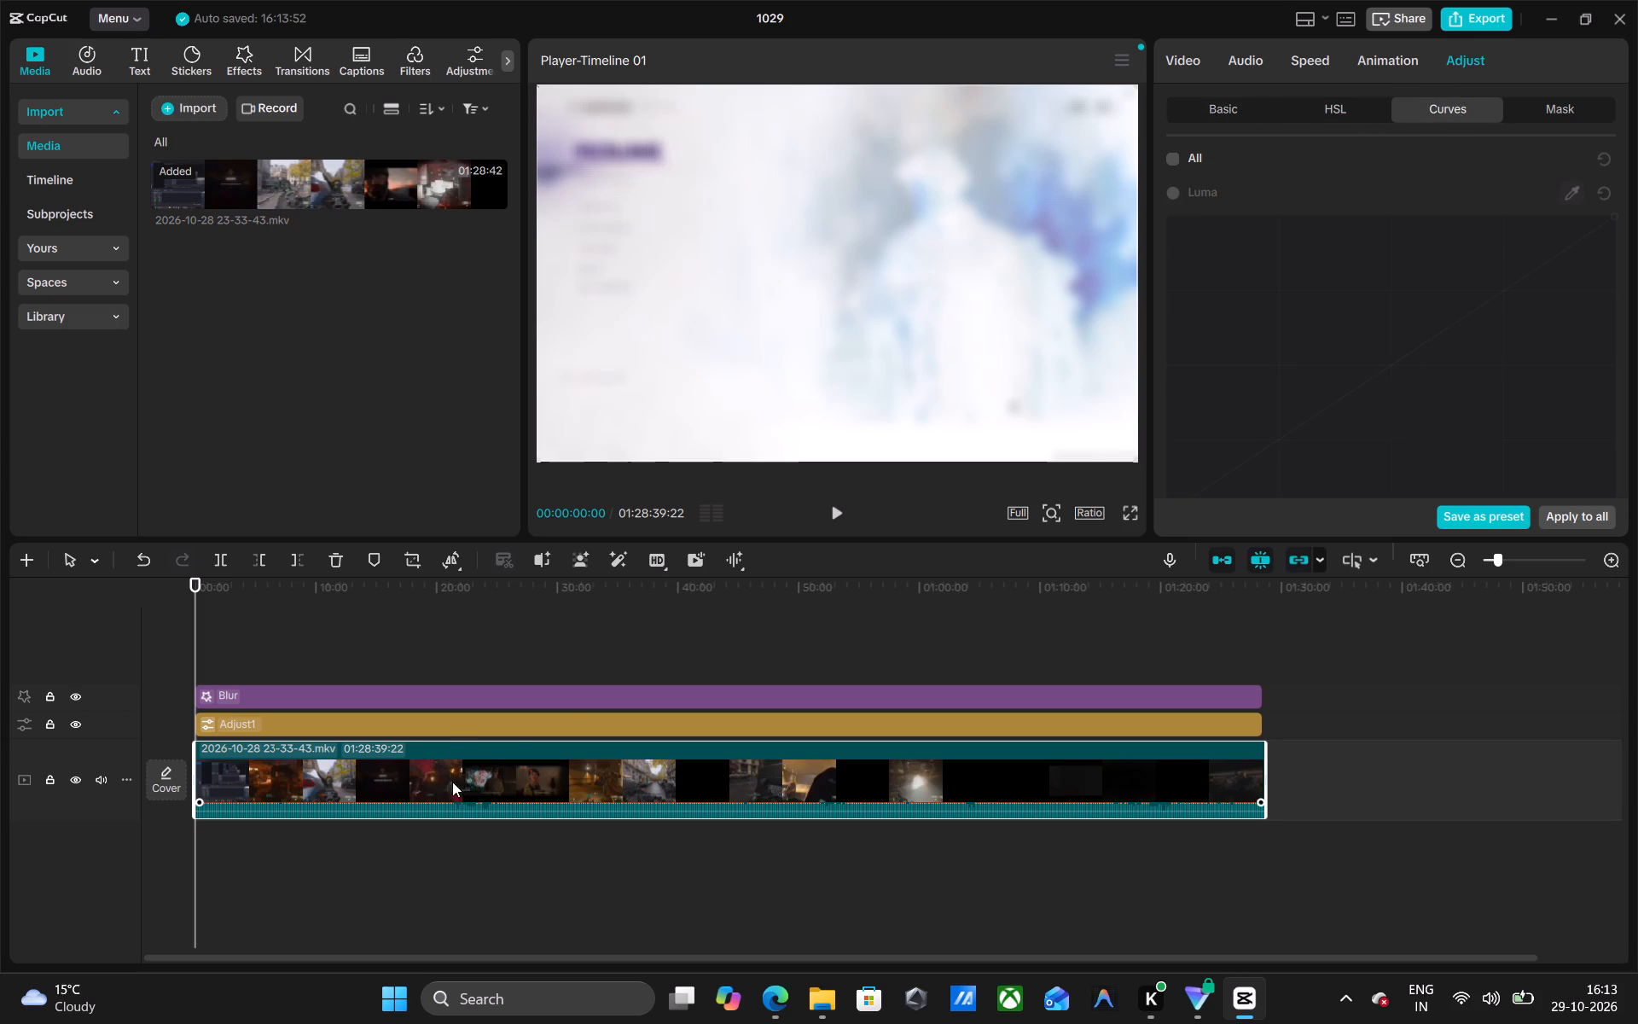
Delete the Adjust1 adjustment layer and the Blur effect from the timeline above the clip.
{"action": "left_click", "coordinate": [441, 727]}
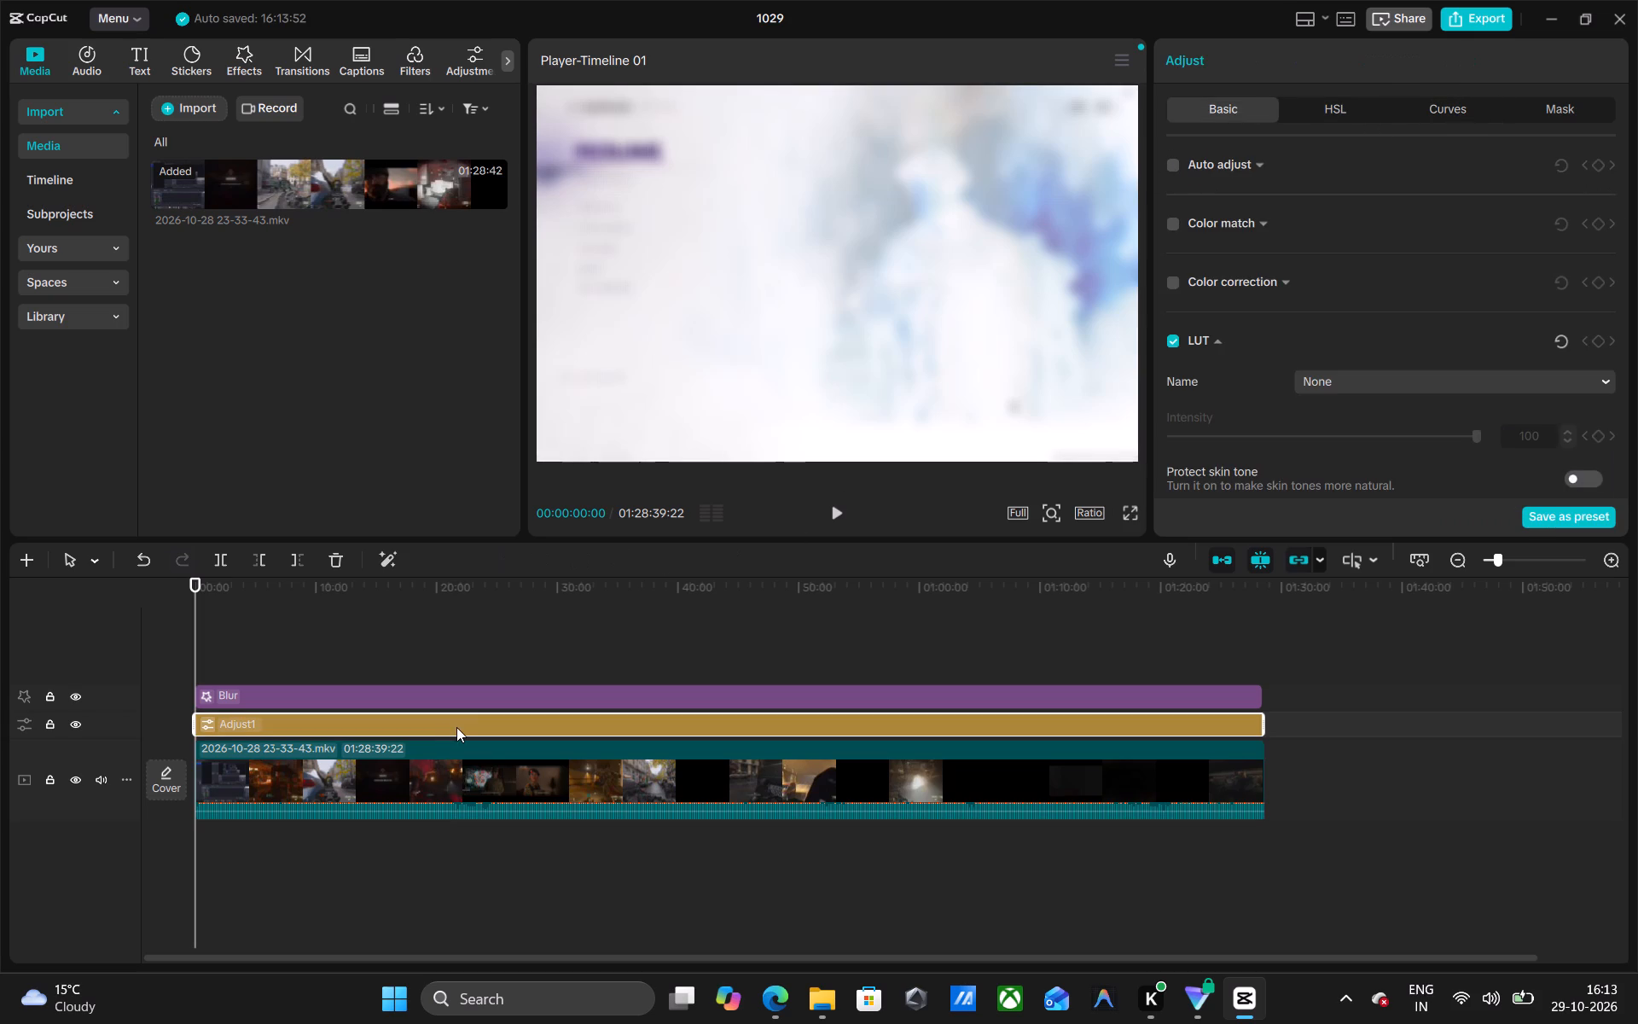
{"action": "key", "text": "BackSpace"}
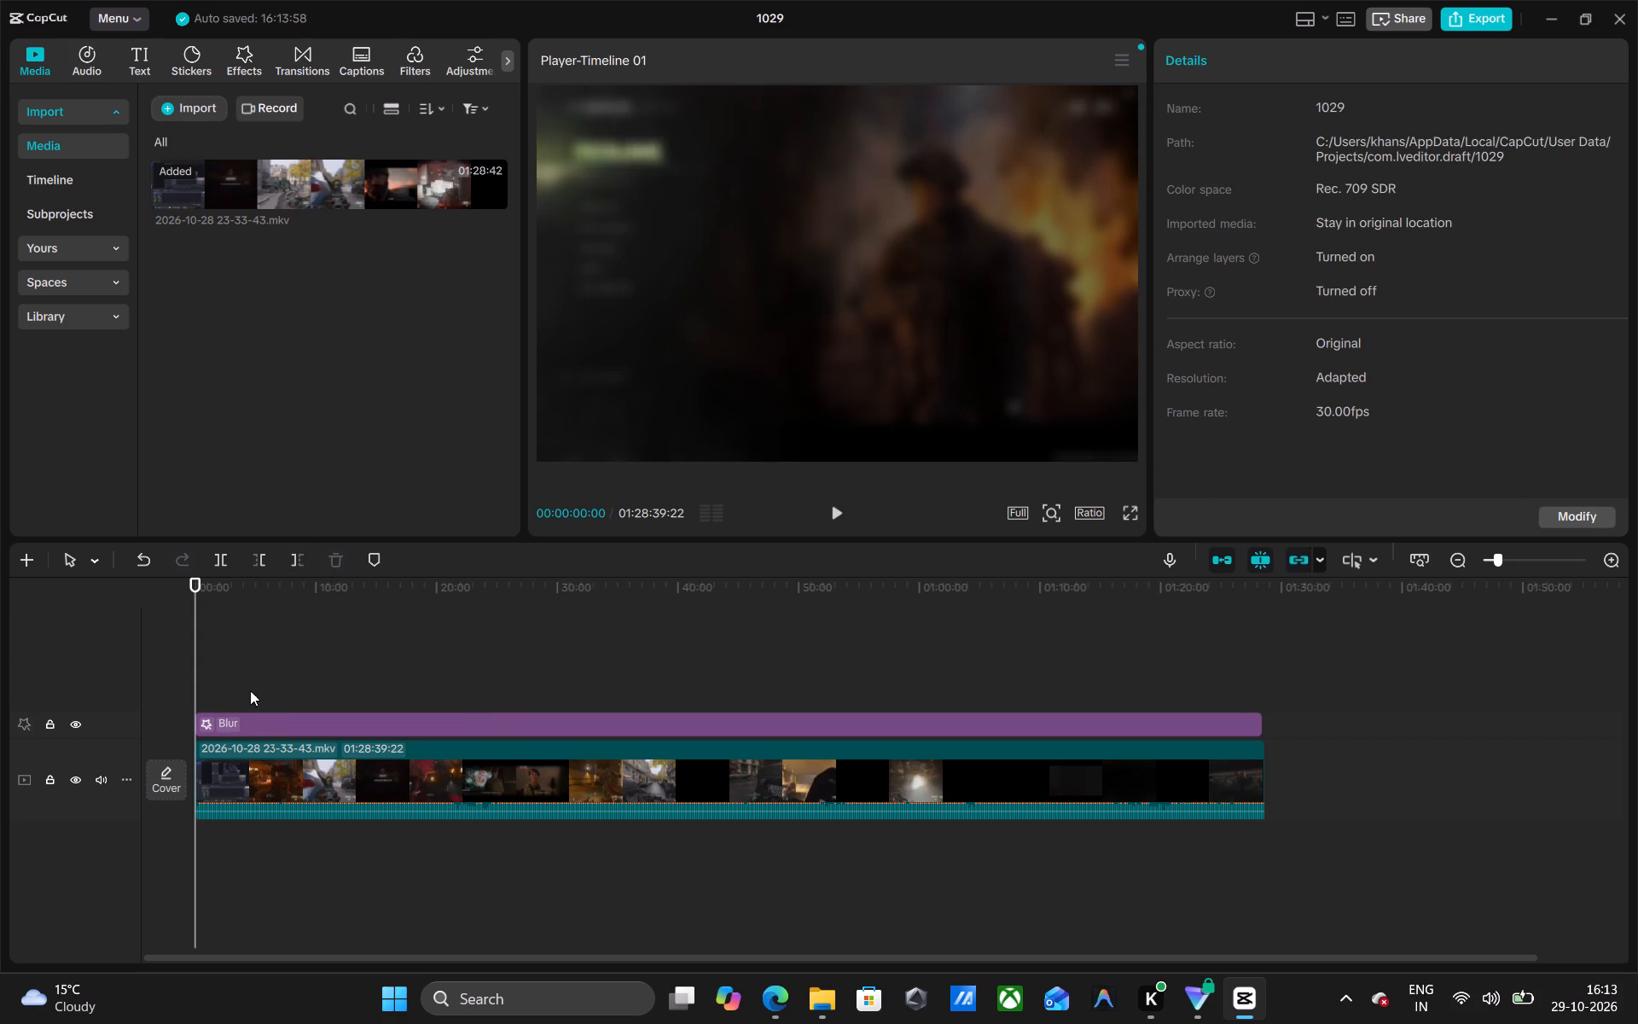
{"action": "left_click", "coordinate": [260, 717]}
{"action": "key", "text": "BackSpace"}
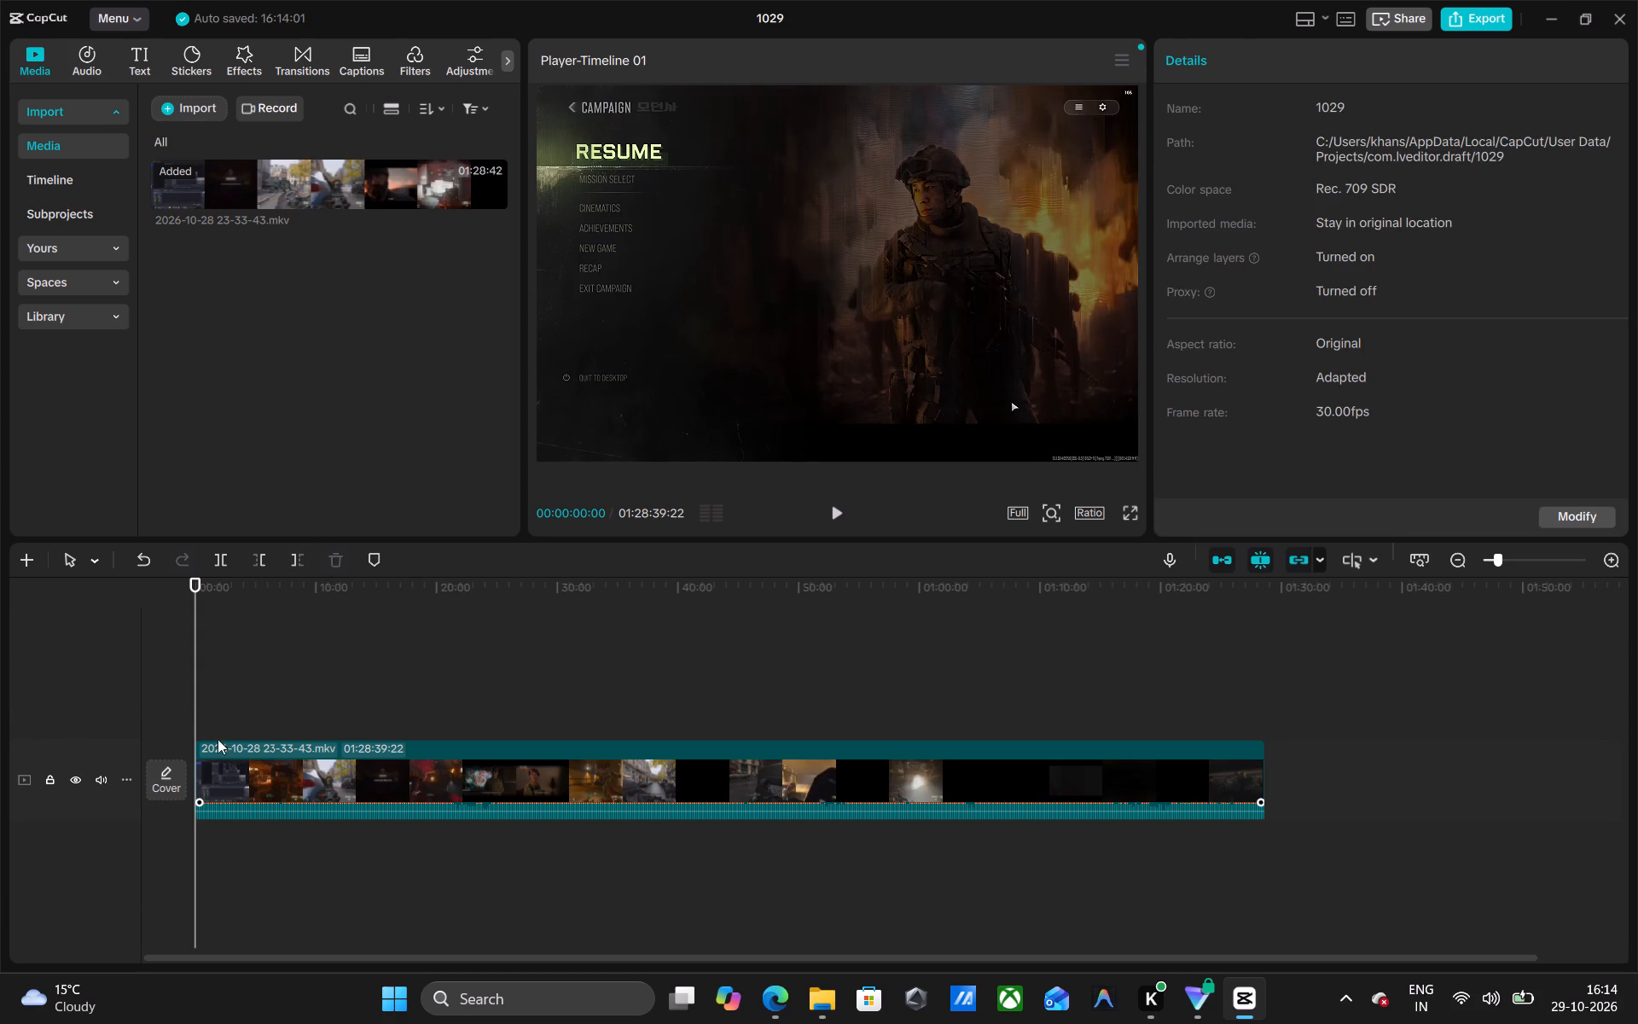
Play and scrub the clip's opening and end to examine its first and last frames.
{"action": "key", "text": "space"}
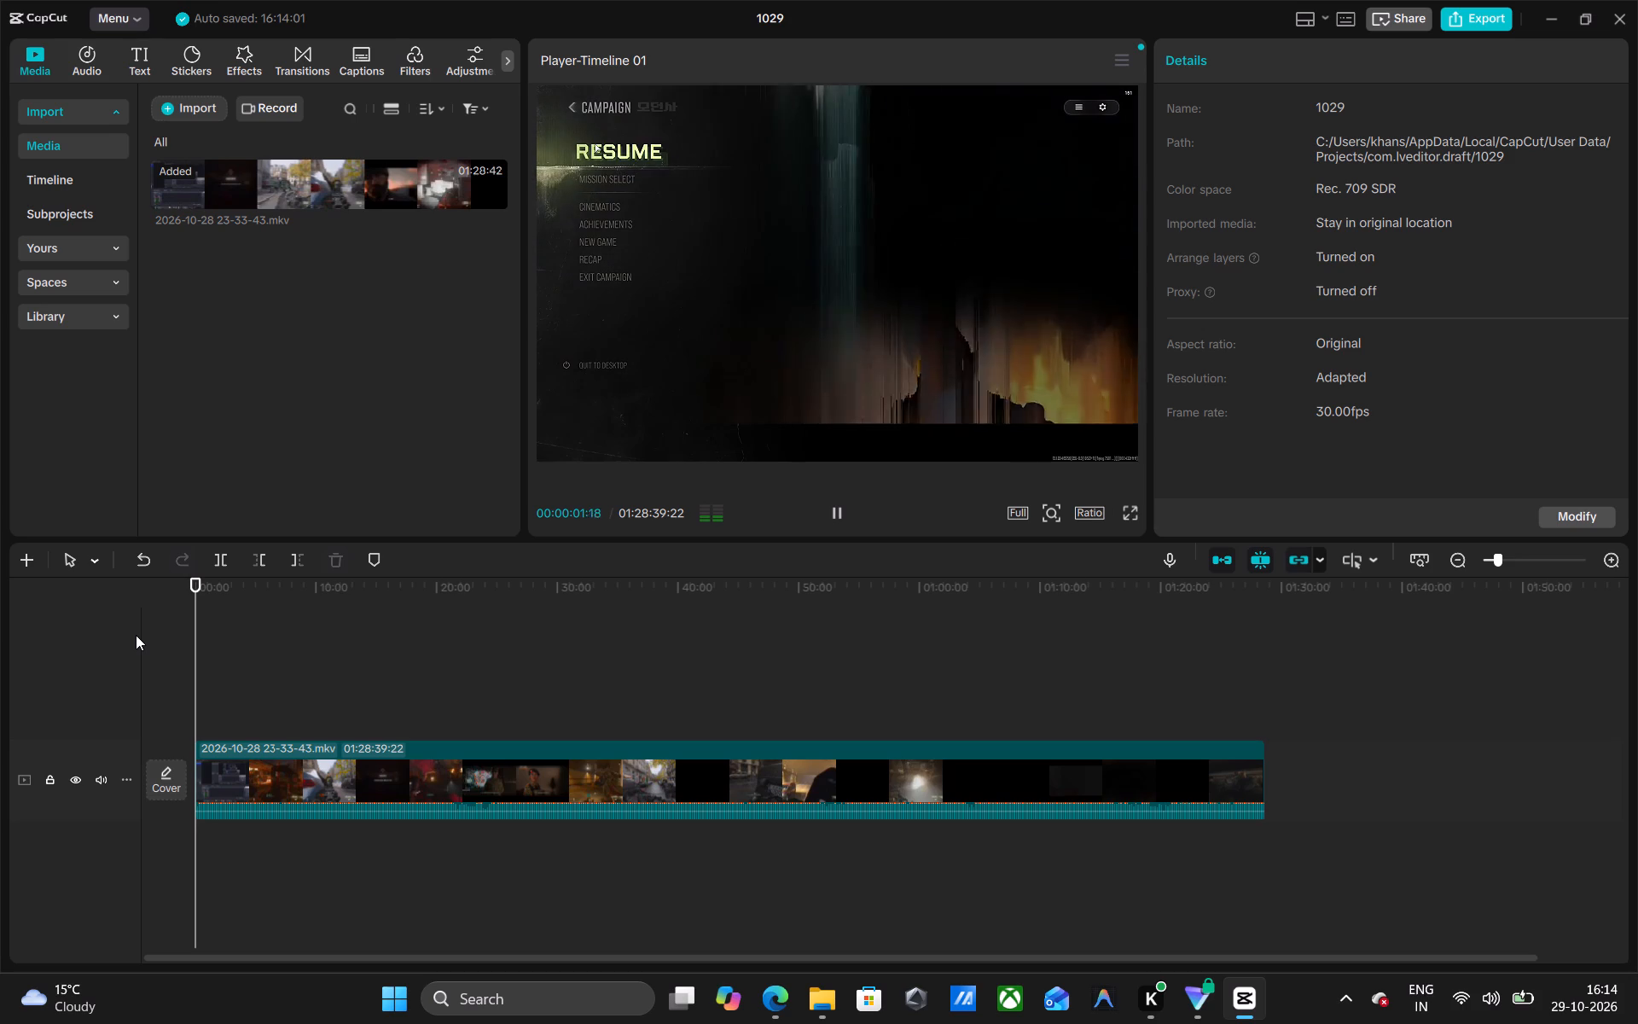
{"action": "key", "text": "Left"}
{"action": "key", "text": "Left"}
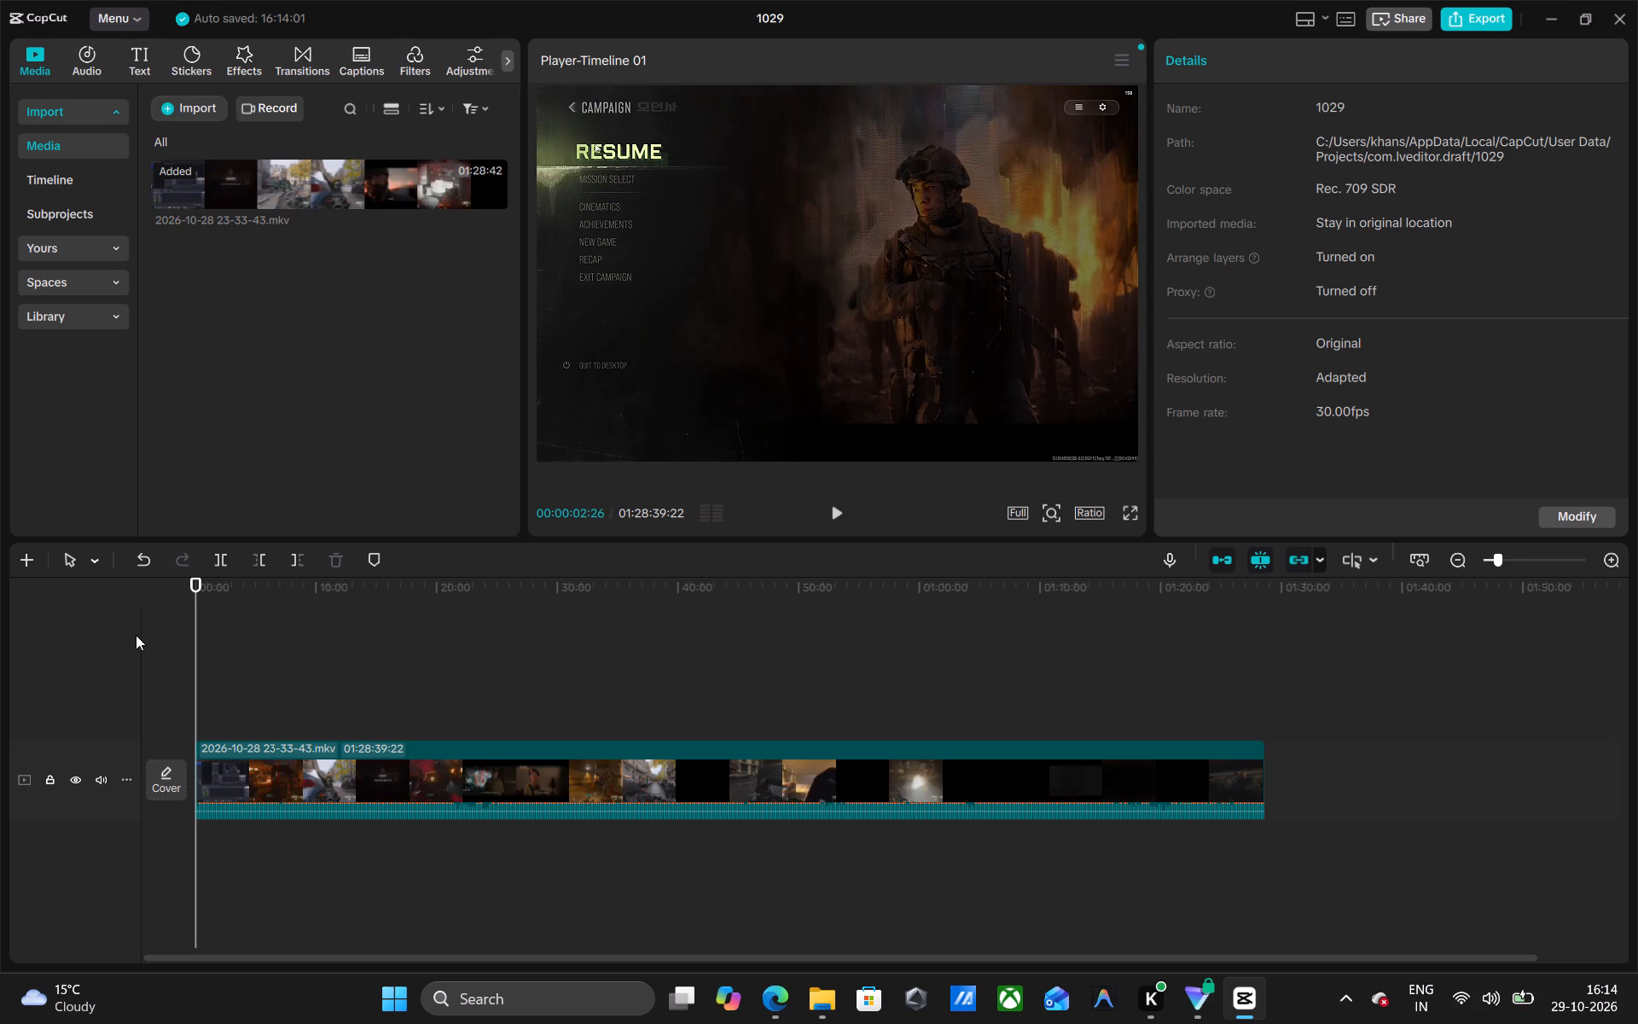
{"action": "key", "text": "Left"}
{"action": "key", "text": "Left"}
{"action": "left_click", "coordinate": [311, 661]}
{"action": "left_click_drag", "start_coordinate": [311, 661], "coordinate": [84, 704]}
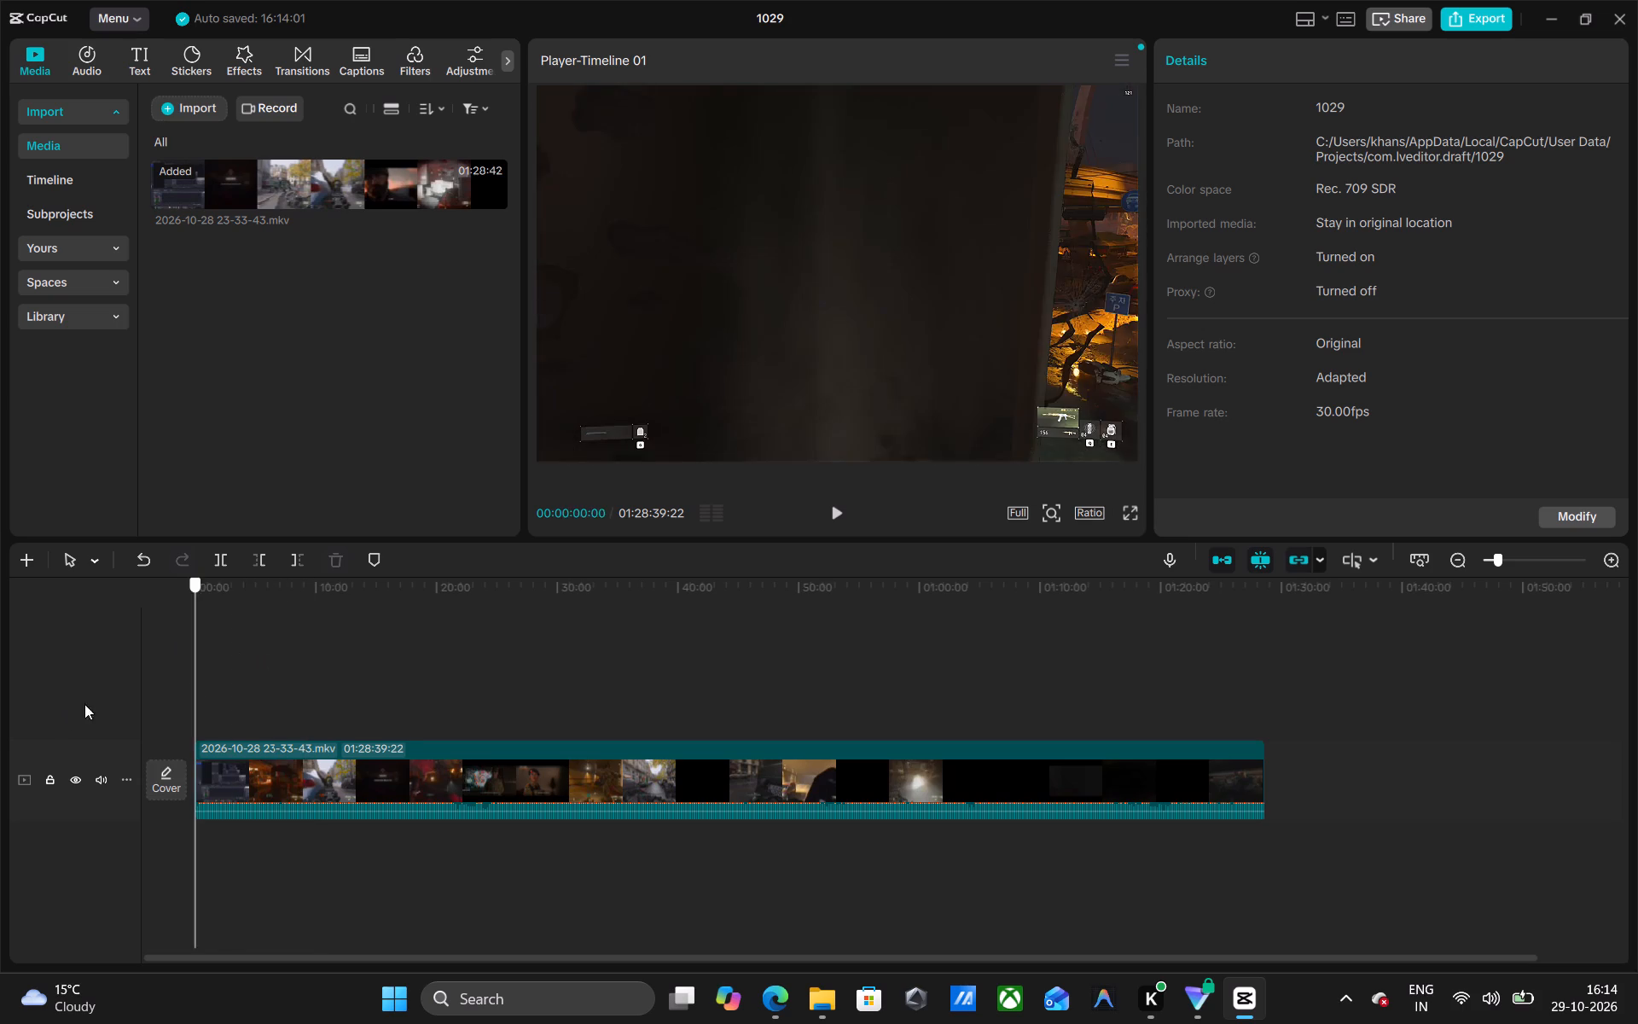
{"action": "left_click_drag", "start_coordinate": [84, 704], "coordinate": [1637, 682]}
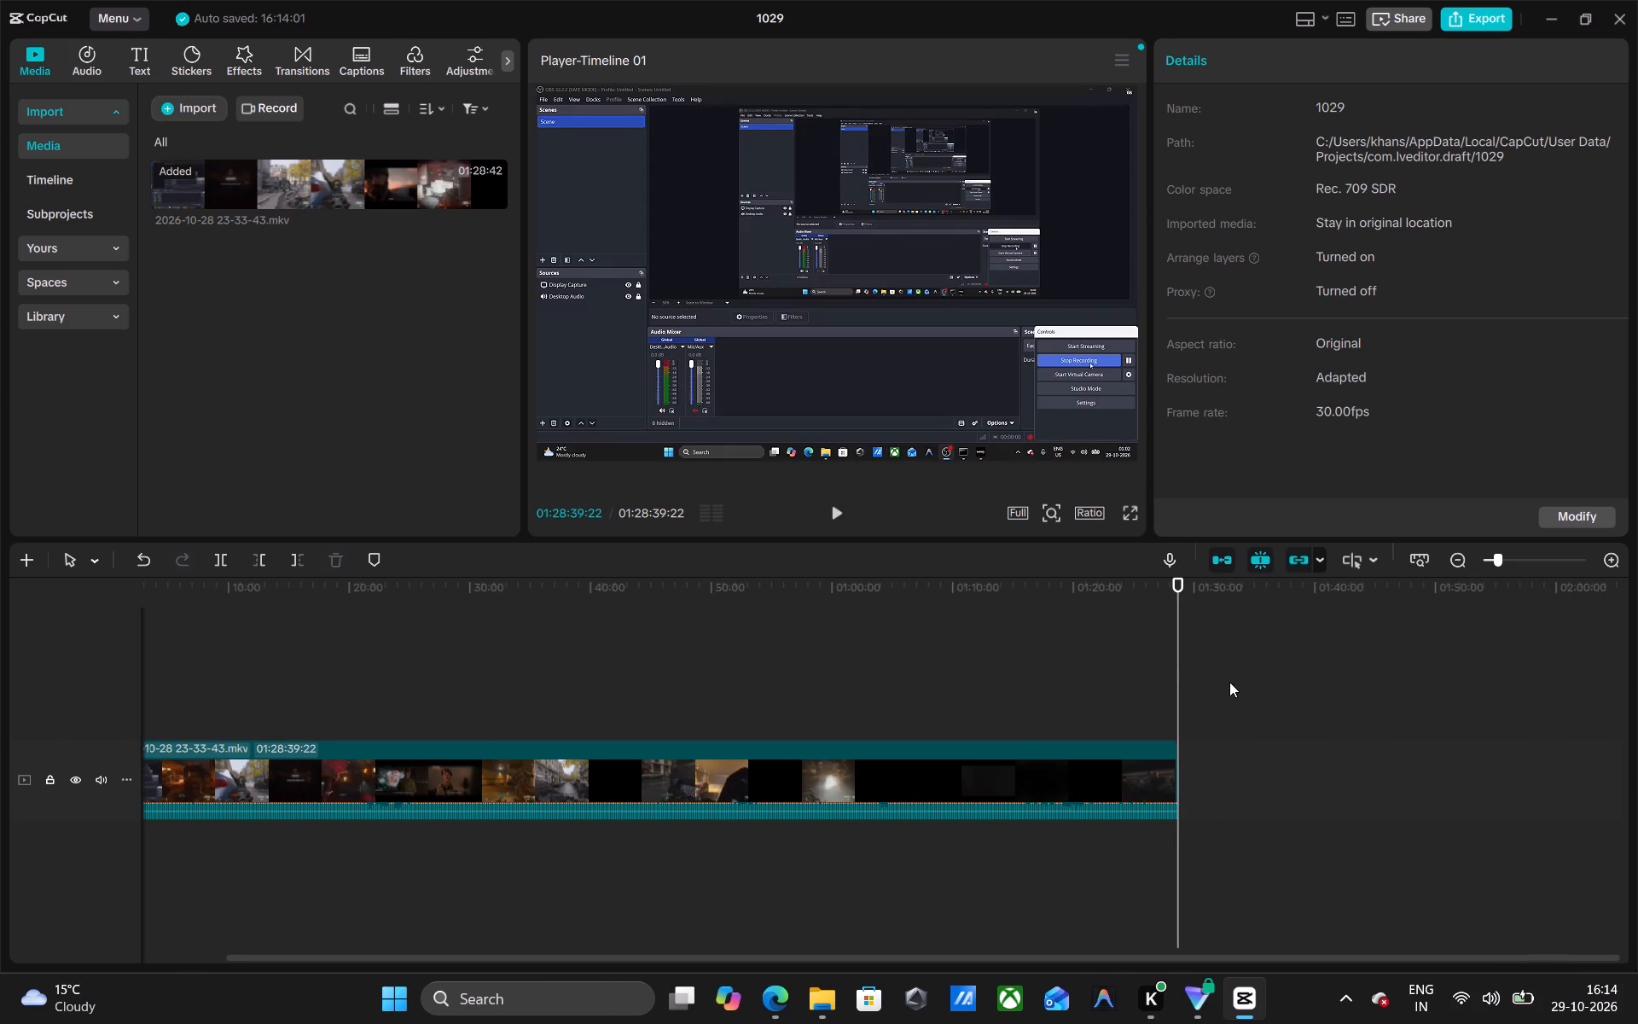
{"action": "left_click_drag", "start_coordinate": [1180, 660], "coordinate": [0, 1023]}
{"action": "key", "text": "space"}
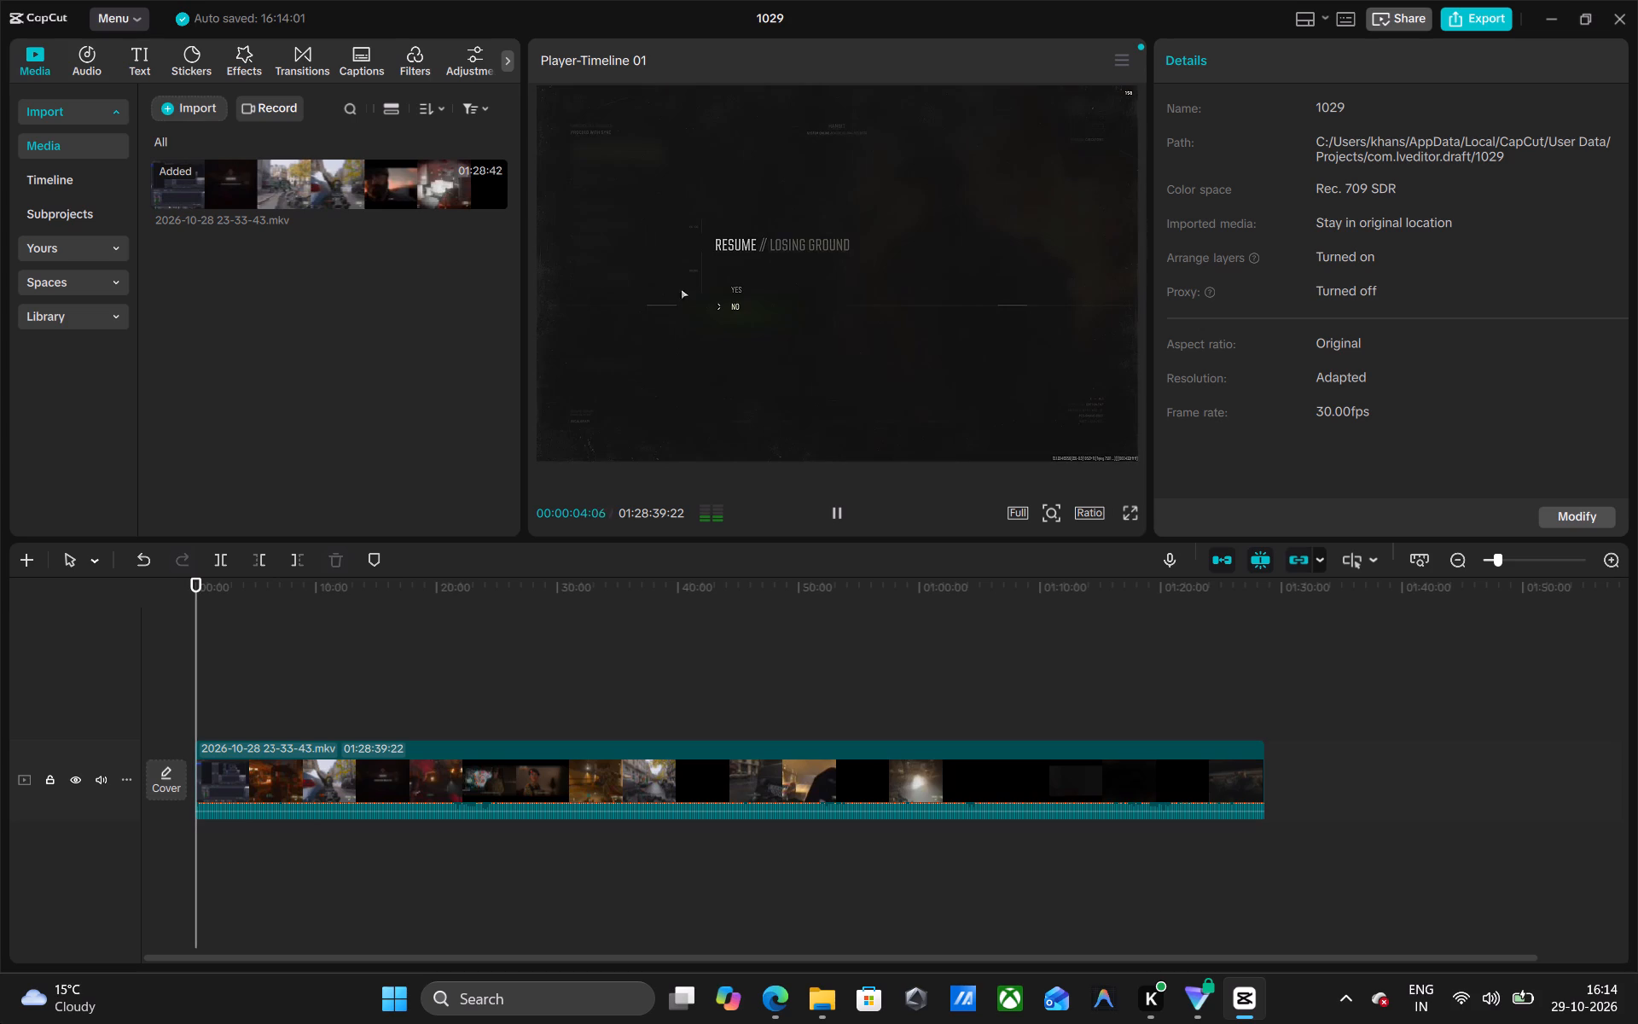
{"action": "key", "text": "space"}
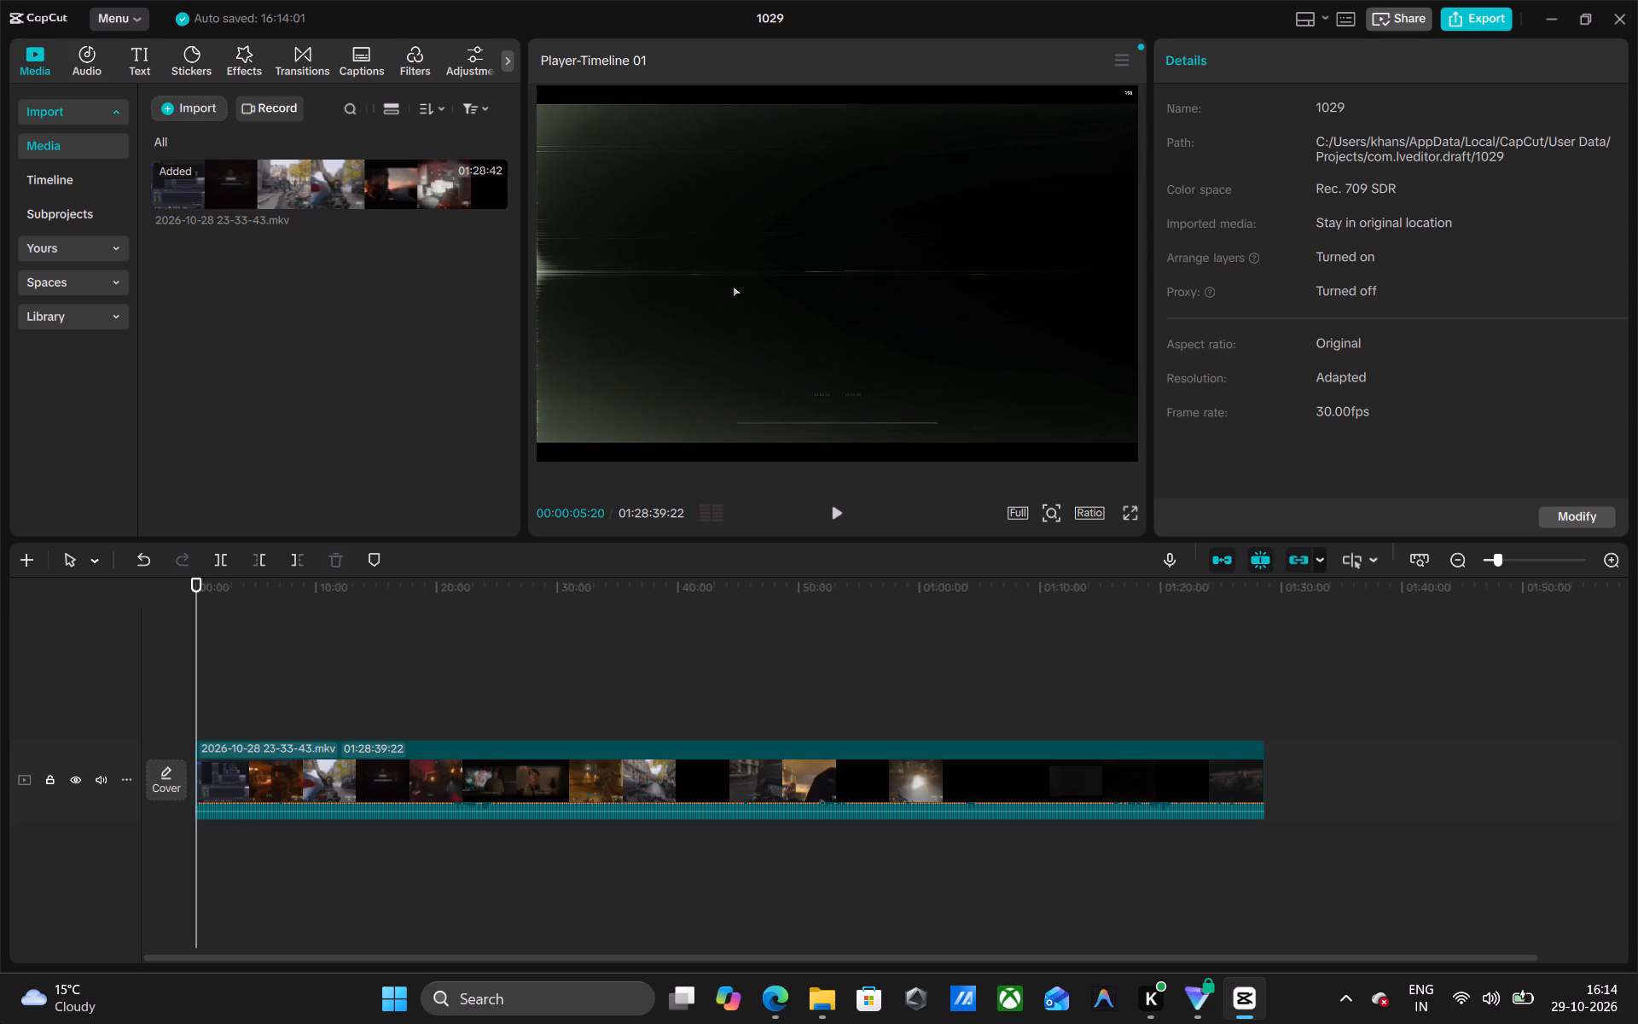
Close the 1029 project and open the 1029 (1) project from the project list.
{"action": "left_click", "coordinate": [1618, 15]}
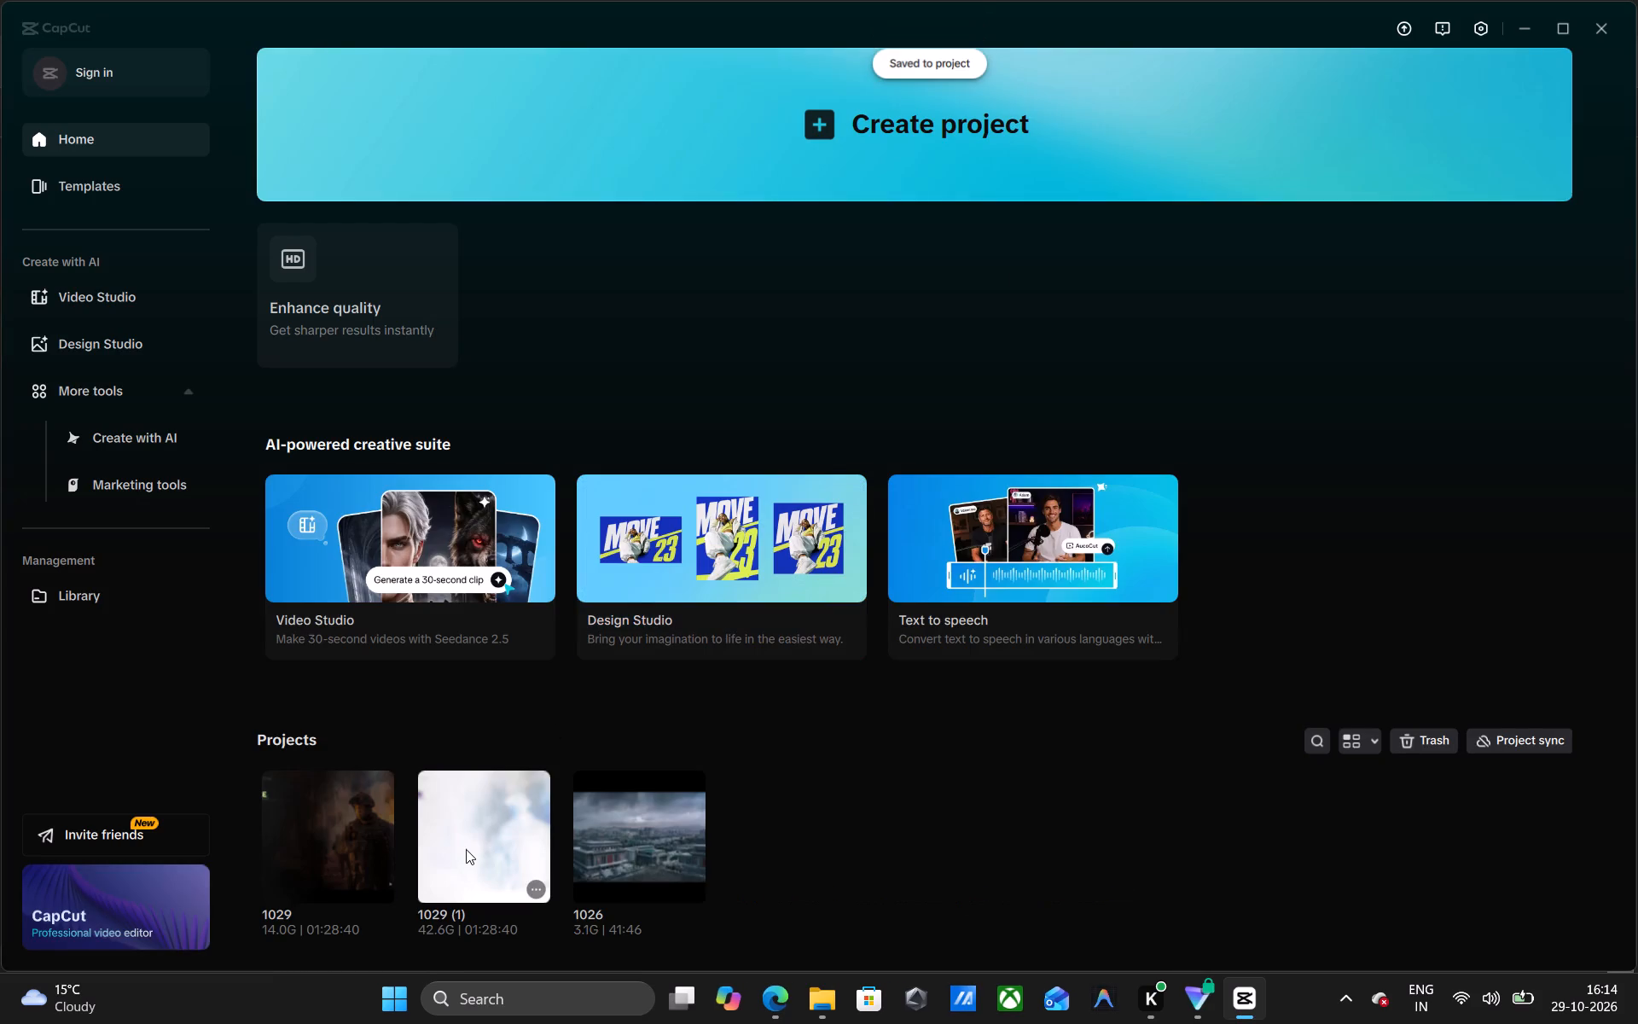
{"action": "left_click", "coordinate": [452, 851]}
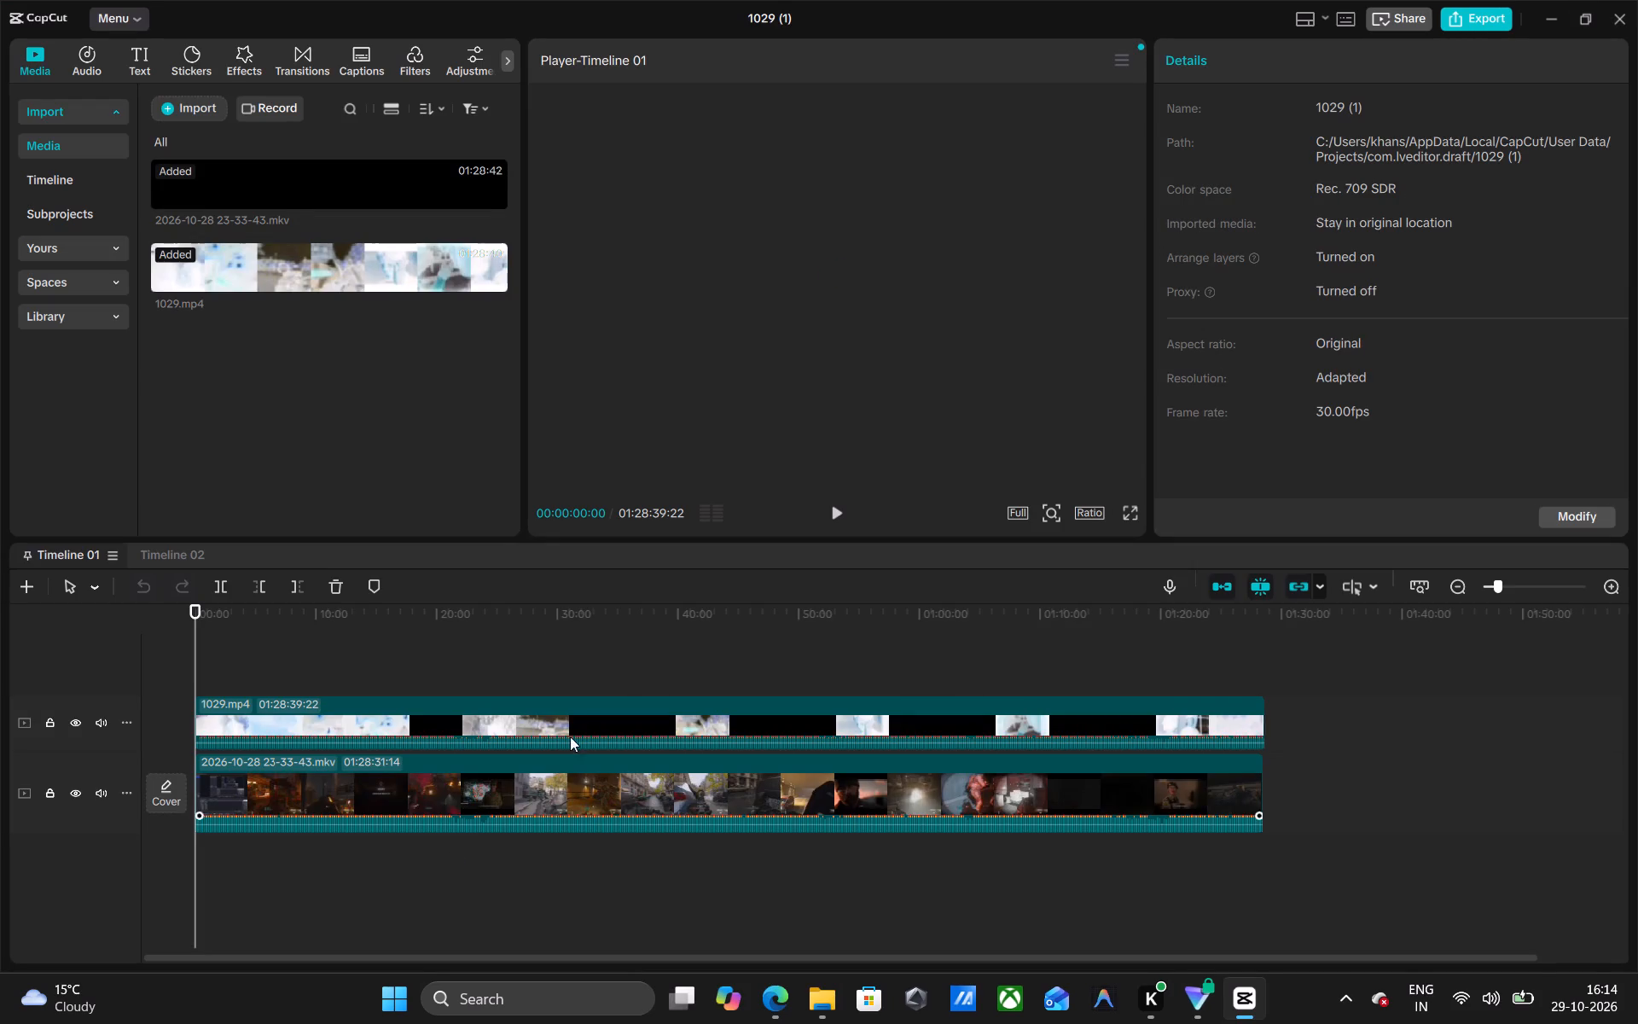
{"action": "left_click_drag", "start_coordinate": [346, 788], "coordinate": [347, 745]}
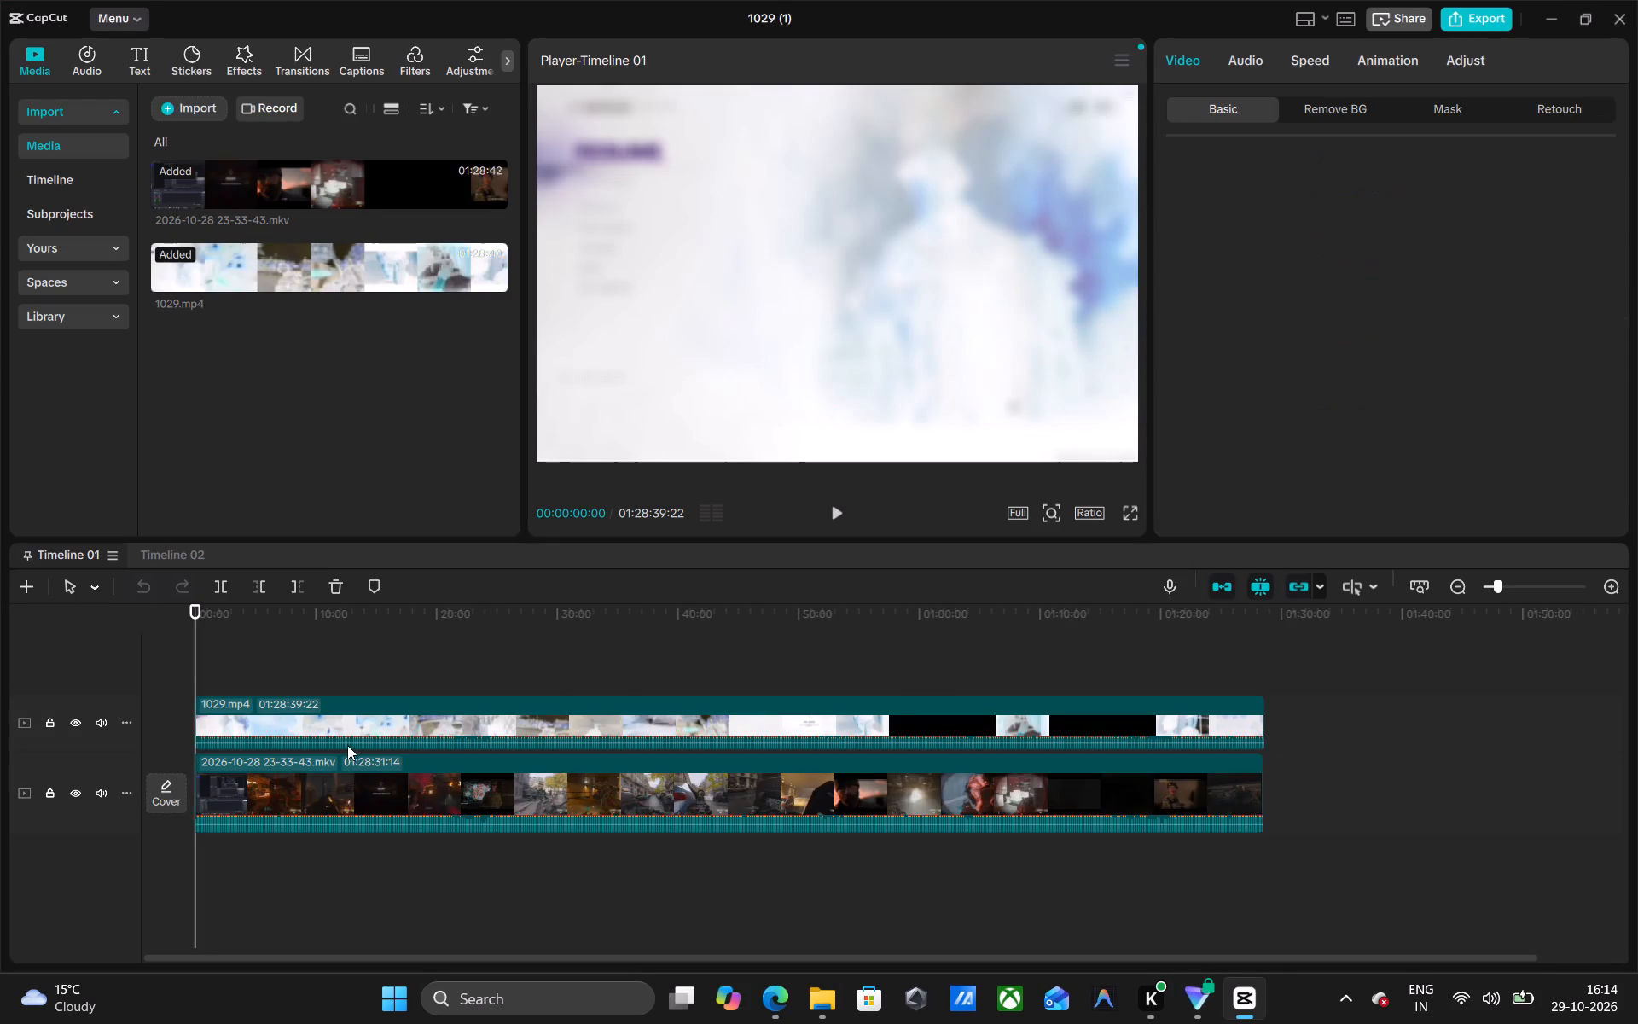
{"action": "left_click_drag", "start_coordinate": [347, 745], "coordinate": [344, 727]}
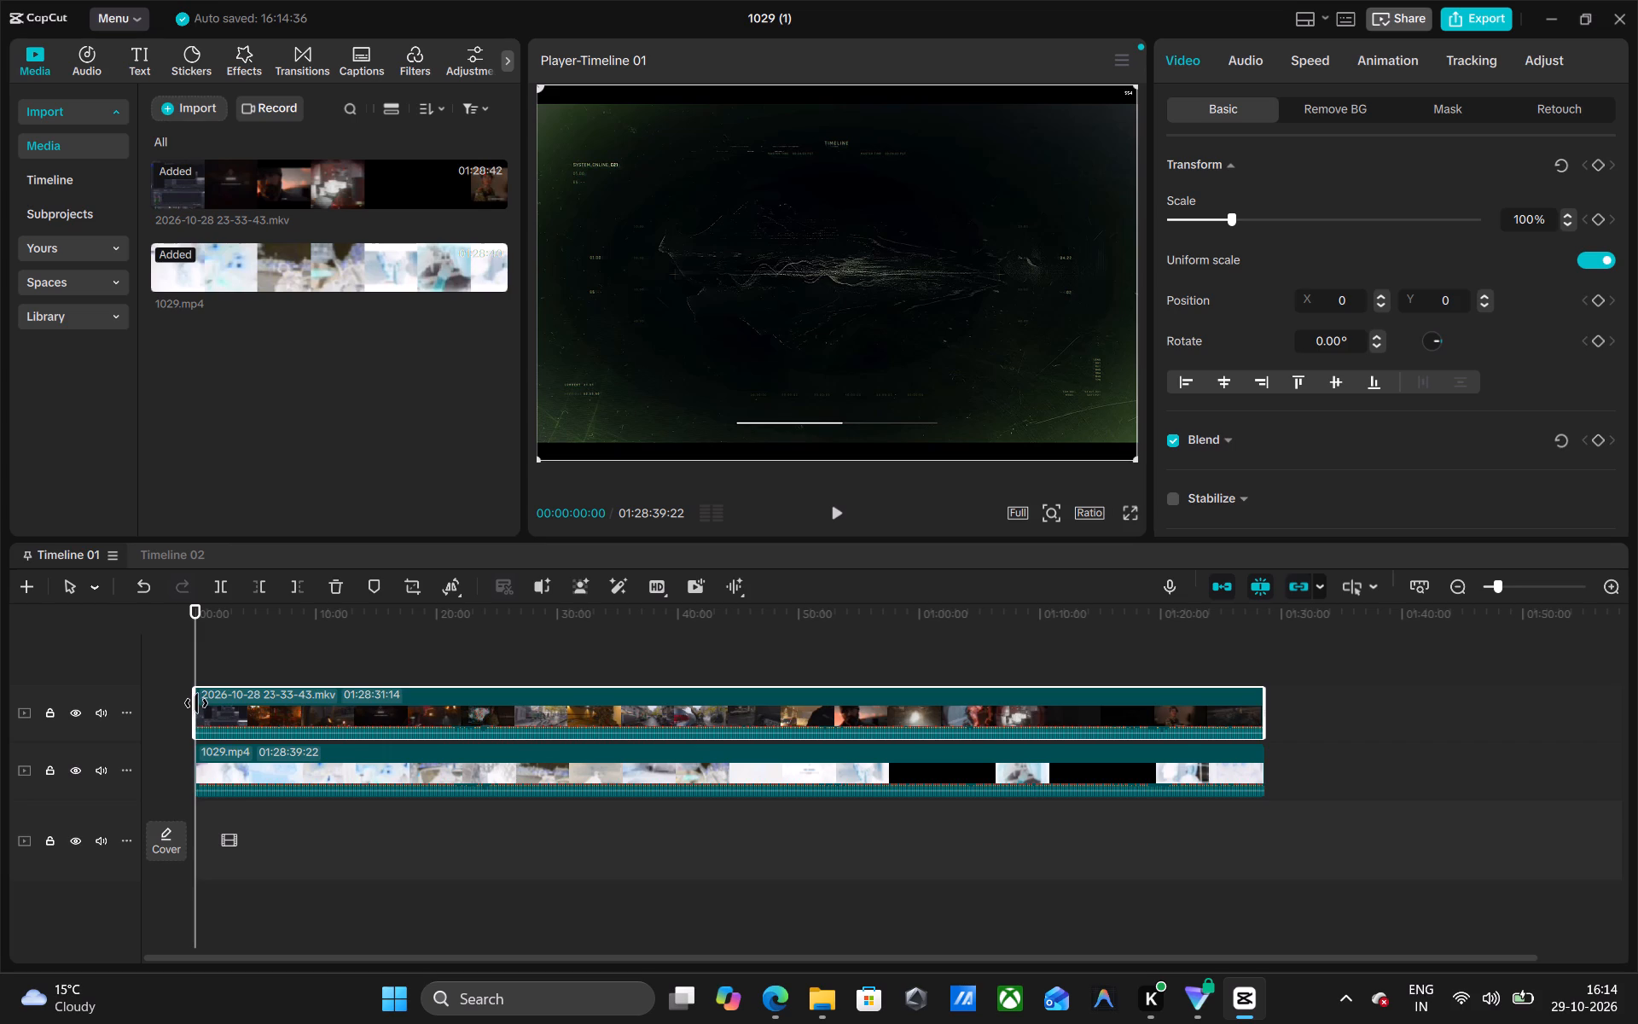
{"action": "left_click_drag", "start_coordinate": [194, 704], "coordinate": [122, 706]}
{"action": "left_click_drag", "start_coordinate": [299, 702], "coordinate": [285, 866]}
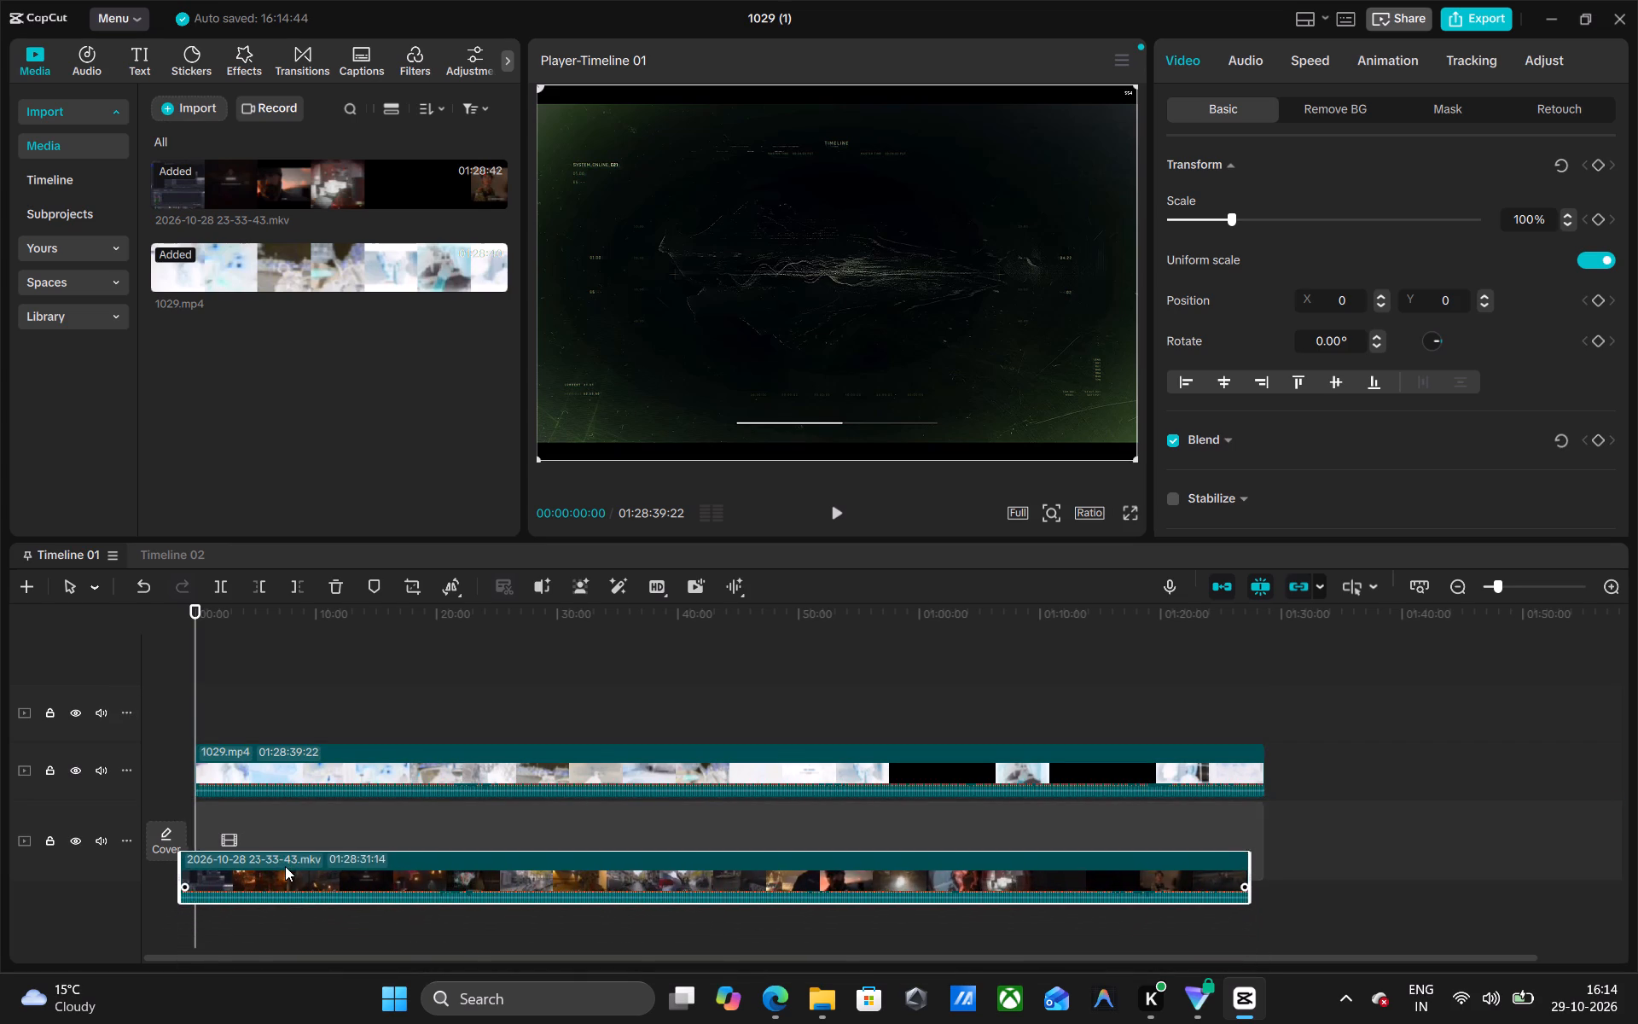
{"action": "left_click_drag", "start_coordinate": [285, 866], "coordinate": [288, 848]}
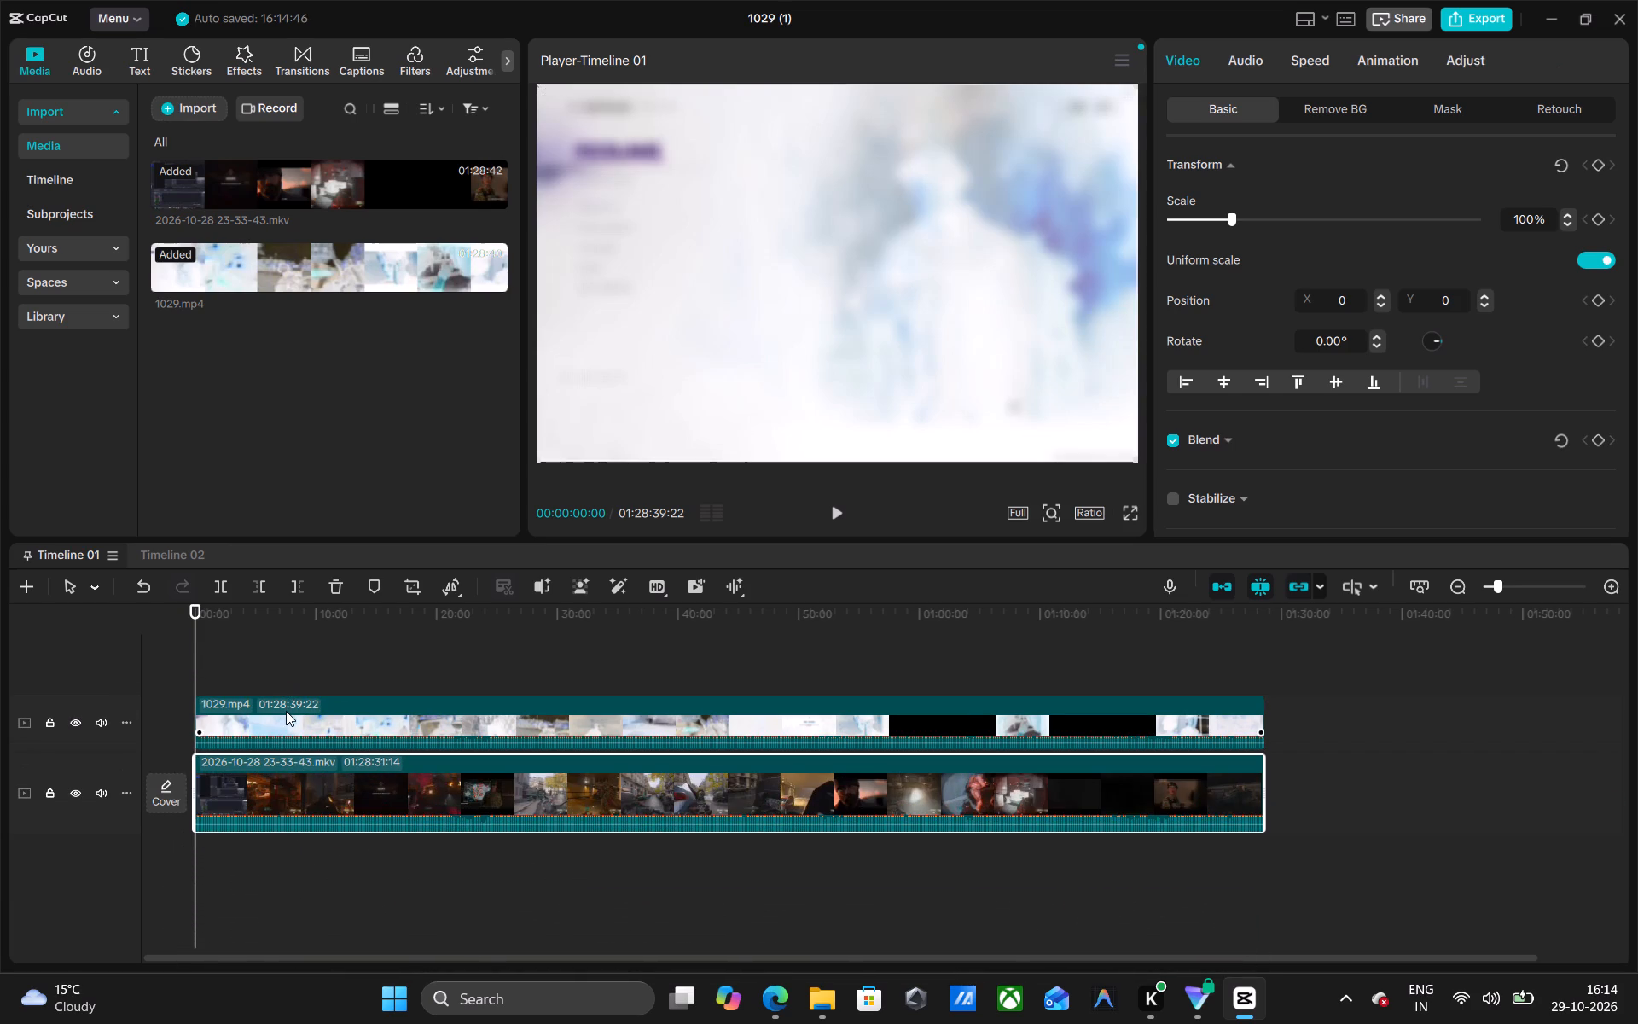
Delete the 1029.mp4 clip from the timeline.
{"action": "left_click", "coordinate": [286, 711]}
{"action": "key", "text": "BackSpace"}
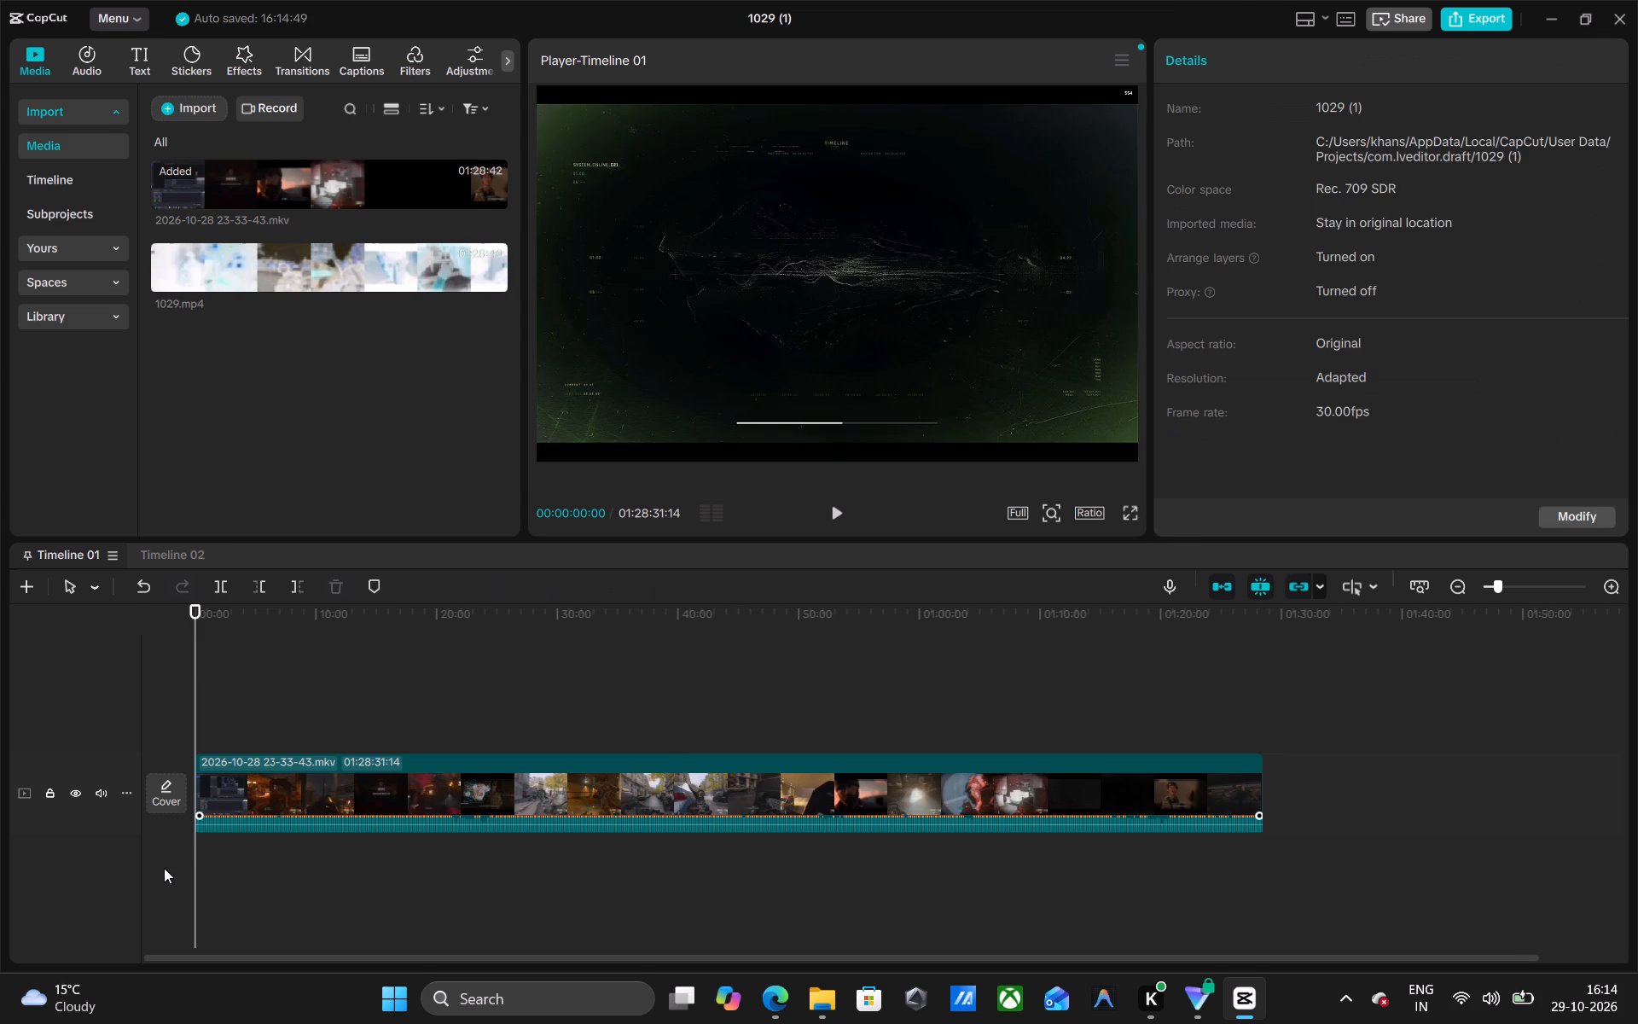
{"action": "left_click_drag", "start_coordinate": [211, 803], "coordinate": [208, 759]}
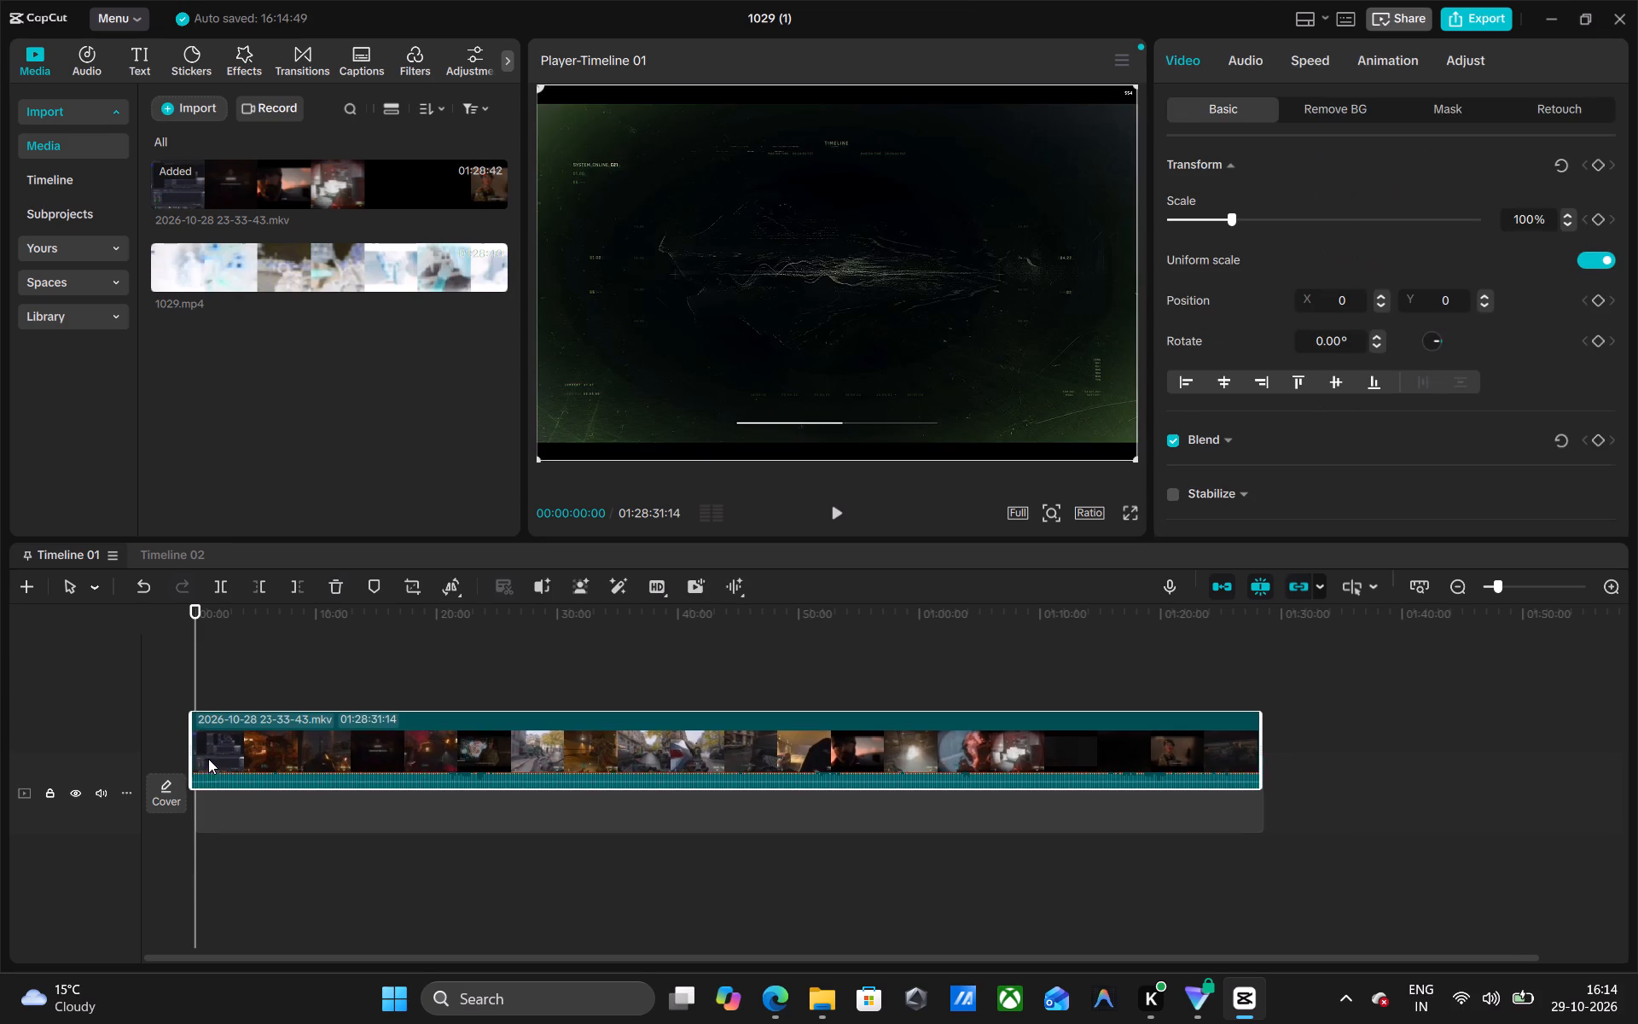
{"action": "left_click_drag", "start_coordinate": [208, 759], "coordinate": [212, 792]}
{"action": "left_click_drag", "start_coordinate": [195, 783], "coordinate": [156, 777]}
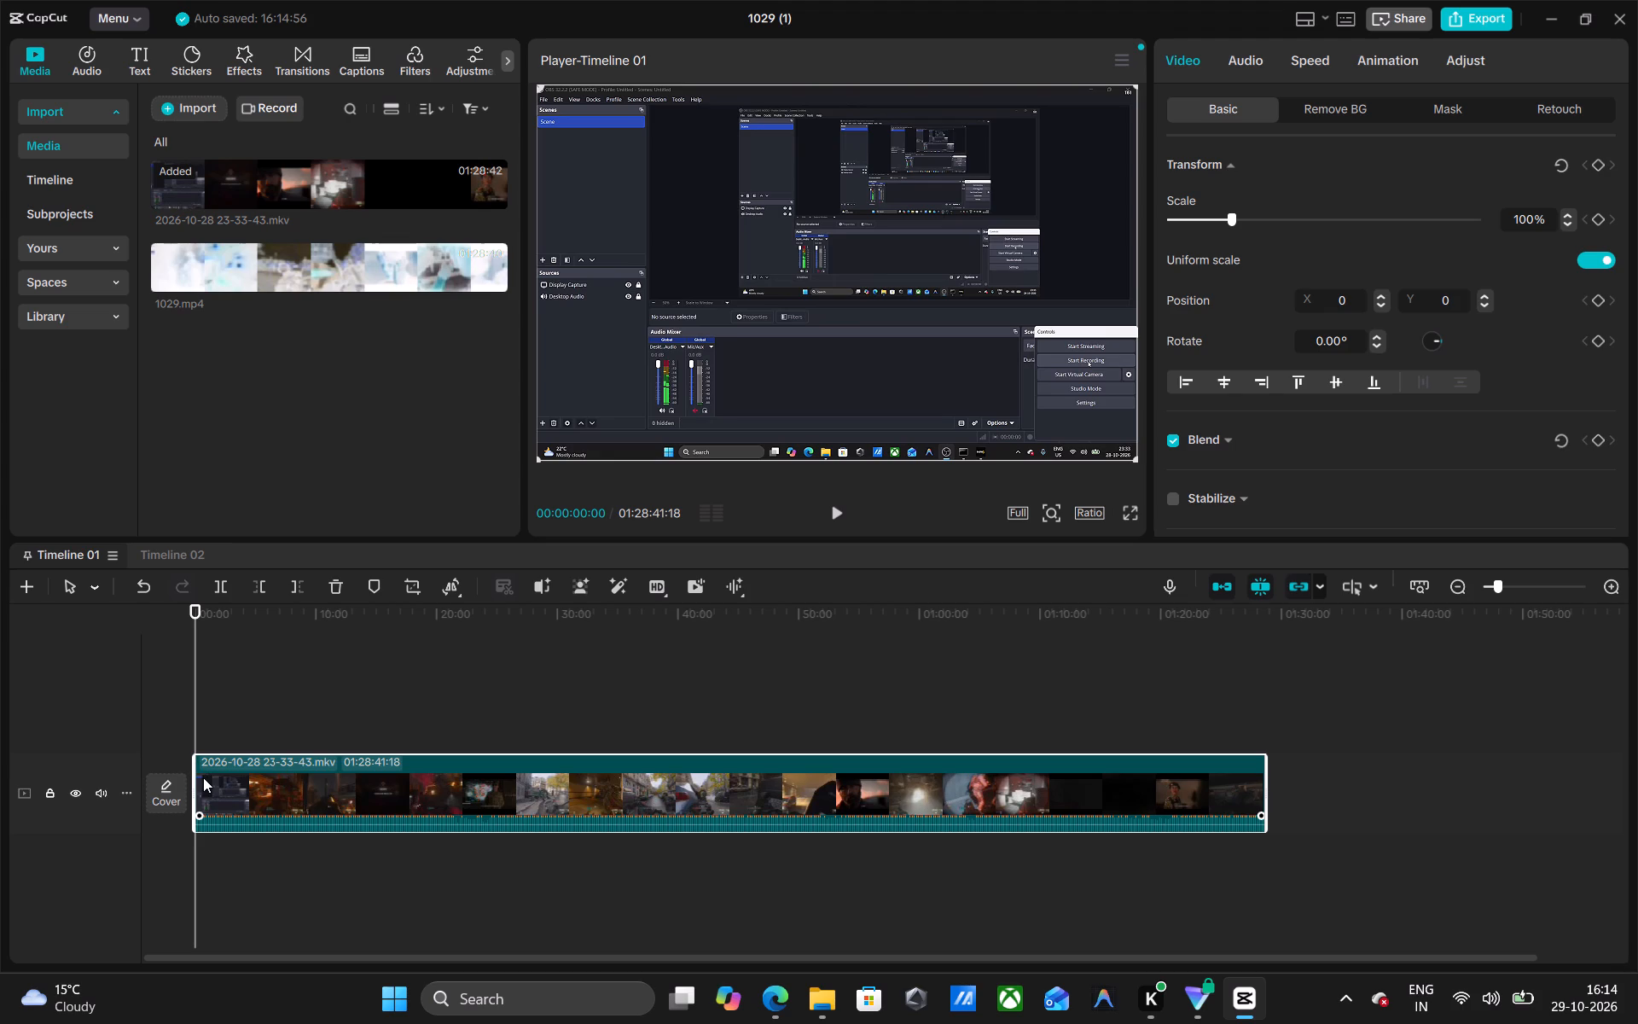
Find the exact frame at 00:00:02:06 where the campaign menu appears and split the mkv clip there.
{"action": "scroll", "coordinate": [203, 777], "scroll_direction": "up", "scroll_amount": 1, "text": "ctrl"}
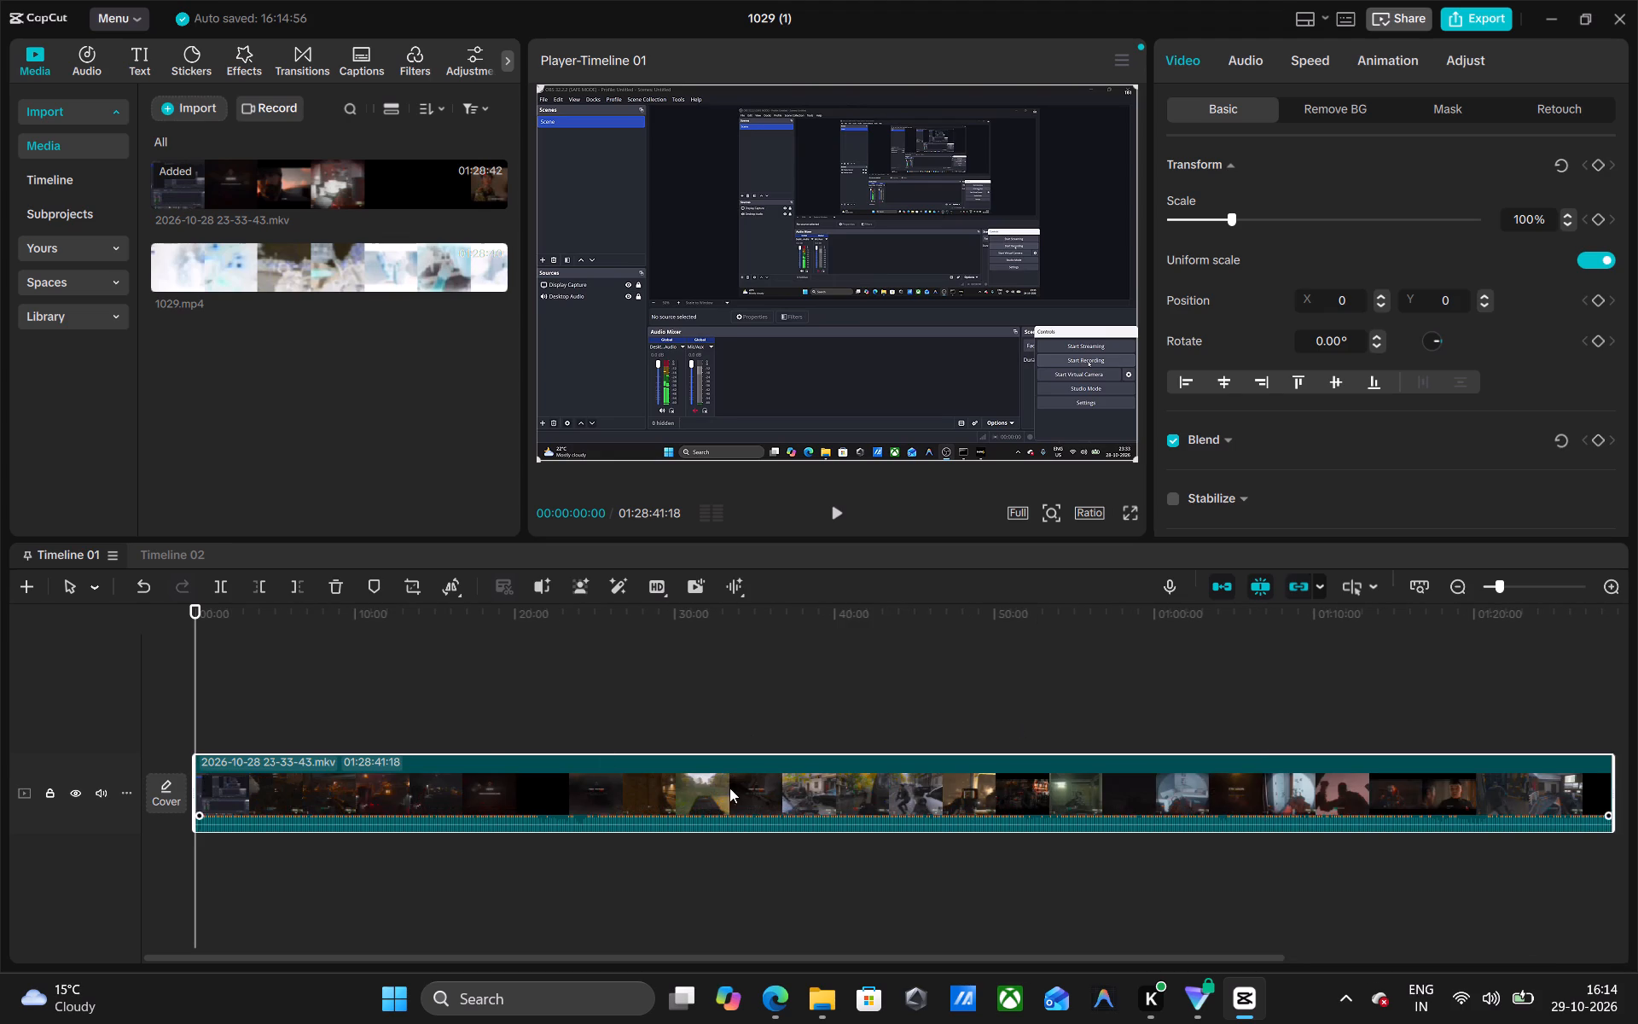
{"action": "scroll", "coordinate": [565, 630], "scroll_direction": "up", "scroll_amount": 8, "text": "ctrl"}
{"action": "scroll", "coordinate": [565, 630], "scroll_direction": "right", "scroll_amount": 10}
{"action": "scroll", "coordinate": [565, 630], "scroll_direction": "up", "scroll_amount": 10, "text": "ctrl"}
{"action": "scroll", "coordinate": [565, 630], "scroll_direction": "right", "scroll_amount": 3}
{"action": "scroll", "coordinate": [466, 700], "scroll_direction": "up", "scroll_amount": 7, "text": "ctrl"}
{"action": "scroll", "coordinate": [466, 700], "scroll_direction": "right", "scroll_amount": 2}
{"action": "scroll", "coordinate": [466, 700], "scroll_direction": "up", "scroll_amount": 6, "text": "ctrl"}
{"action": "scroll", "coordinate": [466, 700], "scroll_direction": "right", "scroll_amount": 20}
{"action": "scroll", "coordinate": [466, 700], "scroll_direction": "right", "scroll_amount": 1}
{"action": "scroll", "coordinate": [466, 700], "scroll_direction": "up", "scroll_amount": 6, "text": "ctrl"}
{"action": "scroll", "coordinate": [466, 700], "scroll_direction": "right", "scroll_amount": 17}
{"action": "scroll", "coordinate": [466, 700], "scroll_direction": "up", "scroll_amount": 6, "text": "ctrl"}
{"action": "scroll", "coordinate": [466, 700], "scroll_direction": "right", "scroll_amount": 20}
{"action": "scroll", "coordinate": [466, 700], "scroll_direction": "right", "scroll_amount": 14}
{"action": "scroll", "coordinate": [466, 700], "scroll_direction": "up", "scroll_amount": 8, "text": "ctrl"}
{"action": "scroll", "coordinate": [466, 700], "scroll_direction": "right", "scroll_amount": 20}
{"action": "scroll", "coordinate": [466, 700], "scroll_direction": "right", "scroll_amount": 12}
{"action": "scroll", "coordinate": [466, 700], "scroll_direction": "up", "scroll_amount": 2, "text": "ctrl"}
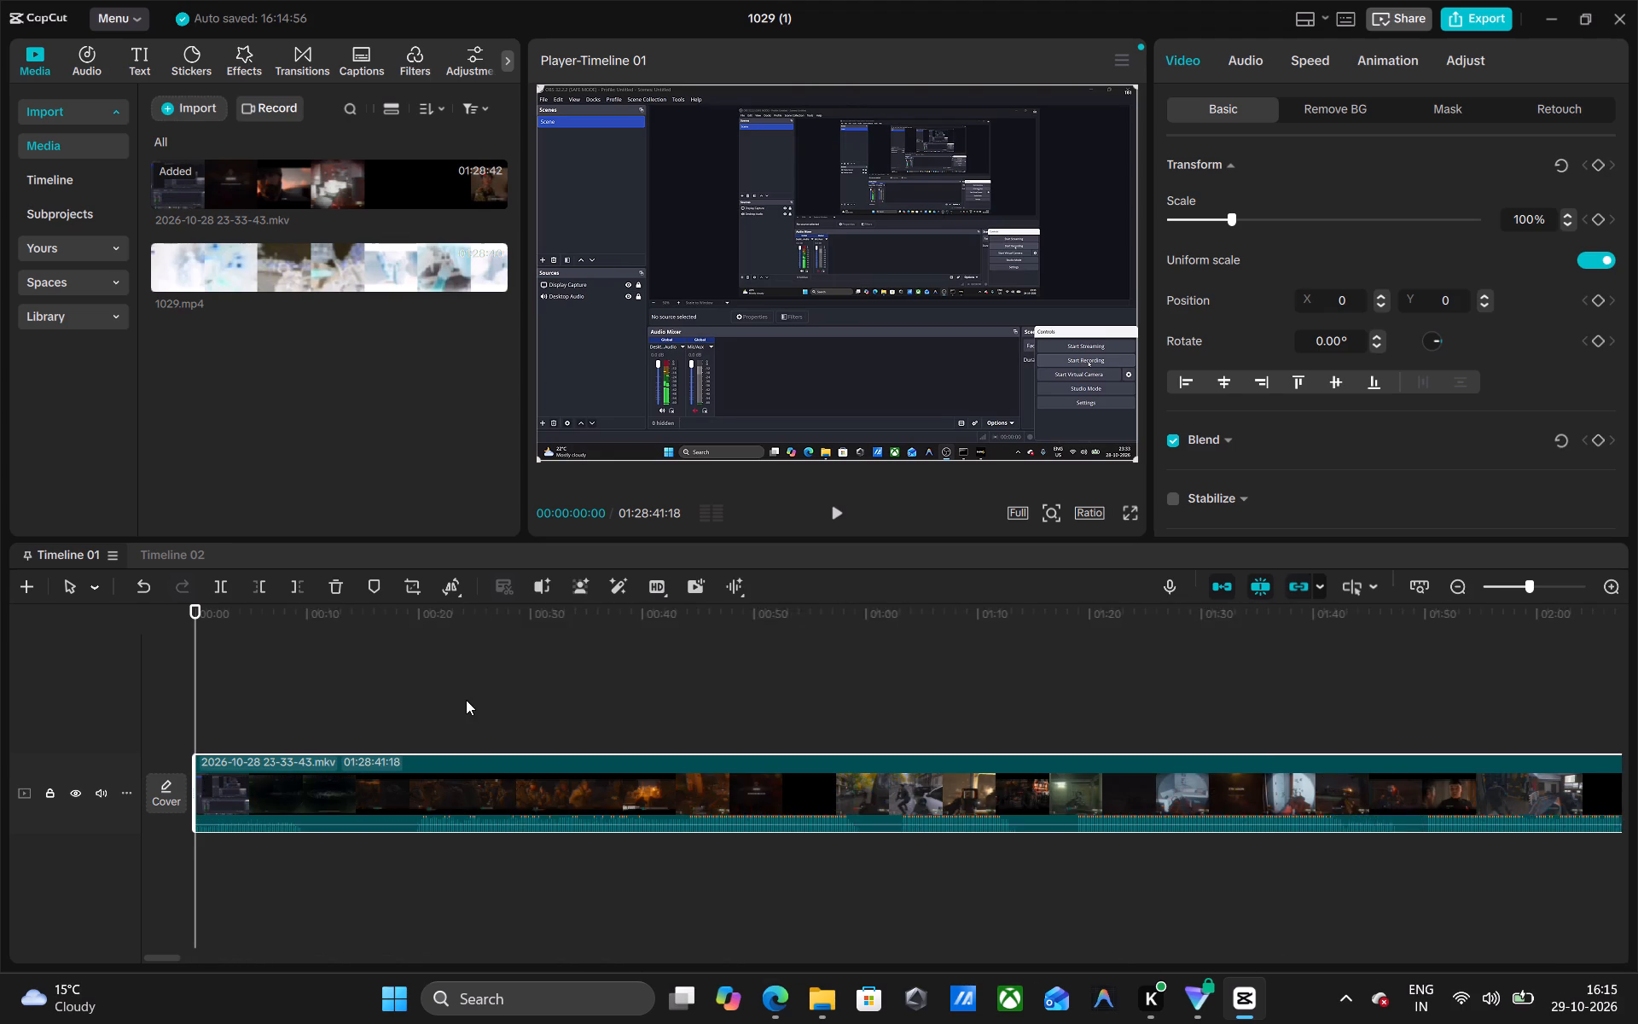
{"action": "scroll", "coordinate": [466, 700], "scroll_direction": "right", "scroll_amount": 20}
{"action": "scroll", "coordinate": [466, 700], "scroll_direction": "right", "scroll_amount": 20}
{"action": "scroll", "coordinate": [466, 700], "scroll_direction": "right", "scroll_amount": 4}
{"action": "scroll", "coordinate": [466, 700], "scroll_direction": "up", "scroll_amount": 6, "text": "ctrl"}
{"action": "scroll", "coordinate": [466, 700], "scroll_direction": "right", "scroll_amount": 20}
{"action": "scroll", "coordinate": [466, 700], "scroll_direction": "right", "scroll_amount": 6}
{"action": "scroll", "coordinate": [466, 700], "scroll_direction": "up", "scroll_amount": 11, "text": "ctrl"}
{"action": "scroll", "coordinate": [466, 700], "scroll_direction": "right", "scroll_amount": 20}
{"action": "scroll", "coordinate": [466, 700], "scroll_direction": "right", "scroll_amount": 19}
{"action": "scroll", "coordinate": [466, 700], "scroll_direction": "up", "scroll_amount": 6, "text": "ctrl"}
{"action": "scroll", "coordinate": [466, 700], "scroll_direction": "up", "scroll_amount": 17, "text": "ctrl"}
{"action": "scroll", "coordinate": [466, 700], "scroll_direction": "right", "scroll_amount": 6}
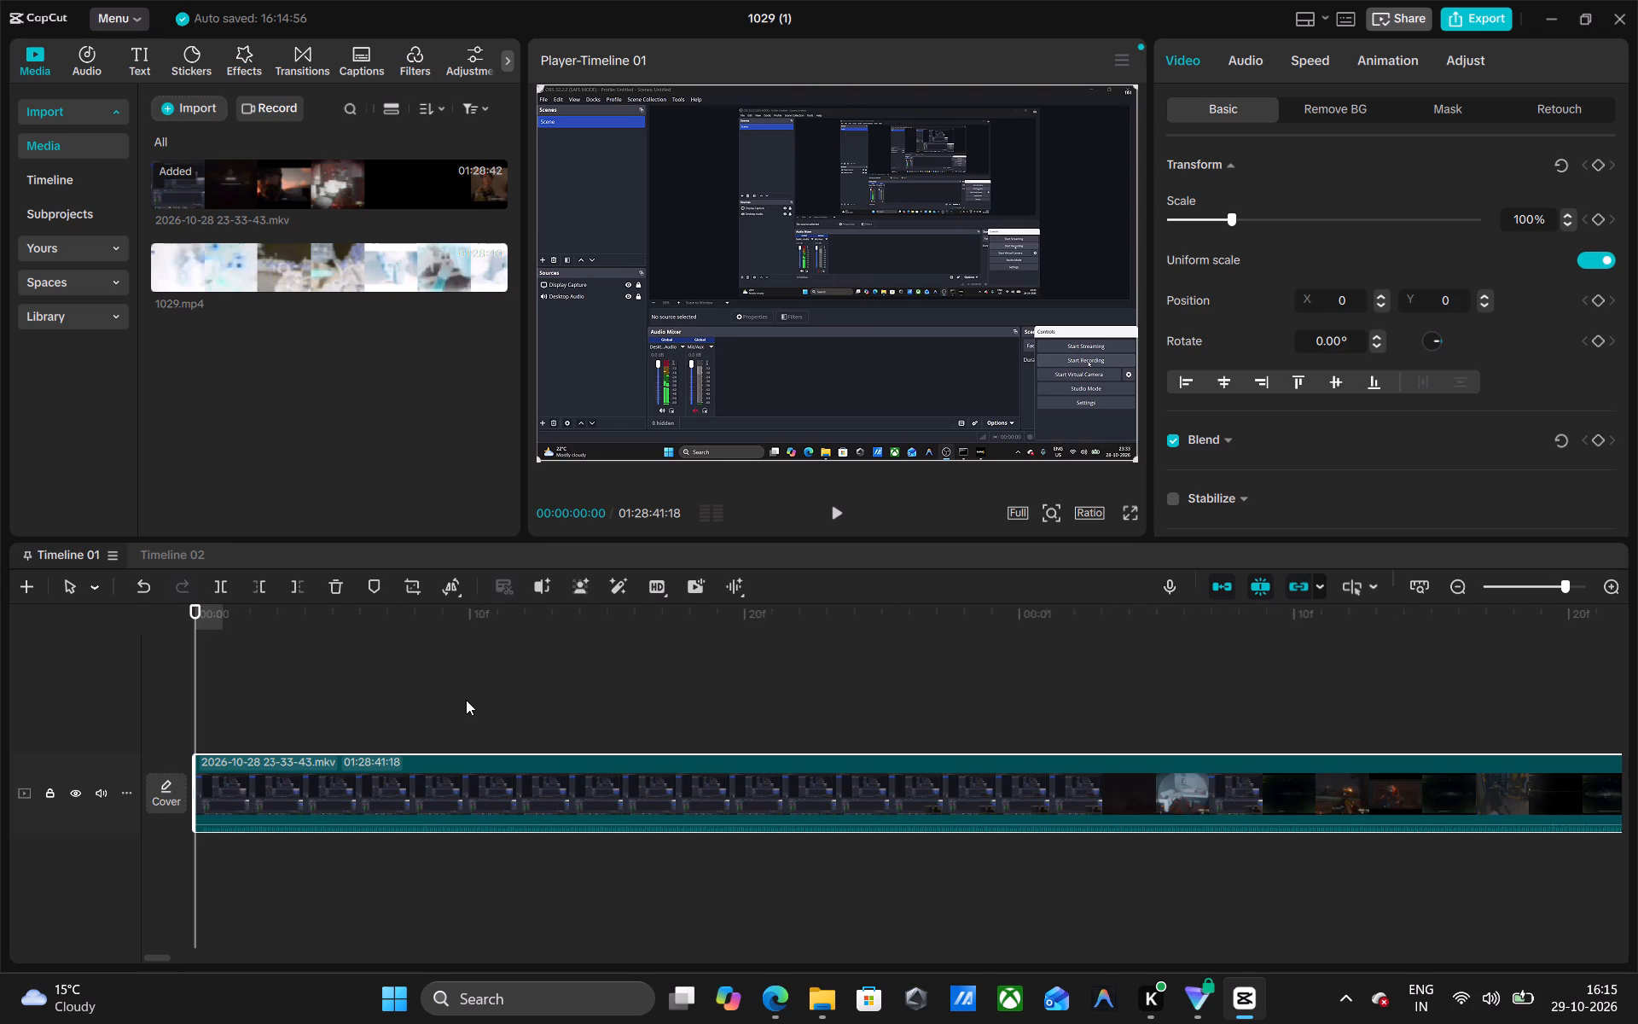
{"action": "scroll", "coordinate": [466, 700], "scroll_direction": "right", "scroll_amount": 7}
{"action": "scroll", "coordinate": [466, 700], "scroll_direction": "up", "scroll_amount": 8, "text": "ctrl"}
{"action": "scroll", "coordinate": [466, 700], "scroll_direction": "right", "scroll_amount": 20}
{"action": "scroll", "coordinate": [466, 700], "scroll_direction": "right", "scroll_amount": 5}
{"action": "scroll", "coordinate": [466, 700], "scroll_direction": "up", "scroll_amount": 10, "text": "ctrl"}
{"action": "scroll", "coordinate": [466, 700], "scroll_direction": "right", "scroll_amount": 20}
{"action": "scroll", "coordinate": [466, 700], "scroll_direction": "right", "scroll_amount": 7}
{"action": "scroll", "coordinate": [466, 700], "scroll_direction": "up", "scroll_amount": 13, "text": "ctrl"}
{"action": "left_click", "coordinate": [466, 700]}
{"action": "scroll", "coordinate": [466, 700], "scroll_direction": "up", "scroll_amount": 9, "text": "ctrl"}
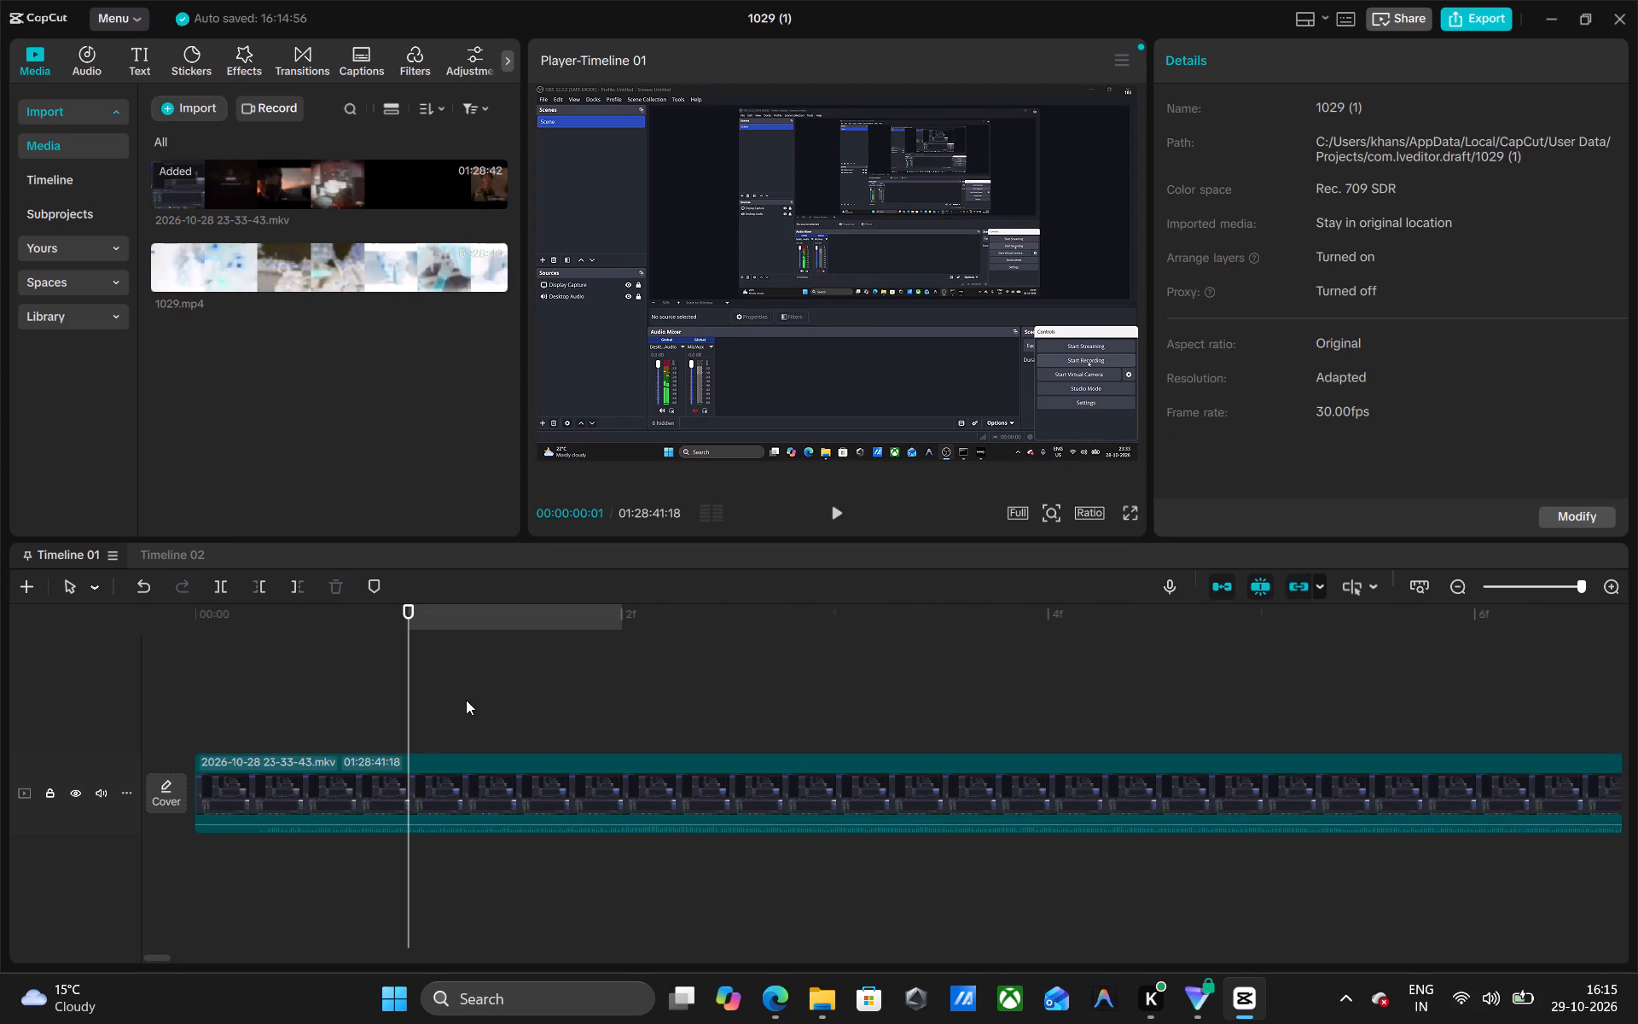
{"action": "scroll", "coordinate": [466, 700], "scroll_direction": "up", "scroll_amount": 3, "text": "ctrl"}
{"action": "left_click", "coordinate": [915, 693]}
{"action": "key", "text": "Right"}
{"action": "key", "text": "Right"}
{"action": "key", "text": "Right"}
{"action": "key", "text": "Right"}
{"action": "key", "text": "Right"}
{"action": "key", "text": "Right"}
{"action": "key", "text": "Right"}
{"action": "key", "text": "Right"}
{"action": "key", "text": "Right"}
{"action": "key", "text": "Right"}
{"action": "key", "text": "Right"}
{"action": "key", "text": "Right"}
{"action": "key", "text": "Right"}
{"action": "key", "text": "Right"}
{"action": "key", "text": "Right"}
{"action": "key", "text": "Right"}
{"action": "key", "text": "Right"}
{"action": "key", "text": "Right"}
{"action": "key", "text": "Right"}
{"action": "key", "text": "Right"}
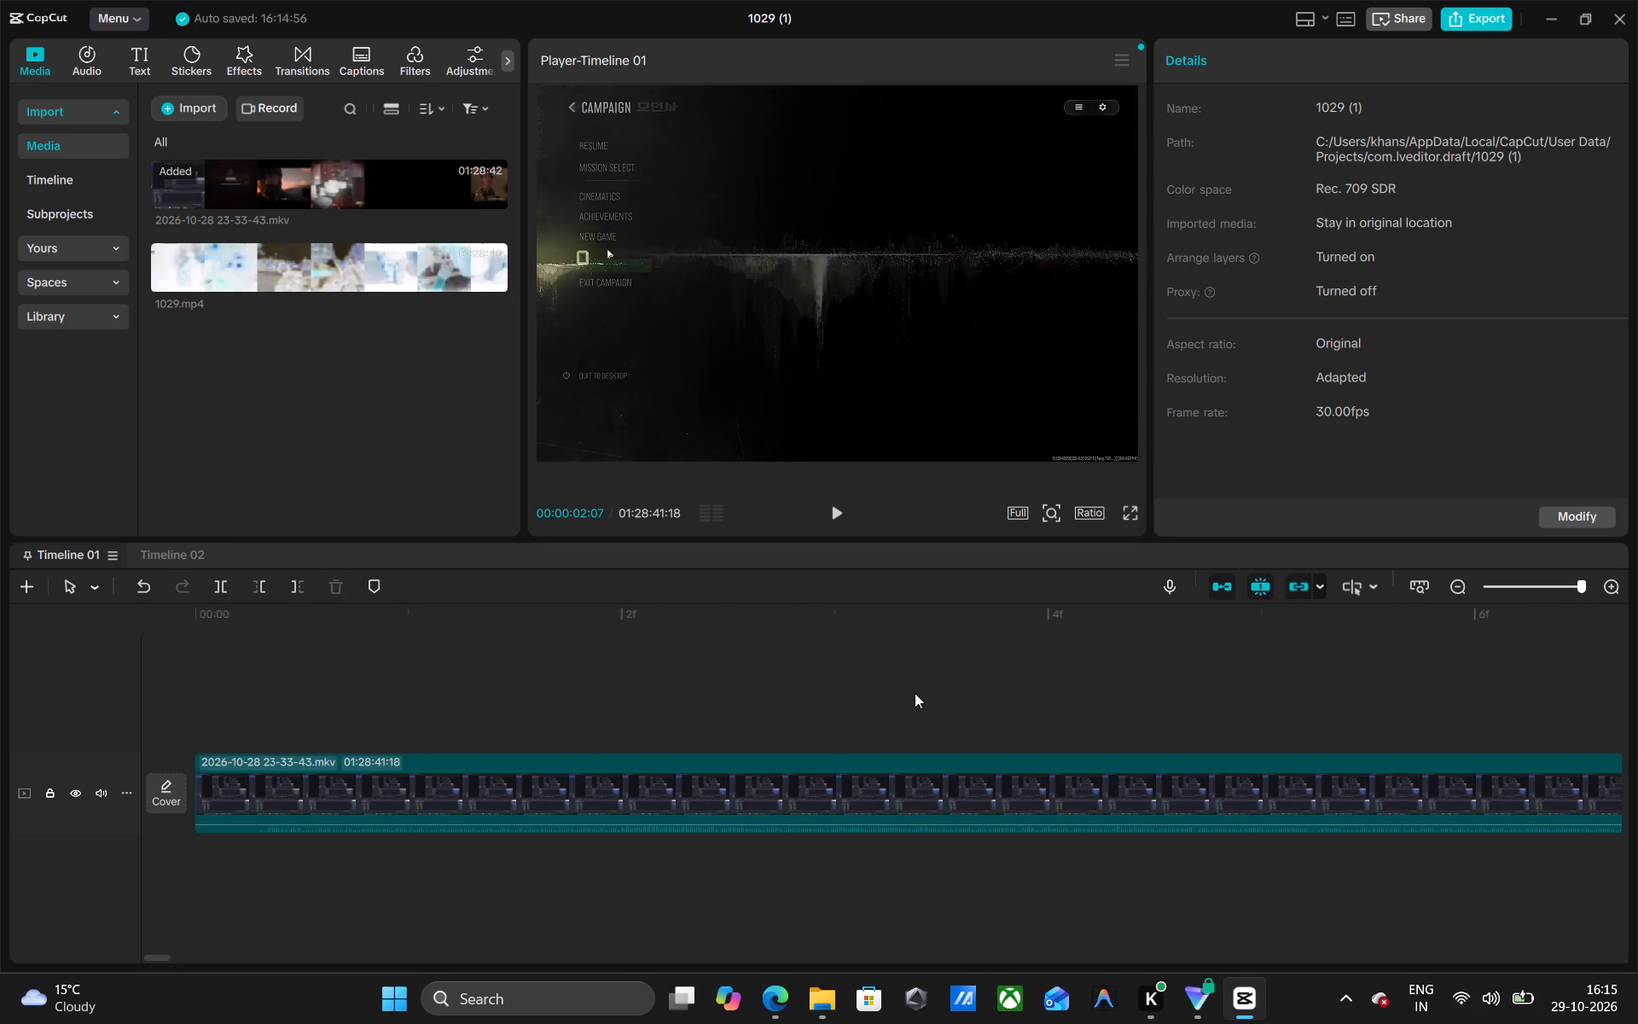
{"action": "key", "text": "Left"}
{"action": "key", "text": "Left"}
{"action": "key", "text": "Left"}
{"action": "key", "text": "Left"}
{"action": "key", "text": "Left"}
{"action": "key", "text": "Left"}
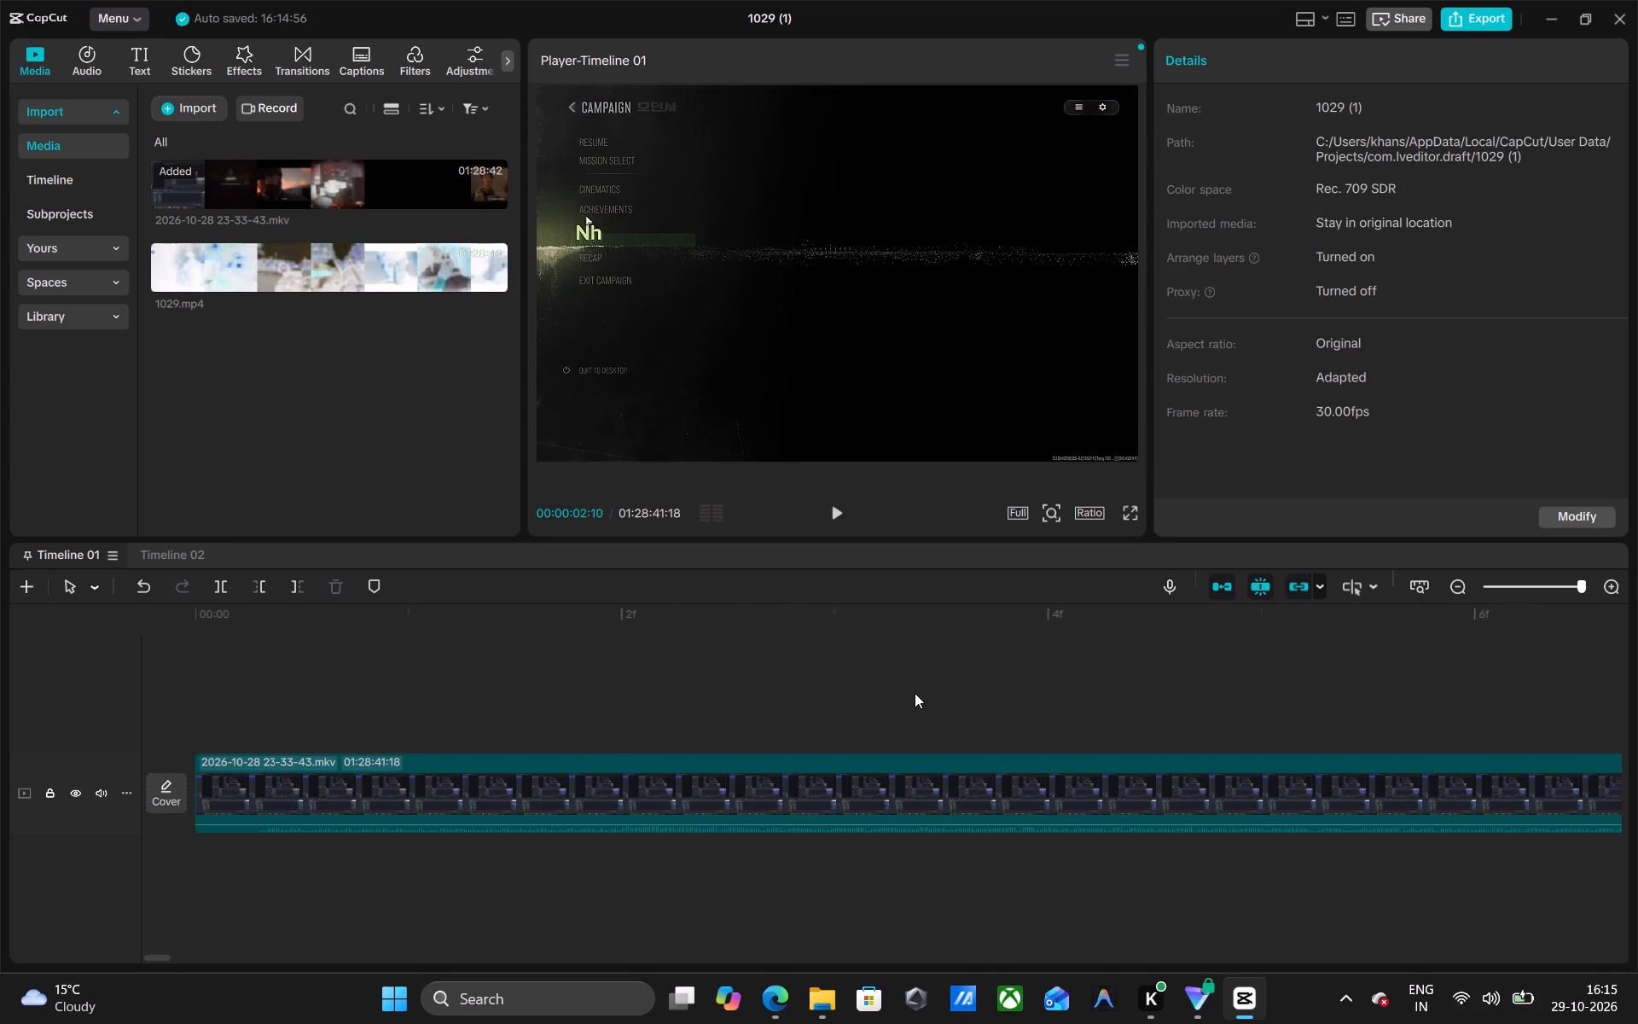
{"action": "key", "text": "Left"}
{"action": "key", "text": "Left"}
{"action": "key", "text": "Left"}
{"action": "key", "text": "Left"}
{"action": "key", "text": "Left"}
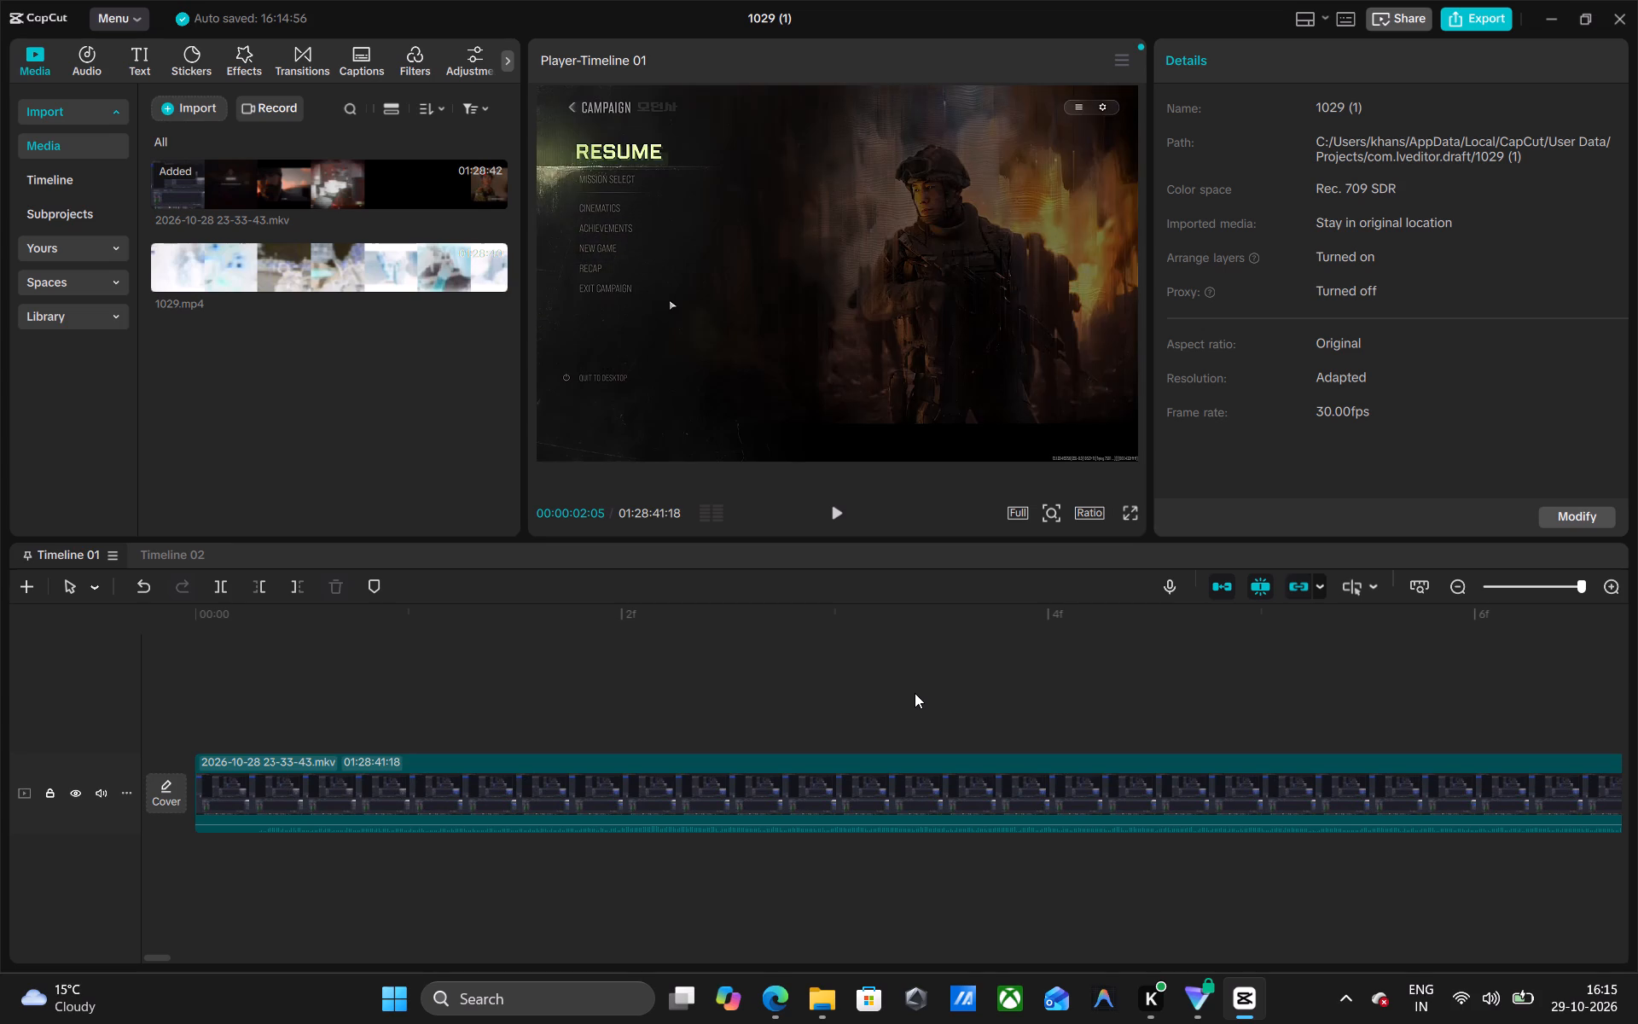
{"action": "key", "text": "Right"}
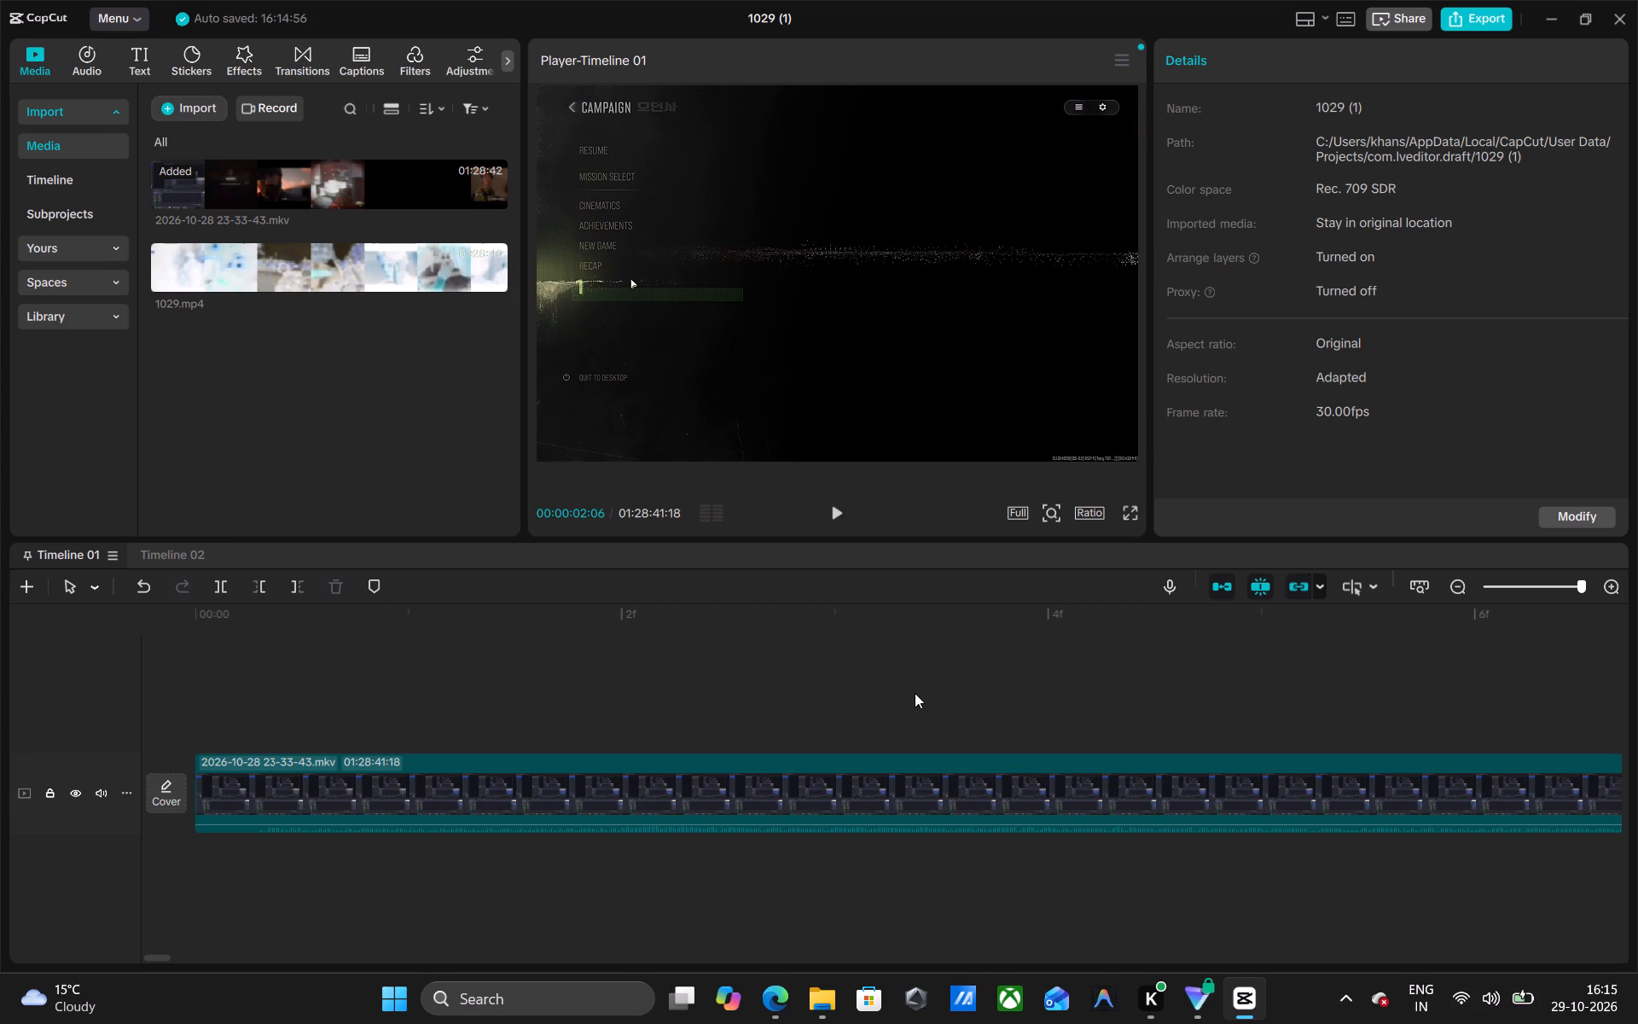
{"action": "left_click", "coordinate": [214, 582]}
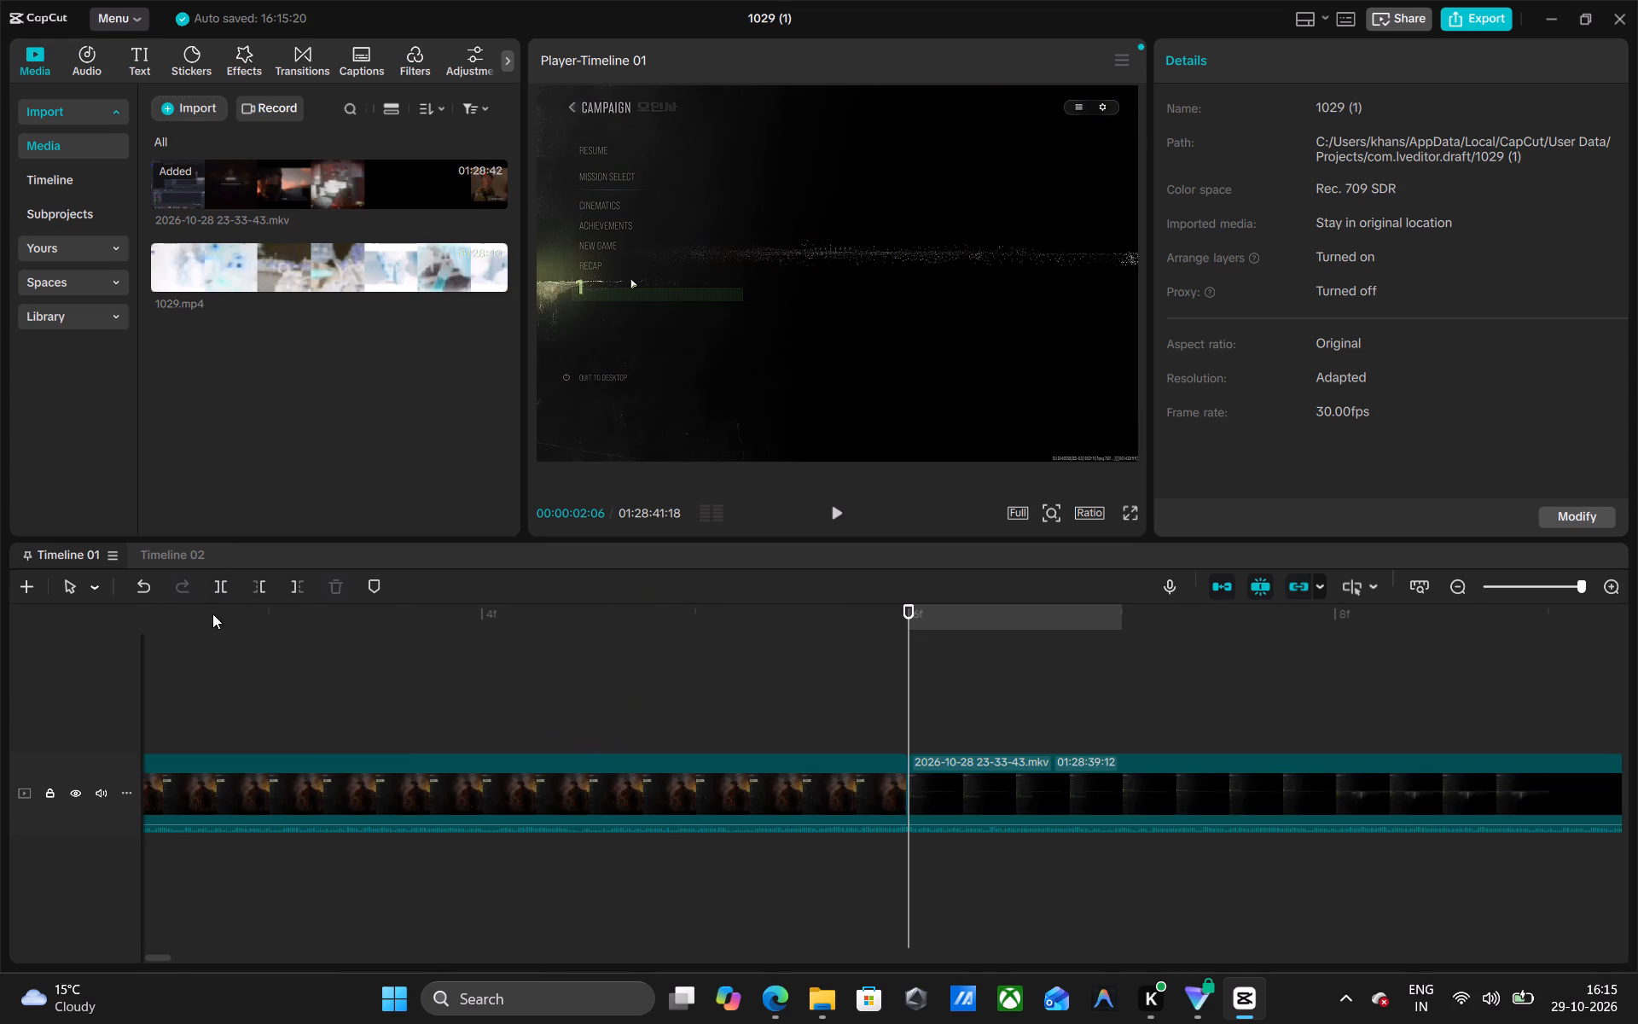
Delete the short segment before the split so the remaining clip starts the timeline.
{"action": "left_click", "coordinate": [370, 817]}
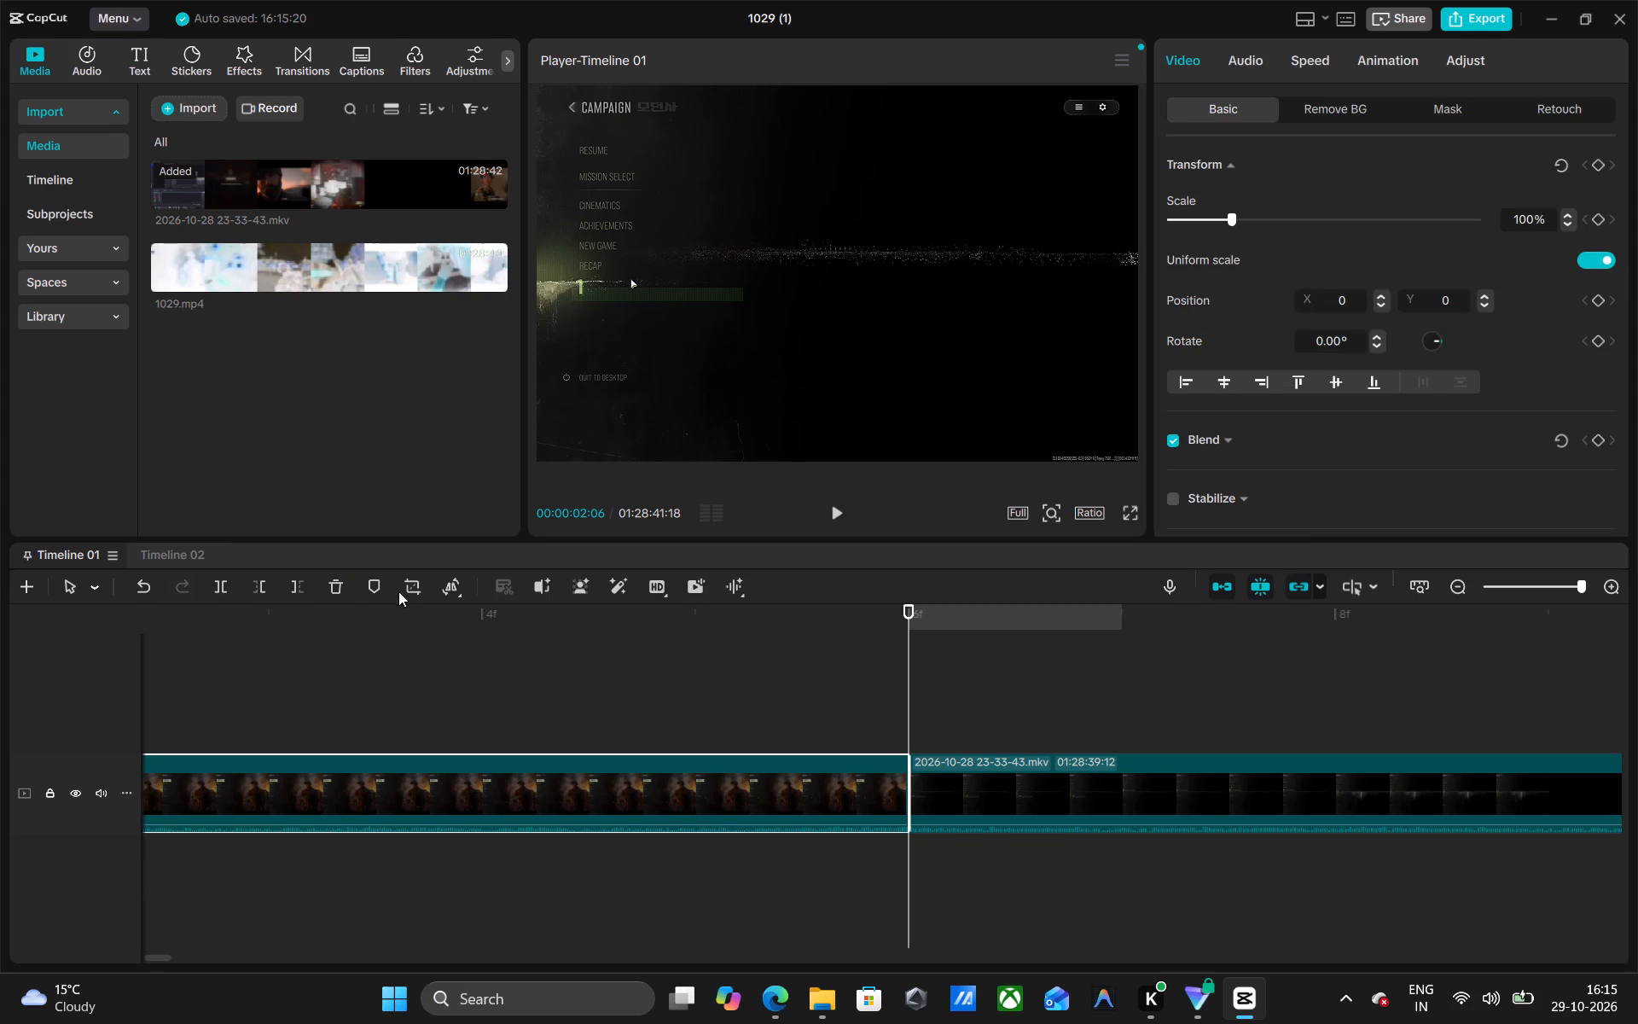
{"action": "key", "text": "BackSpace"}
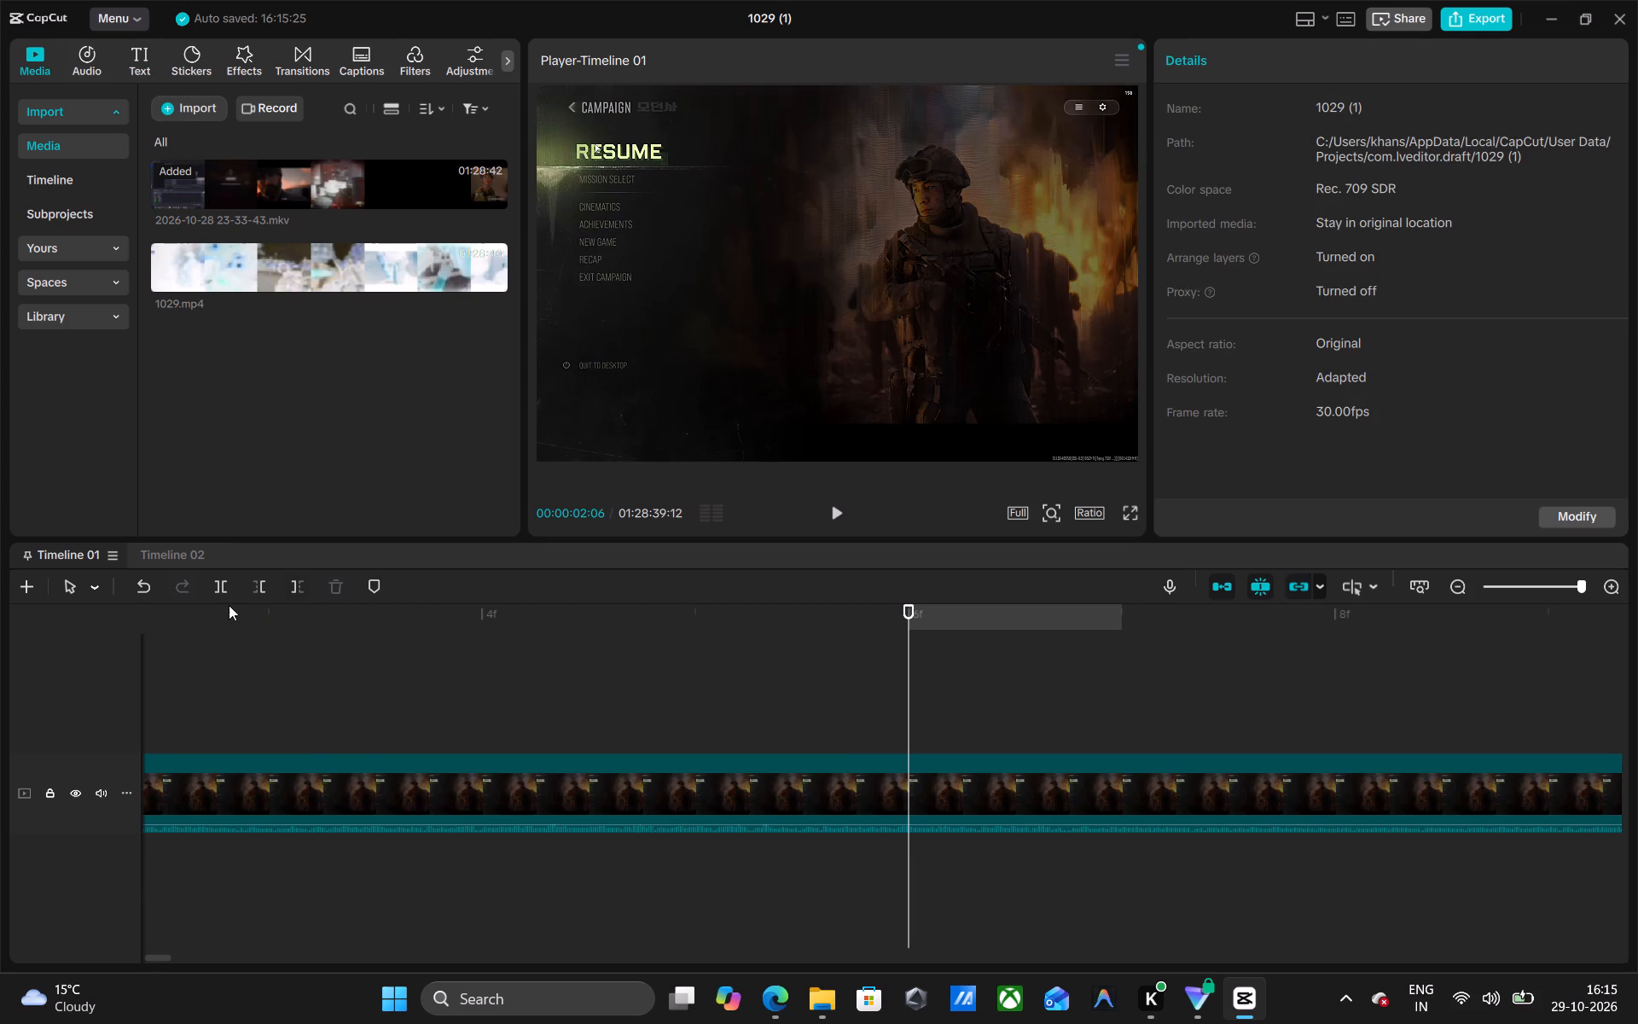
{"action": "scroll", "coordinate": [264, 672], "scroll_direction": "right", "scroll_amount": 20}
{"action": "scroll", "coordinate": [264, 672], "scroll_direction": "right", "scroll_amount": 4}
{"action": "scroll", "coordinate": [264, 672], "scroll_direction": "down", "scroll_amount": 3}
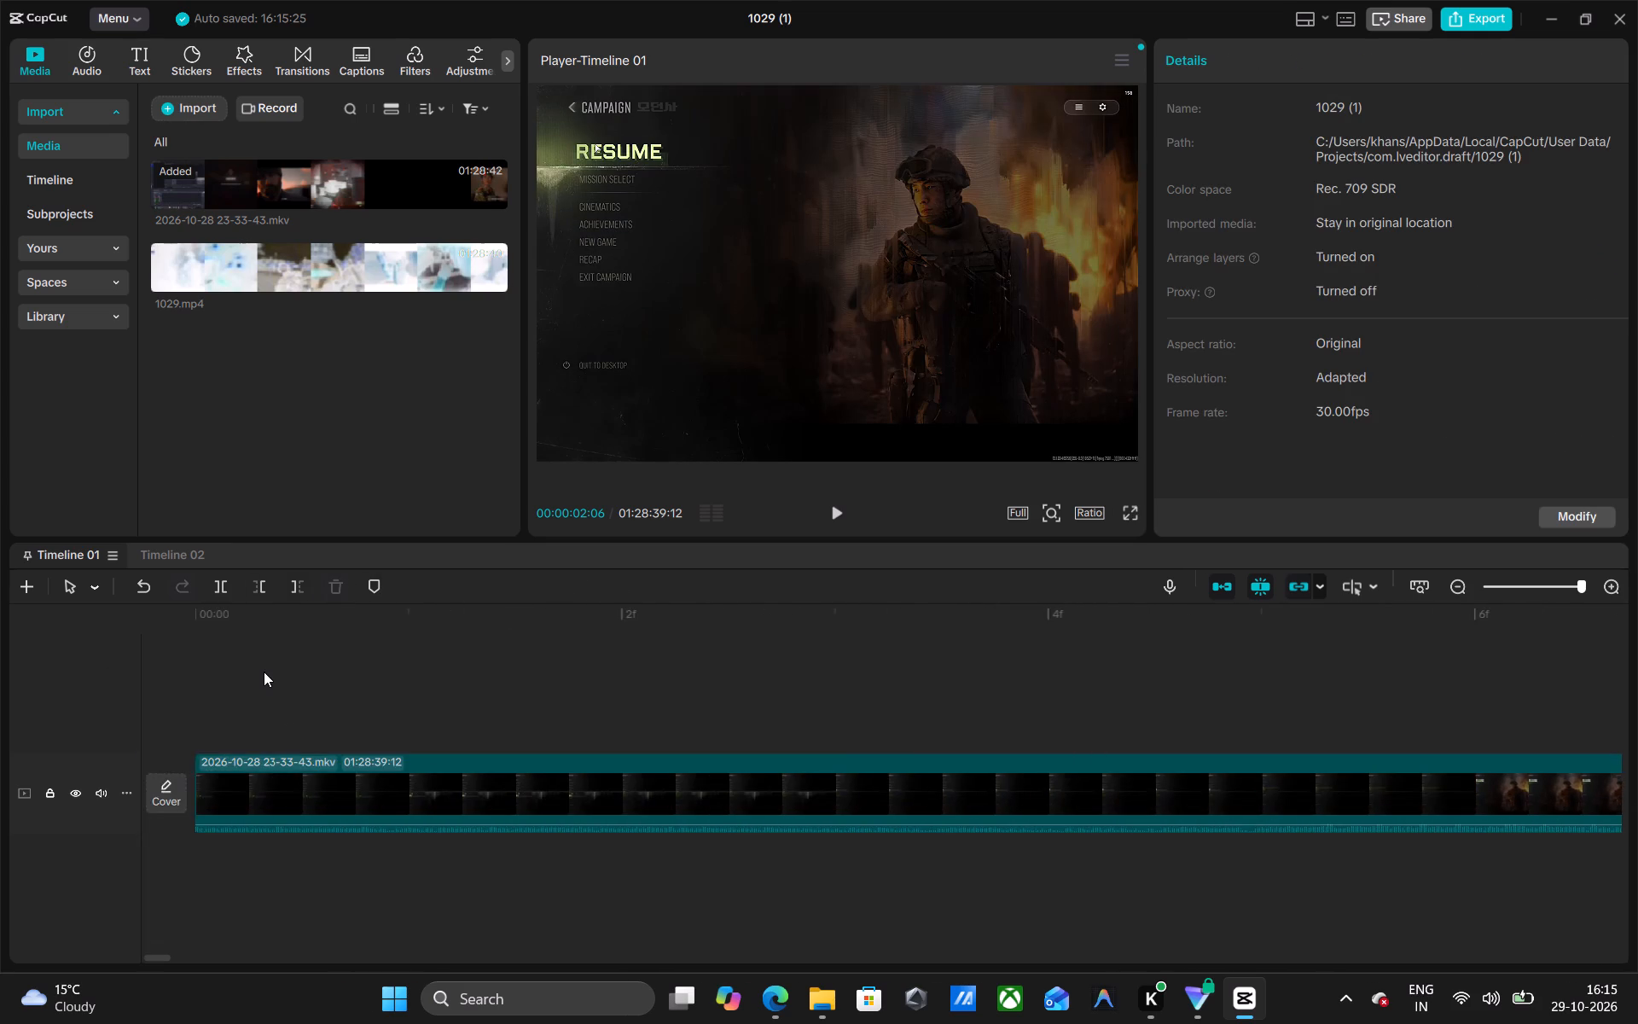
{"action": "scroll", "coordinate": [264, 672], "scroll_direction": "down", "scroll_amount": 4}
{"action": "scroll", "coordinate": [264, 672], "scroll_direction": "left", "scroll_amount": 5}
{"action": "scroll", "coordinate": [264, 672], "scroll_direction": "down", "scroll_amount": 18, "text": "ctrl"}
{"action": "scroll", "coordinate": [264, 672], "scroll_direction": "left", "scroll_amount": 2}
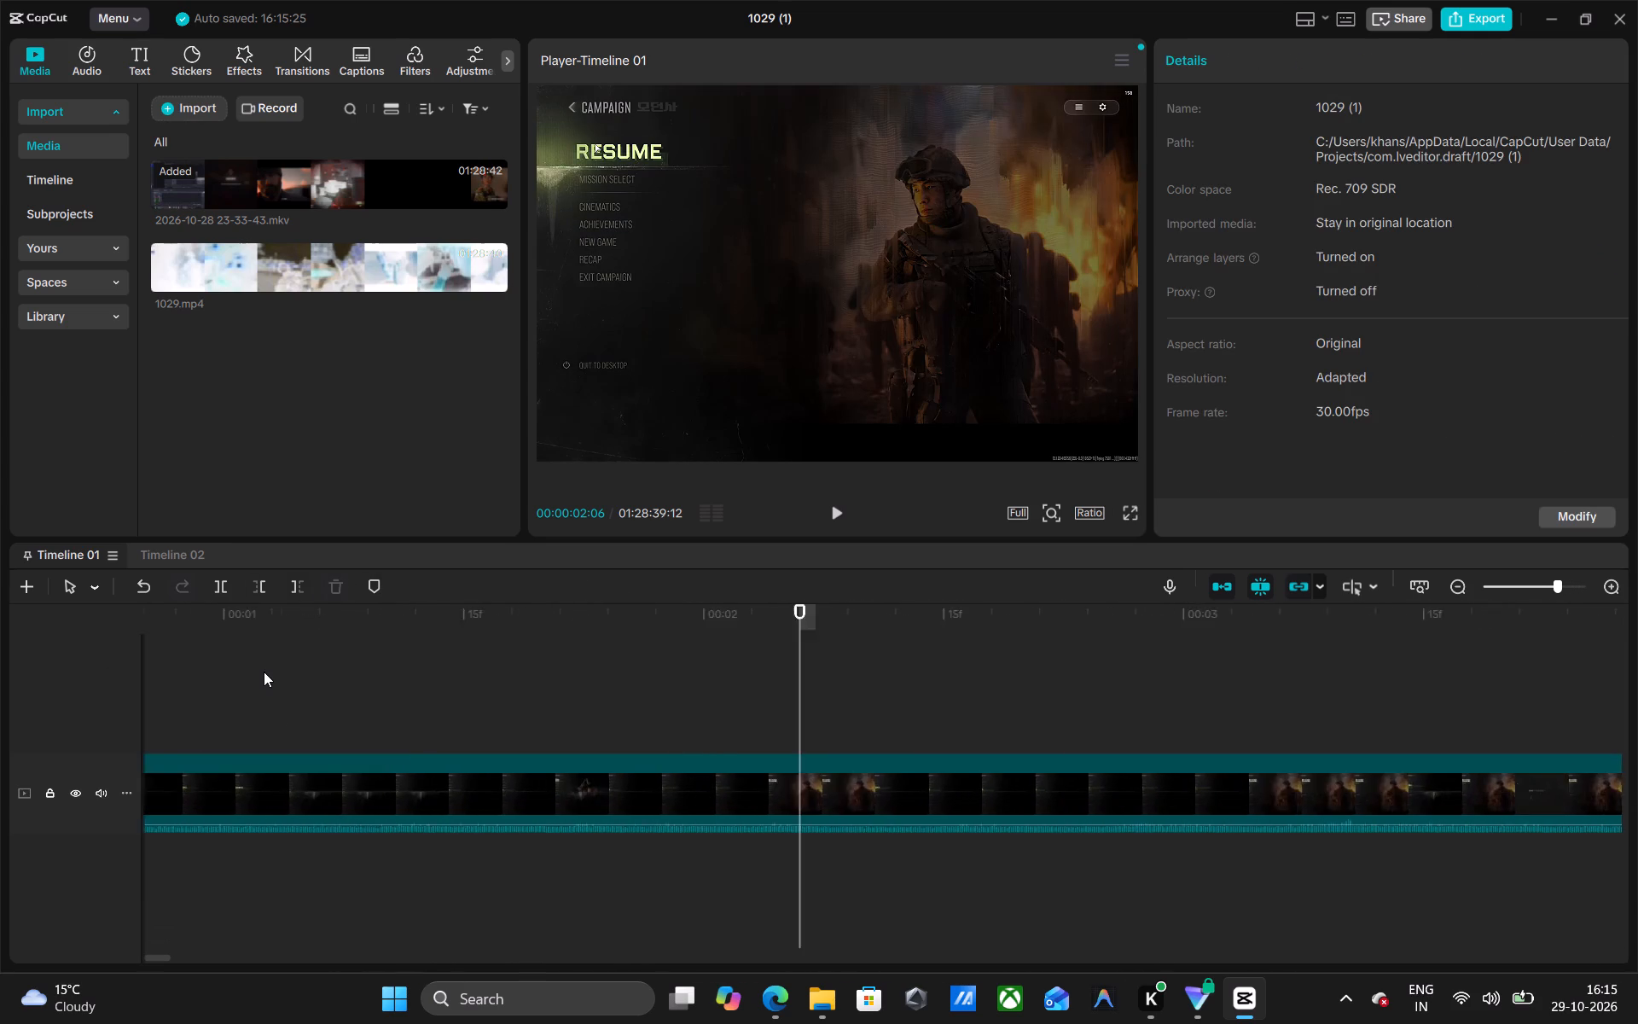
{"action": "scroll", "coordinate": [264, 672], "scroll_direction": "left", "scroll_amount": 3}
{"action": "scroll", "coordinate": [264, 672], "scroll_direction": "down", "scroll_amount": 13, "text": "ctrl"}
{"action": "scroll", "coordinate": [264, 672], "scroll_direction": "down", "scroll_amount": 8, "text": "ctrl"}
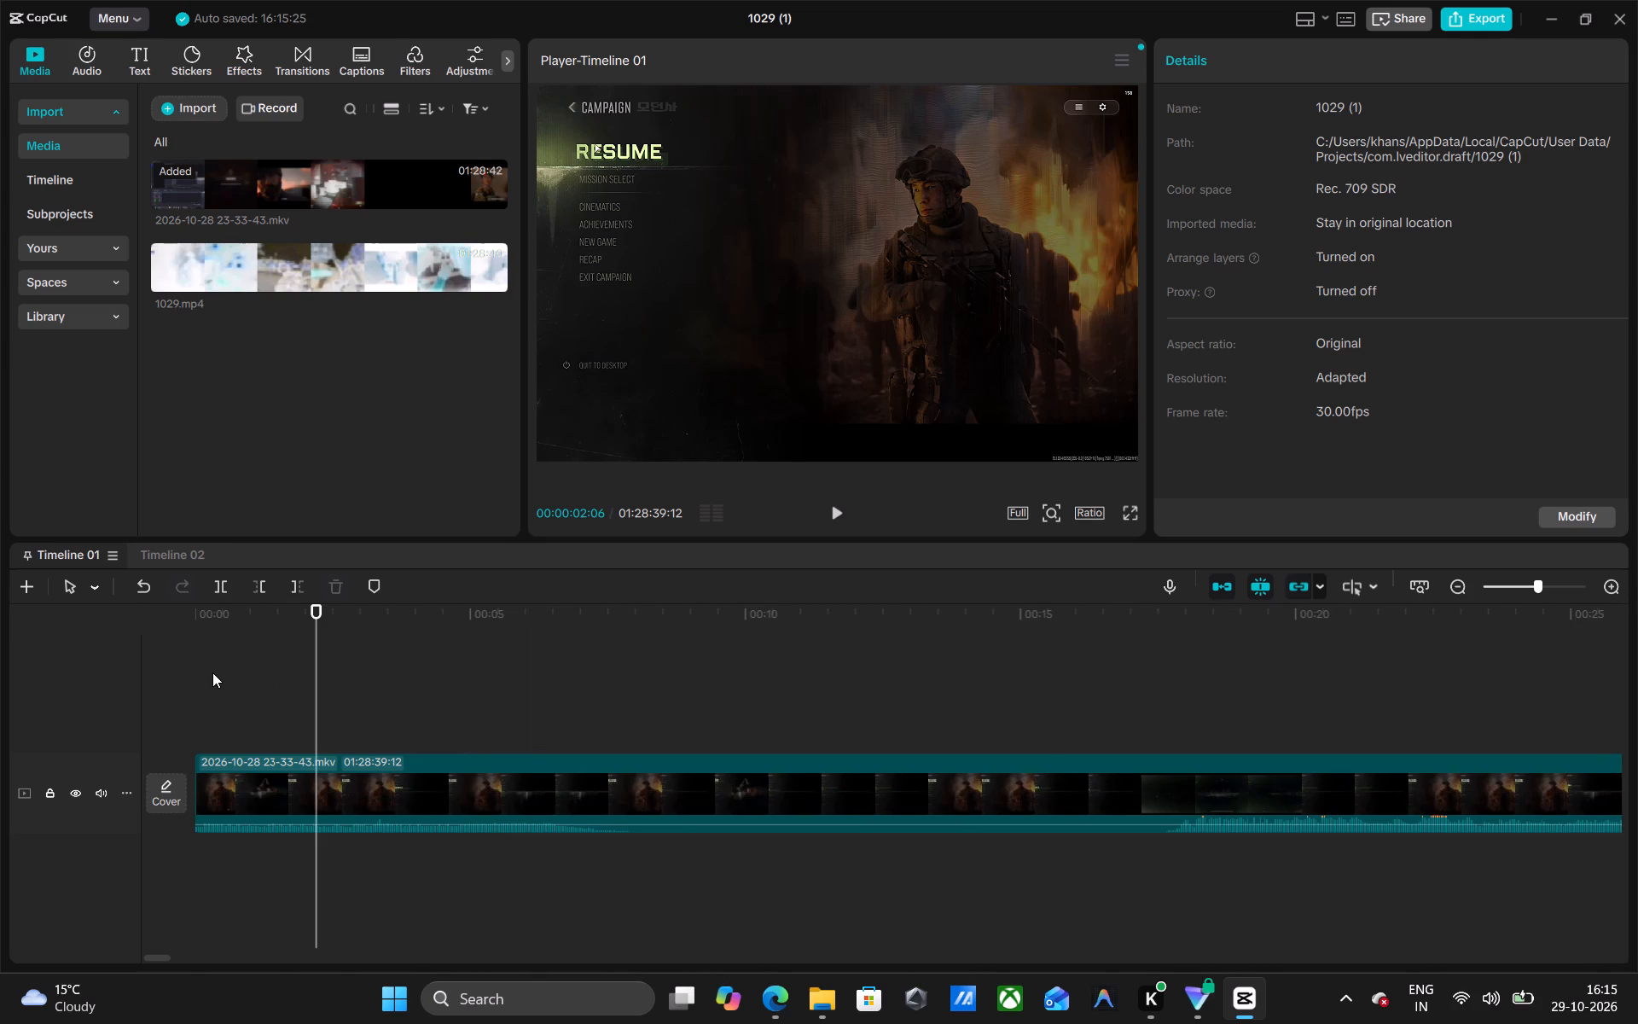
{"action": "left_click", "coordinate": [196, 666]}
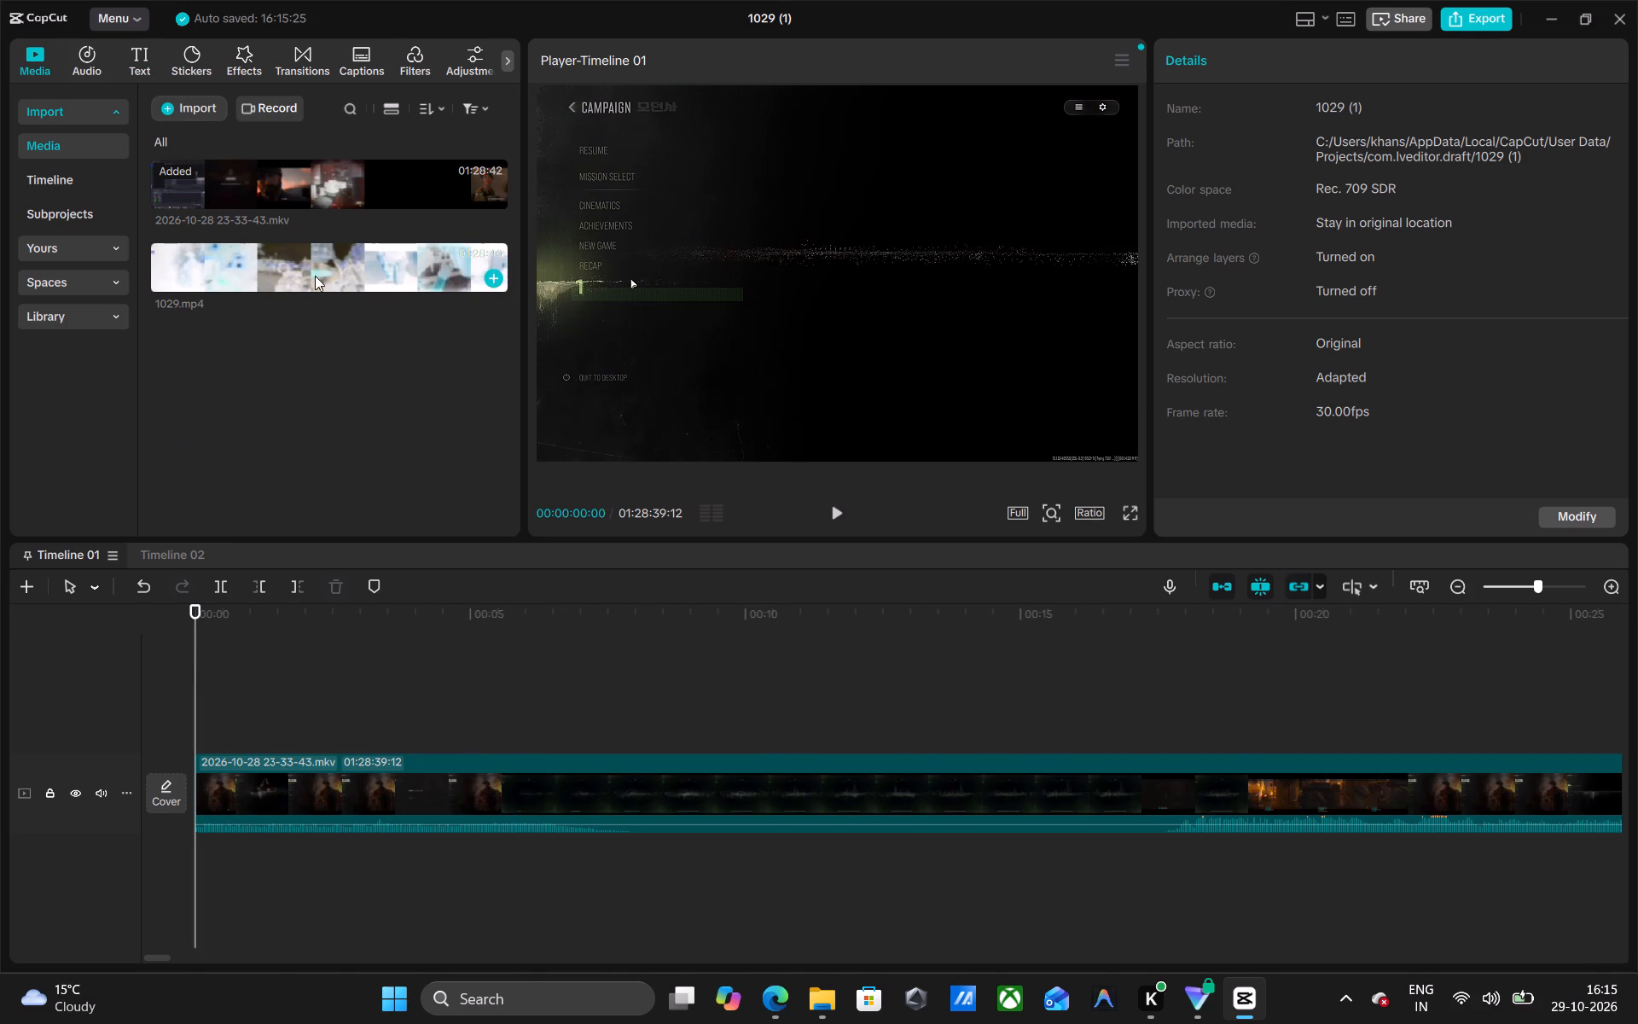
{"action": "left_click_drag", "start_coordinate": [315, 276], "coordinate": [261, 711]}
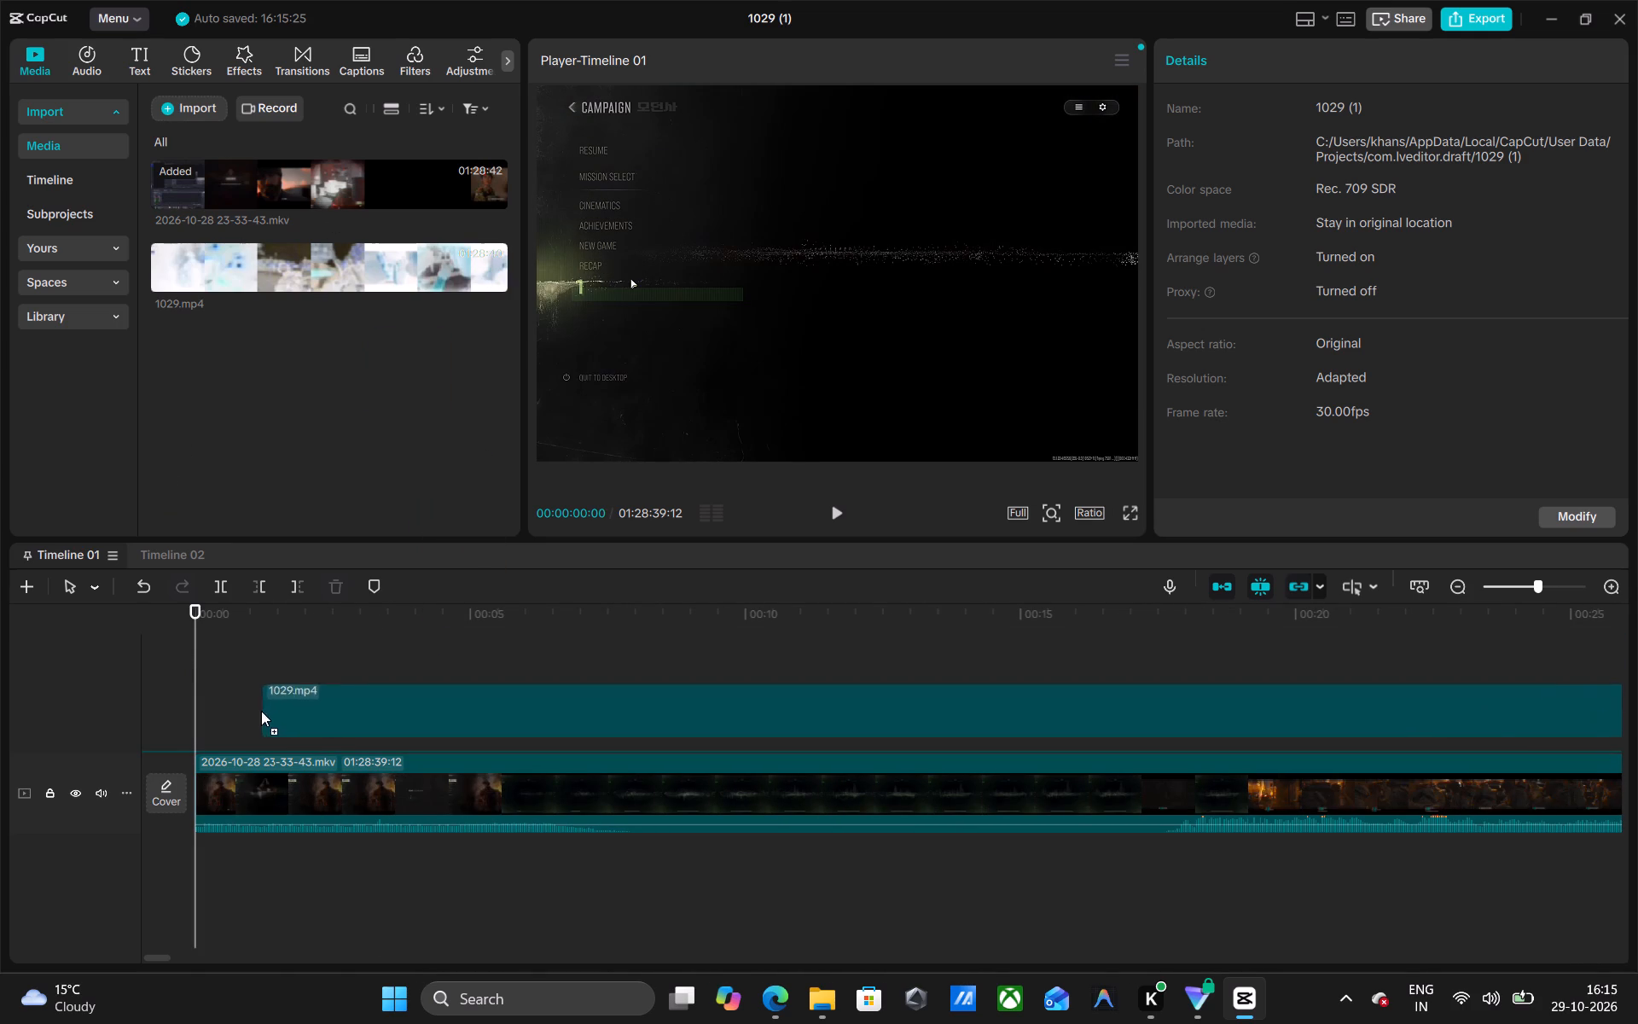
{"action": "left_click_drag", "start_coordinate": [261, 711], "coordinate": [189, 725]}
Compare where the stacked 1029.mp4 and mkv clips end on the timeline.
{"action": "left_click", "coordinate": [438, 651]}
{"action": "scroll", "coordinate": [438, 651], "scroll_direction": "left", "scroll_amount": 20}
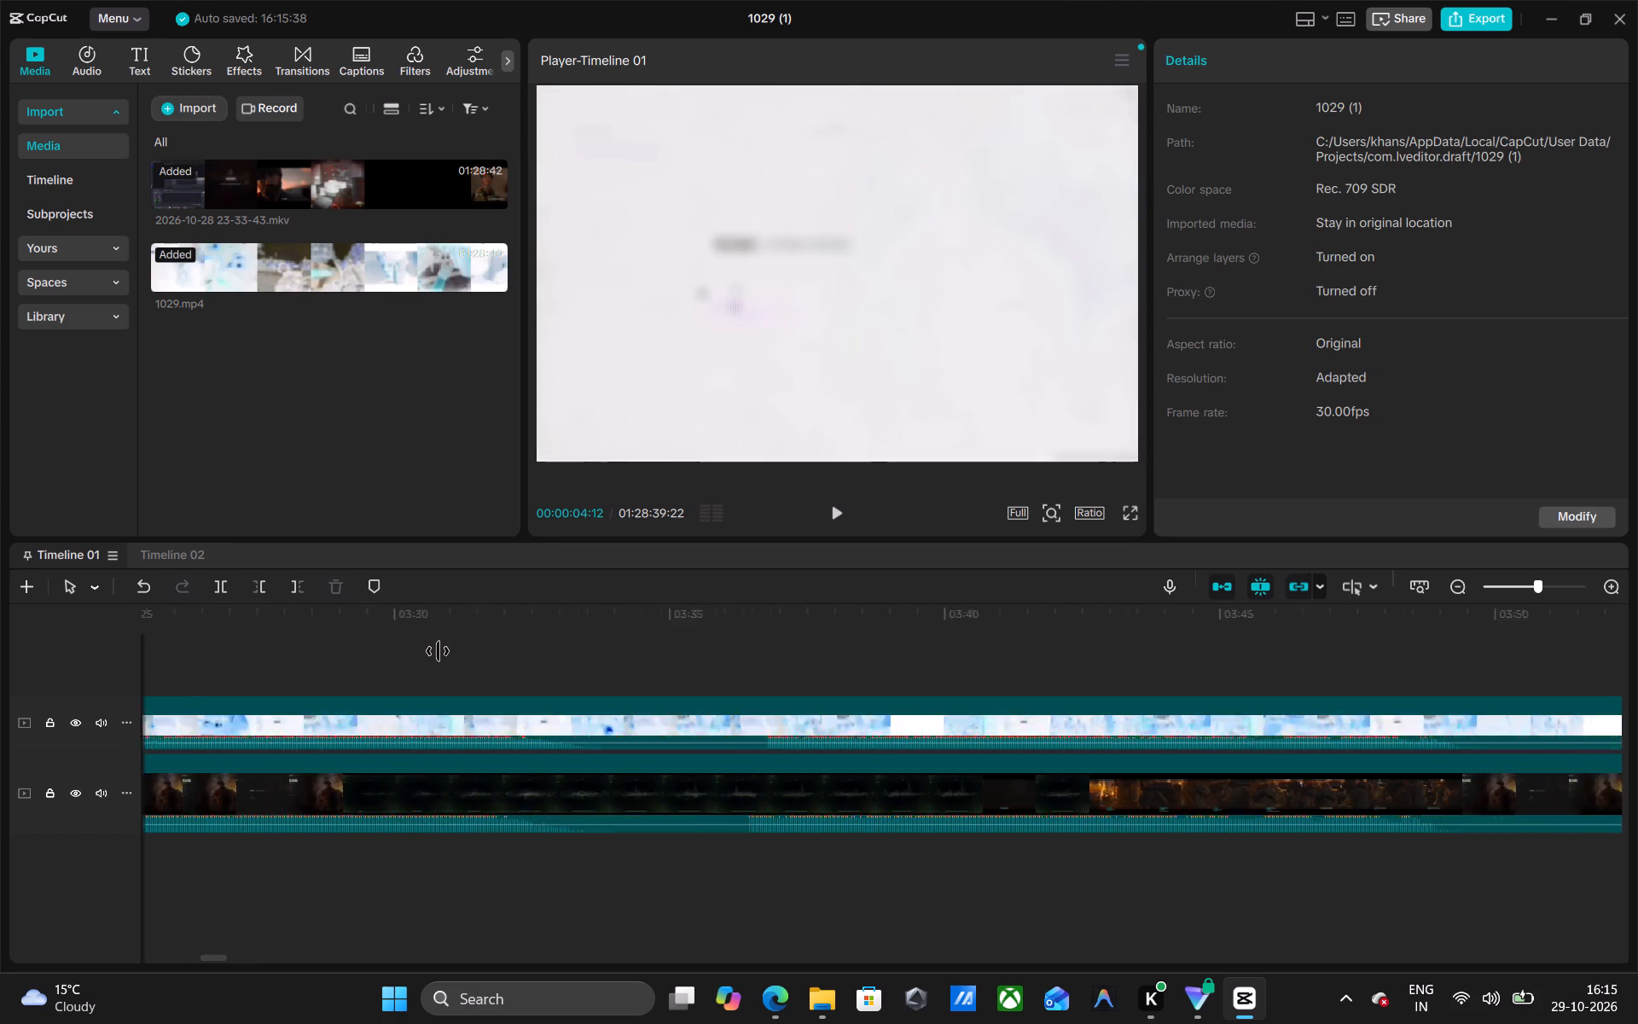
{"action": "scroll", "coordinate": [438, 651], "scroll_direction": "left", "scroll_amount": 17}
{"action": "scroll", "coordinate": [438, 651], "scroll_direction": "left", "scroll_amount": 11}
{"action": "scroll", "coordinate": [438, 651], "scroll_direction": "left", "scroll_amount": 14}
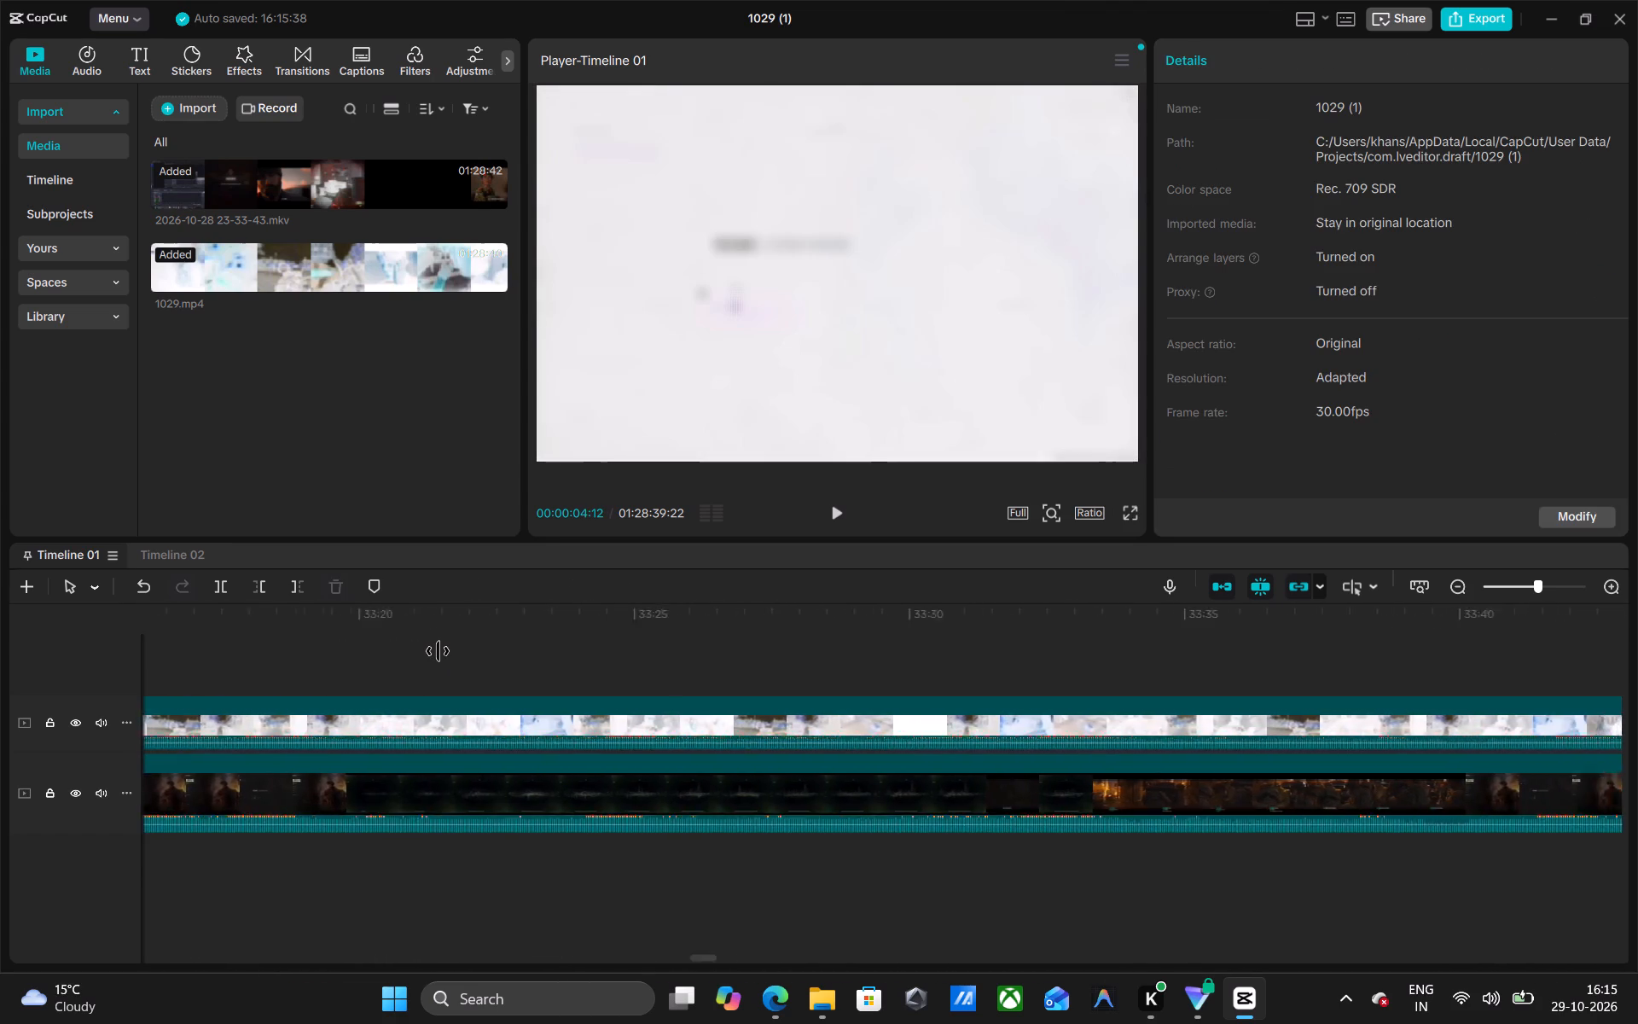
{"action": "scroll", "coordinate": [438, 651], "scroll_direction": "left", "scroll_amount": 18}
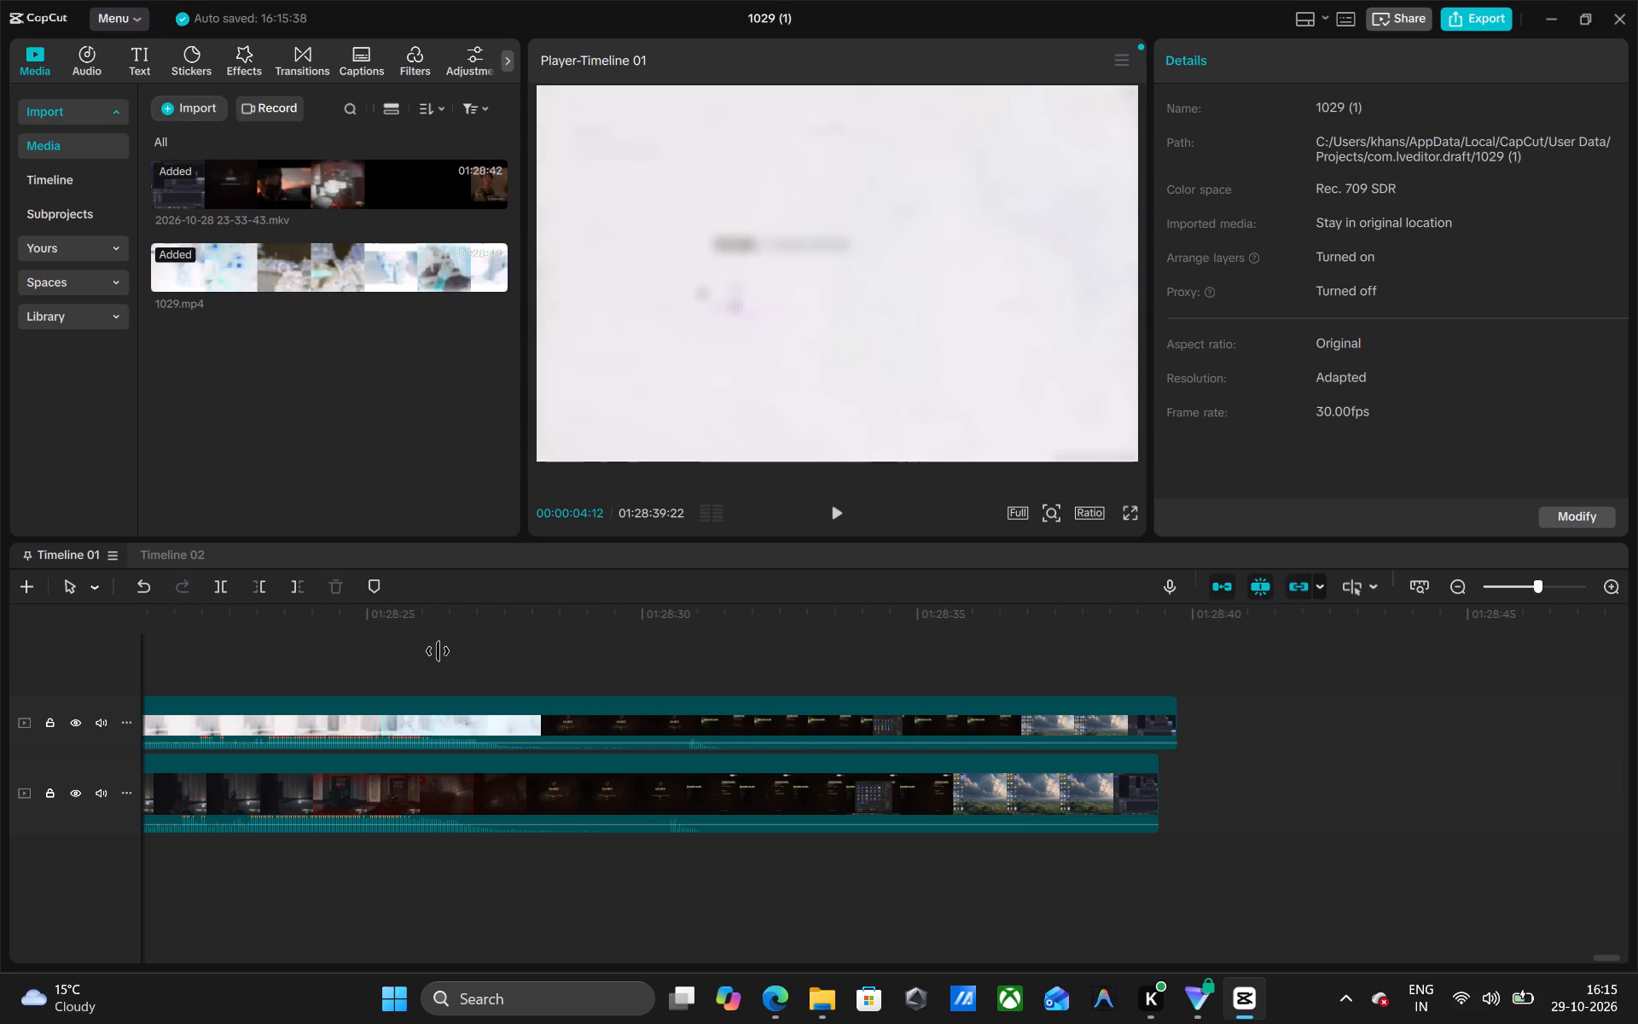
{"action": "scroll", "coordinate": [438, 651], "scroll_direction": "right", "scroll_amount": 14}
{"action": "scroll", "coordinate": [438, 651], "scroll_direction": "right", "scroll_amount": 17}
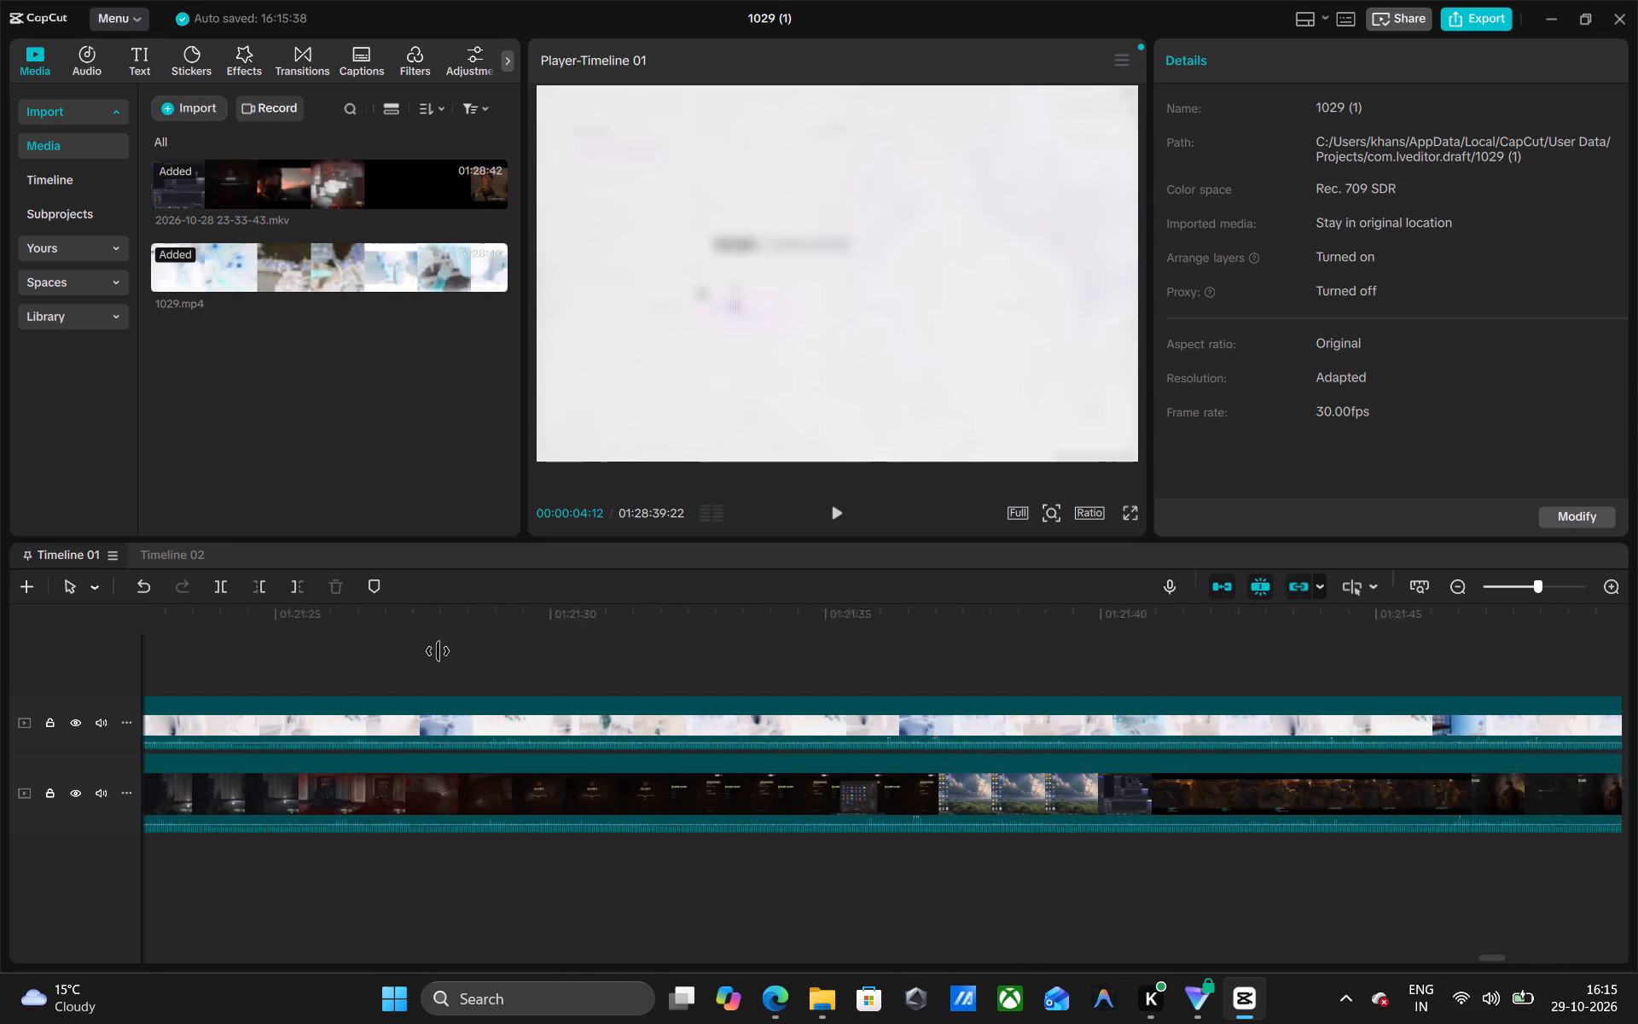
{"action": "scroll", "coordinate": [438, 651], "scroll_direction": "right", "scroll_amount": 17}
{"action": "scroll", "coordinate": [438, 651], "scroll_direction": "right", "scroll_amount": 20}
{"action": "scroll", "coordinate": [438, 651], "scroll_direction": "right", "scroll_amount": 20}
{"action": "scroll", "coordinate": [438, 651], "scroll_direction": "right", "scroll_amount": 20}
{"action": "scroll", "coordinate": [438, 651], "scroll_direction": "right", "scroll_amount": 1}
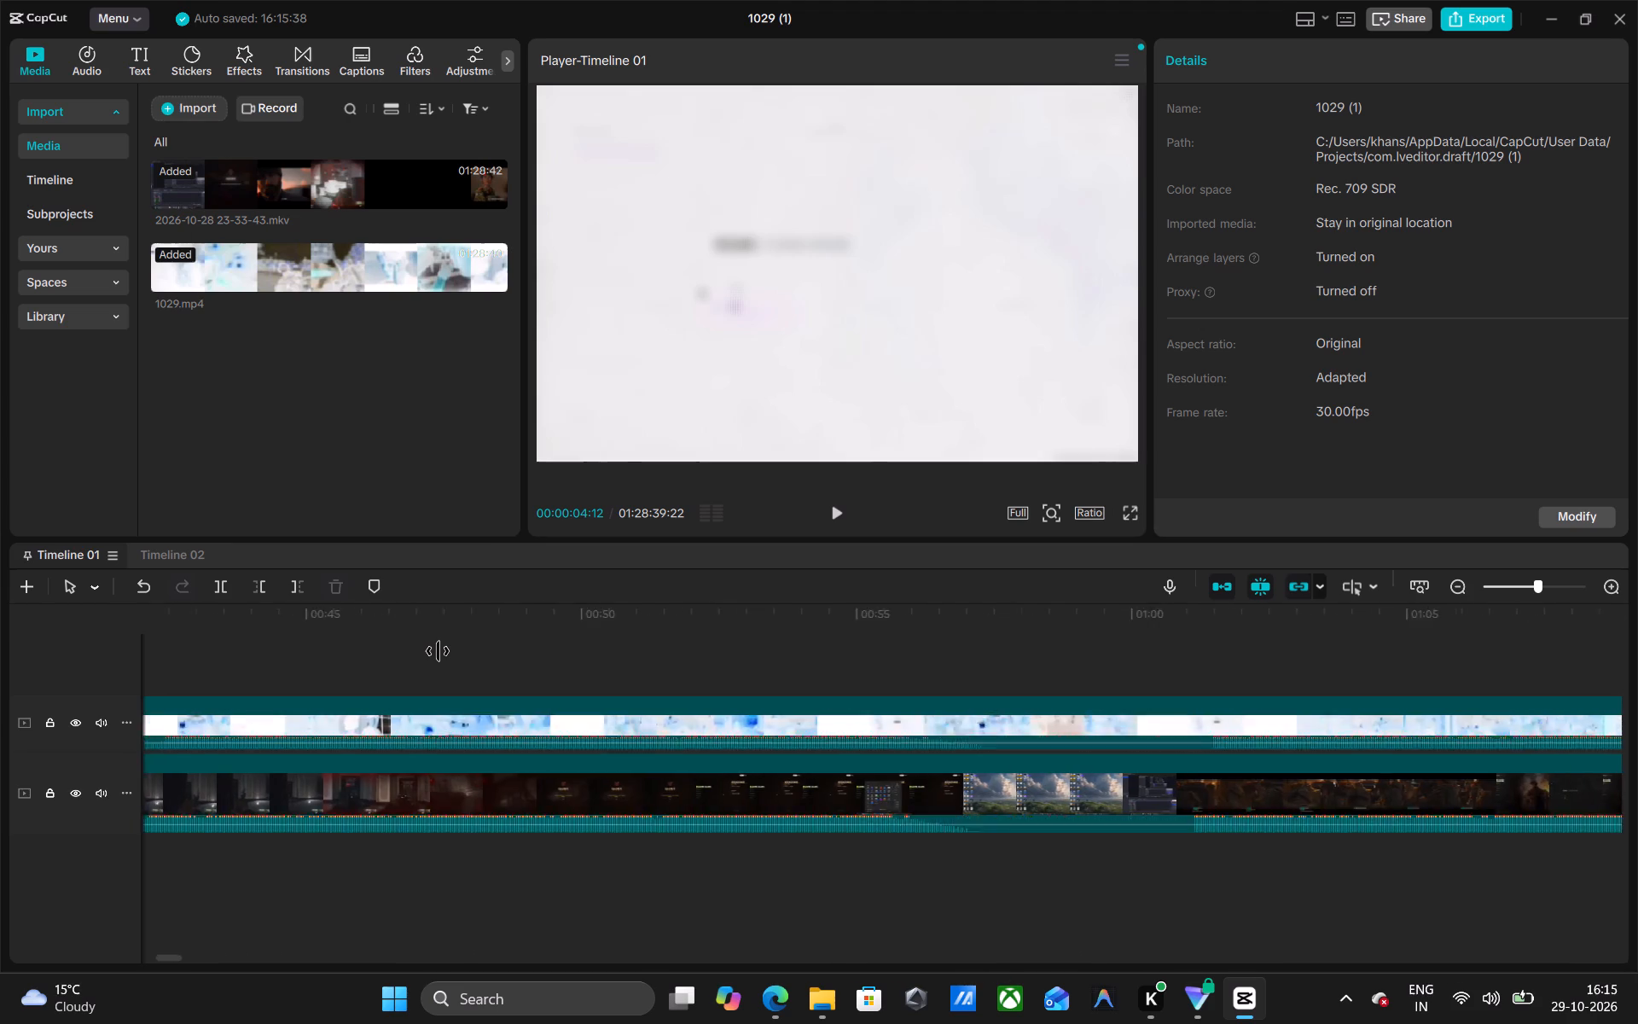
{"action": "scroll", "coordinate": [438, 651], "scroll_direction": "right", "scroll_amount": 4}
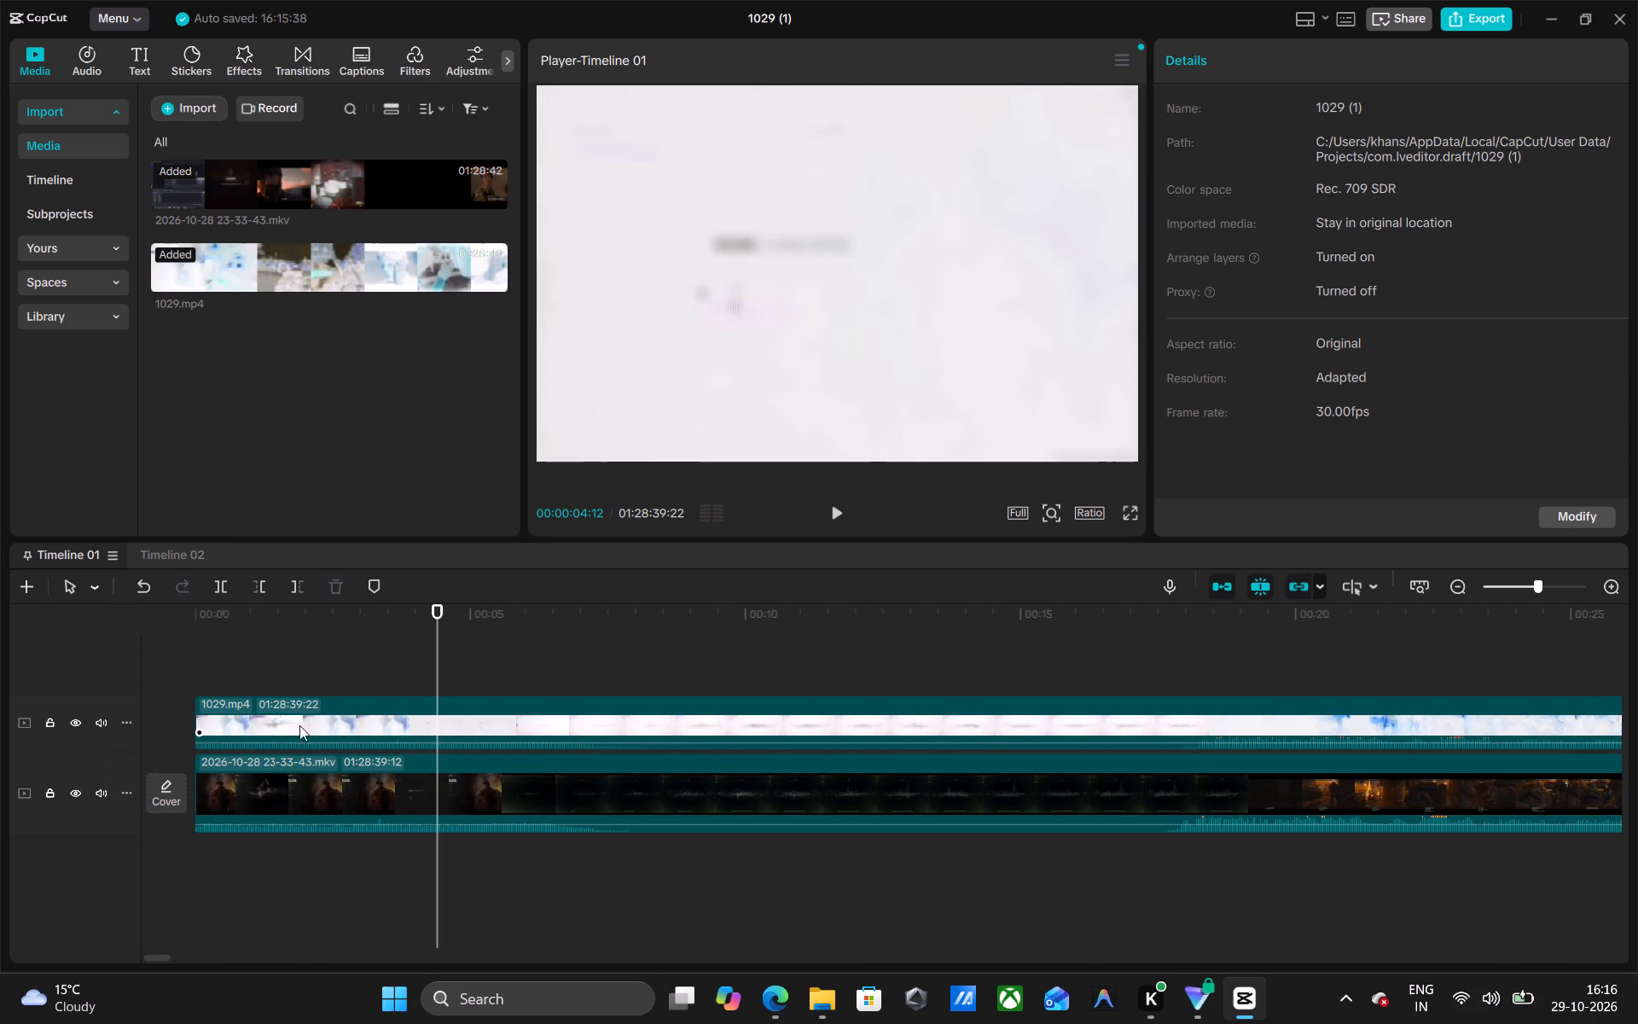
Inspect both stacked clips and preview the frames within the first second of the timeline.
{"action": "left_click", "coordinate": [381, 698]}
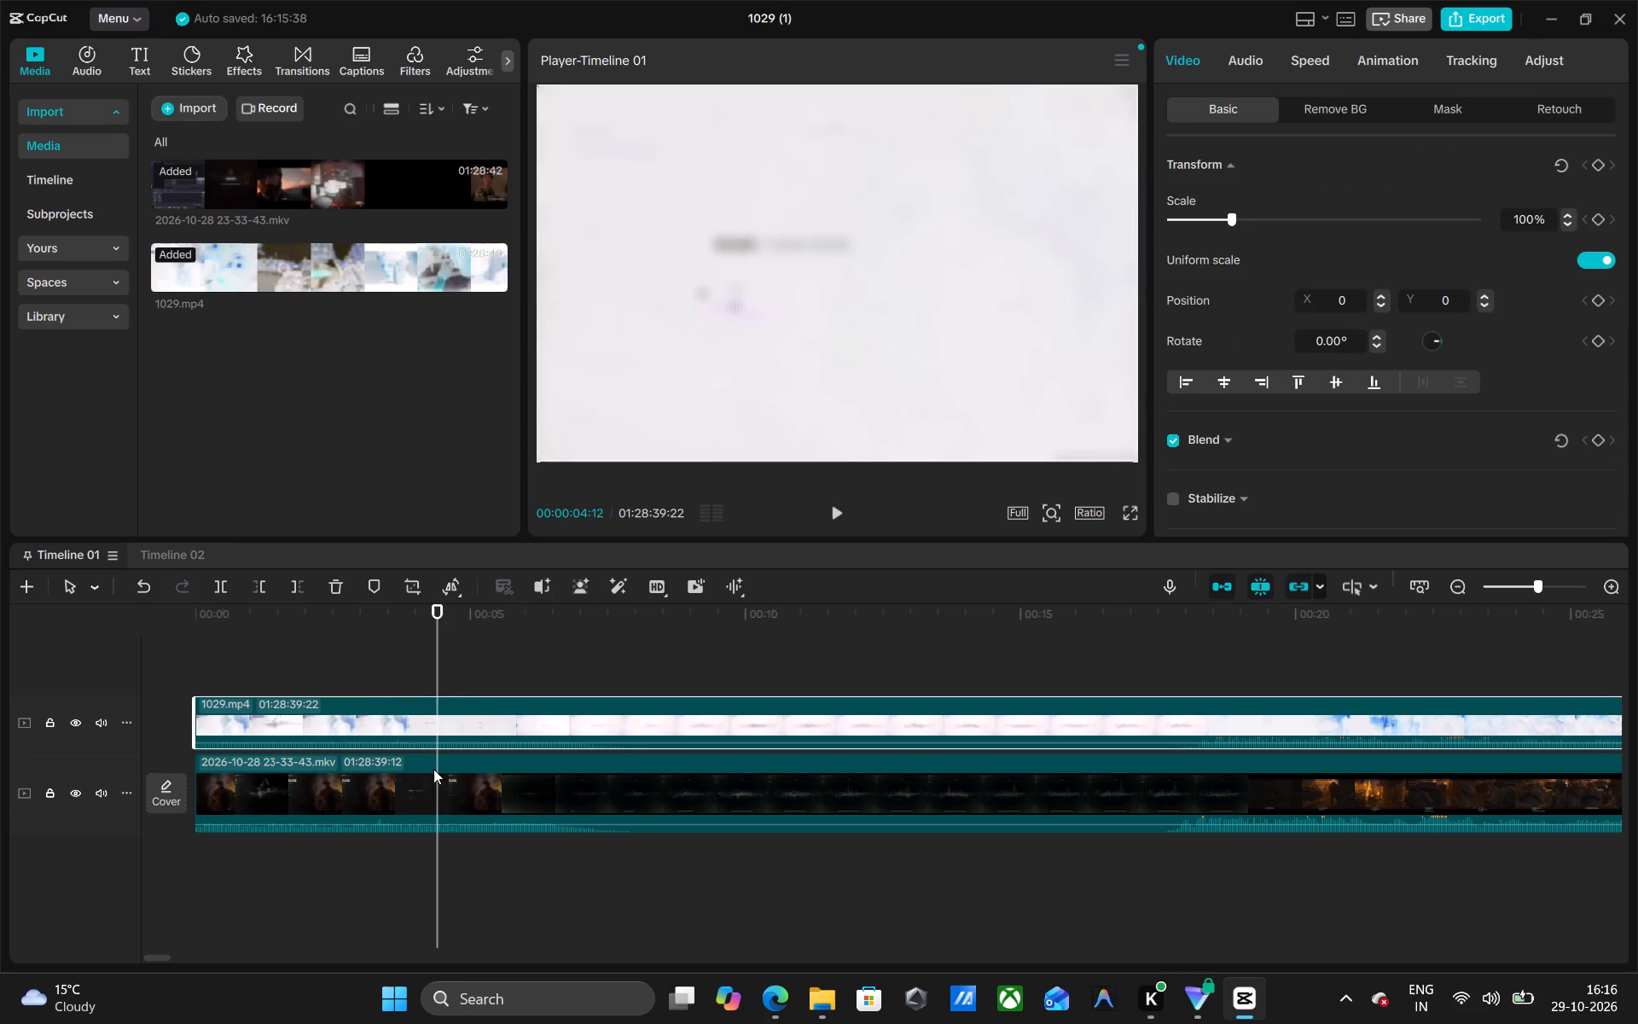
{"action": "left_click", "coordinate": [436, 762]}
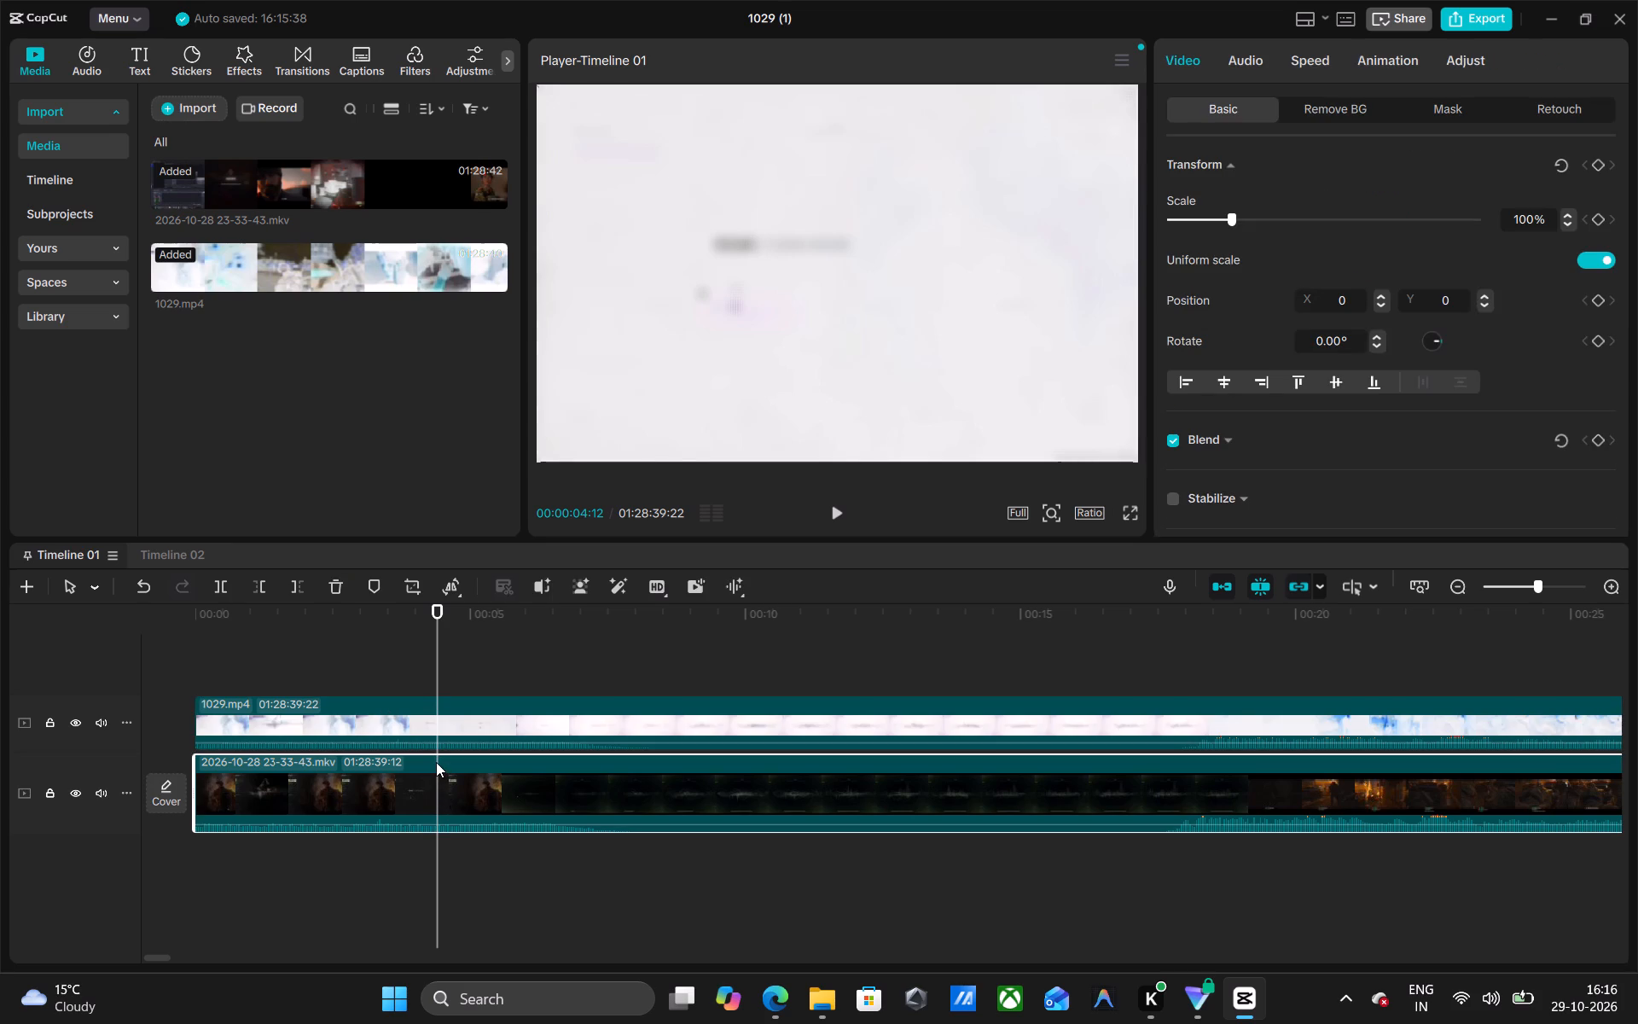
{"action": "left_click", "coordinate": [405, 701]}
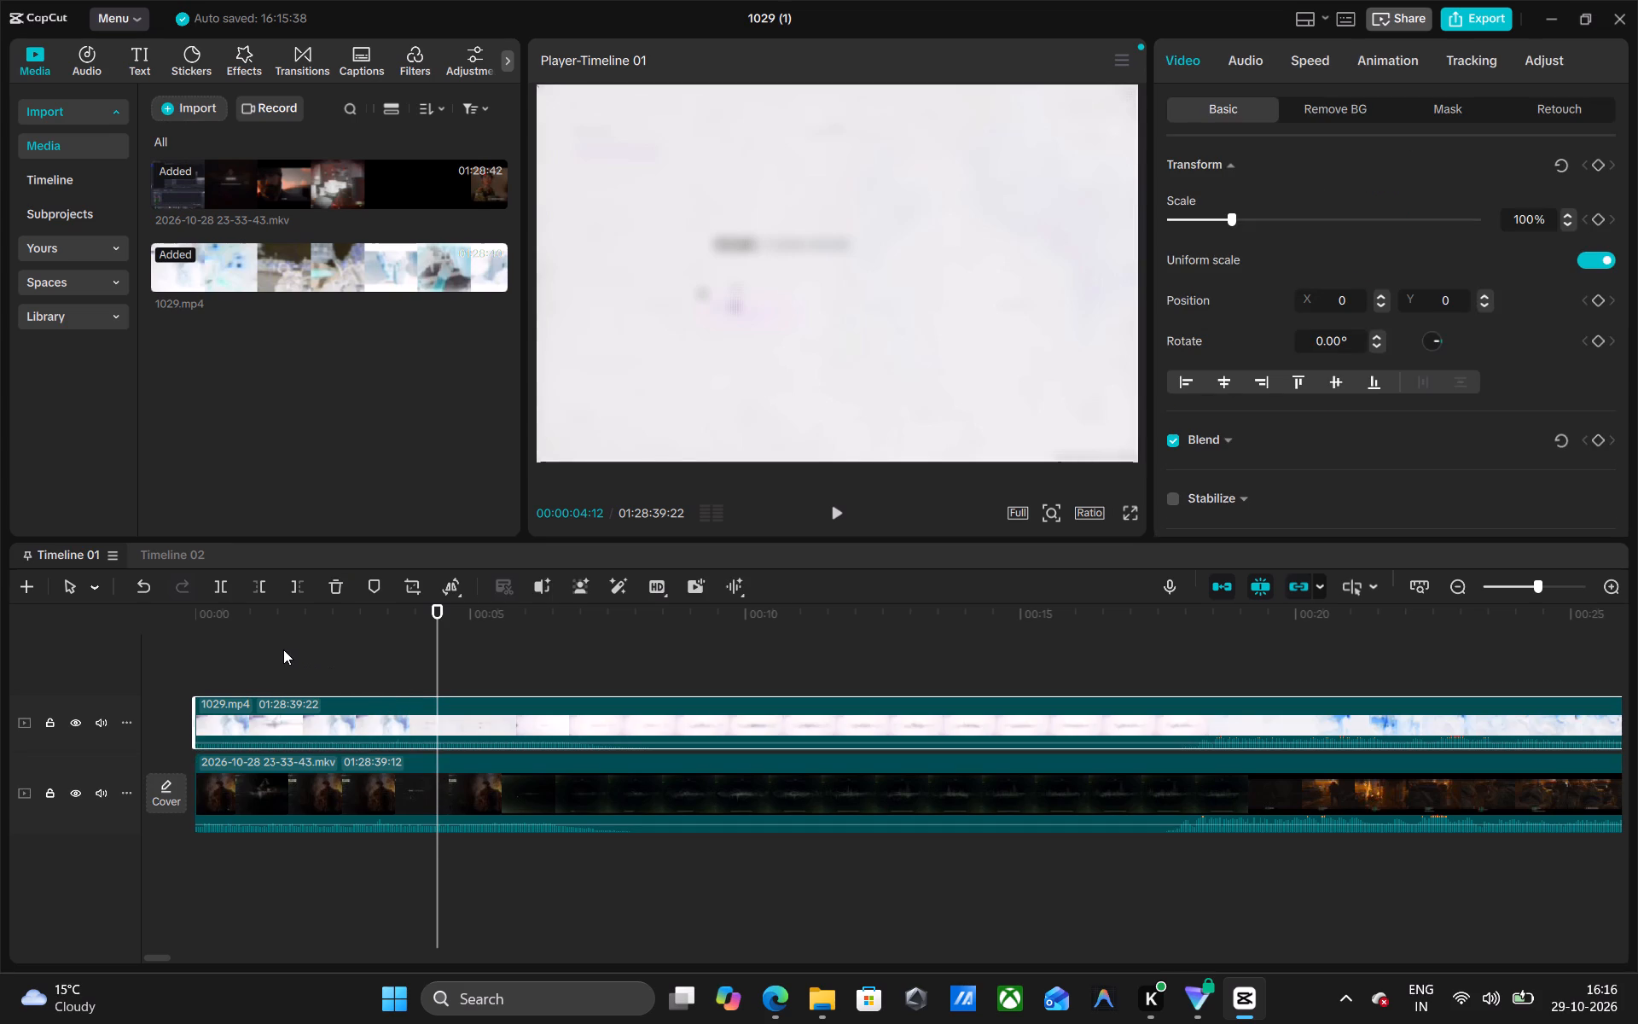
{"action": "scroll", "coordinate": [283, 649], "scroll_direction": "right", "scroll_amount": 5}
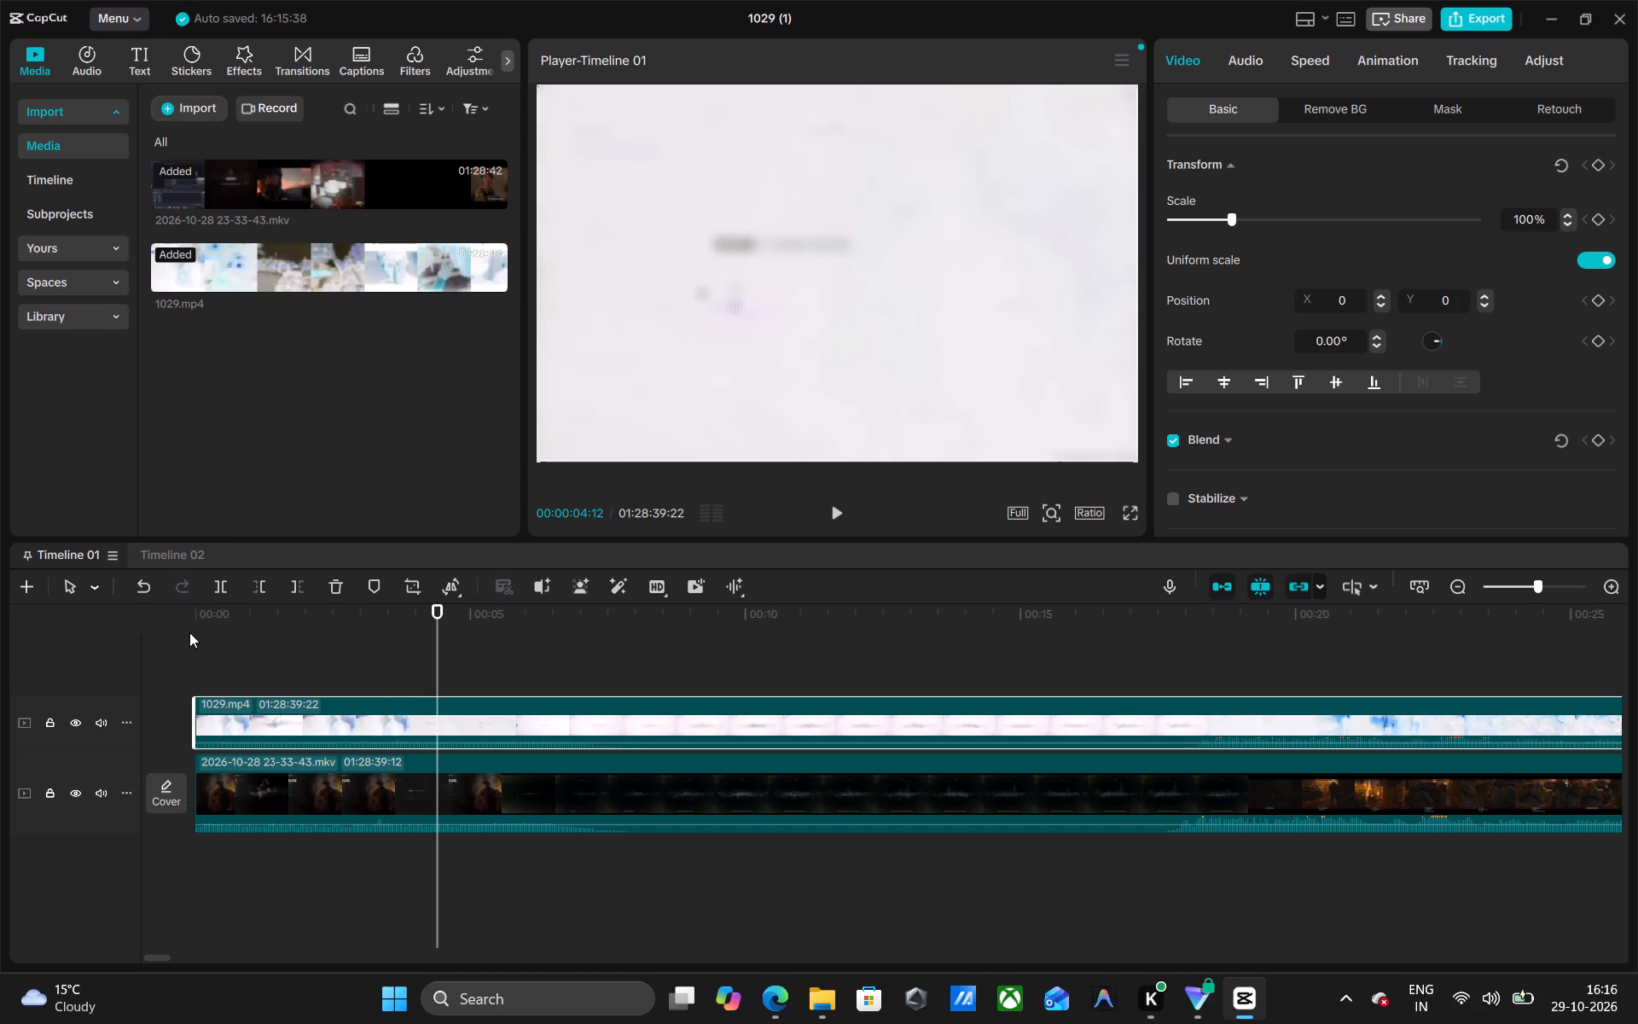
{"action": "left_click", "coordinate": [189, 632]}
{"action": "left_click", "coordinate": [196, 643]}
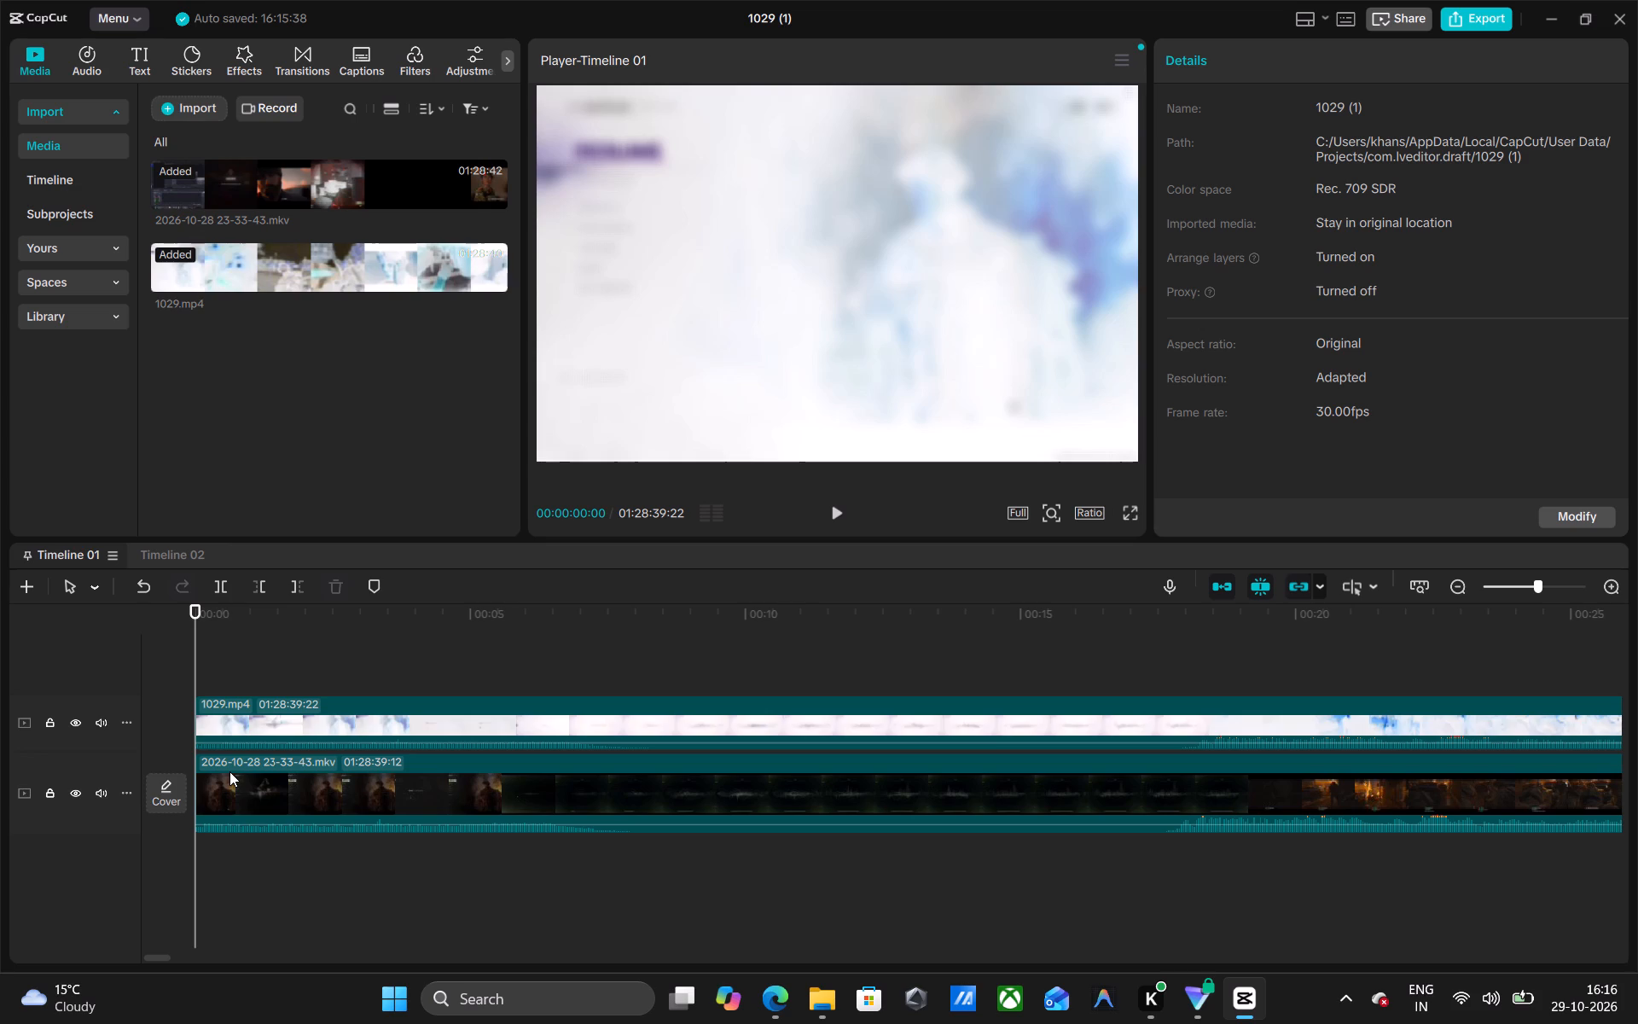
{"action": "left_click", "coordinate": [250, 860]}
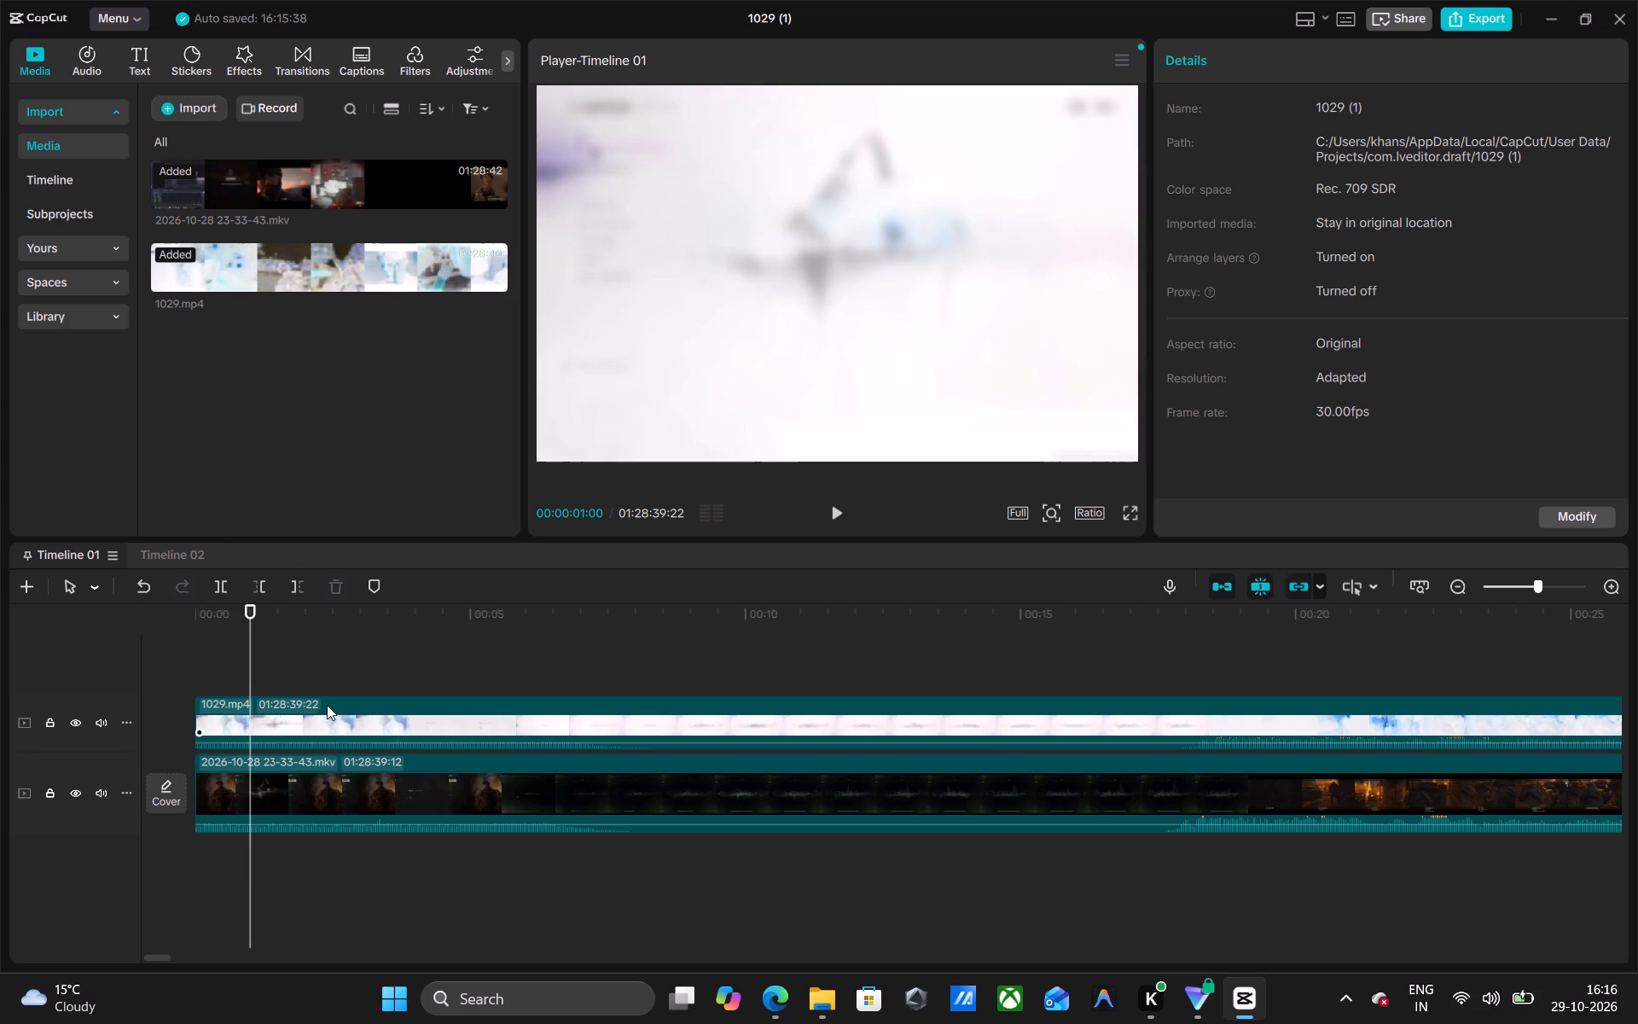
{"action": "left_click", "coordinate": [191, 650]}
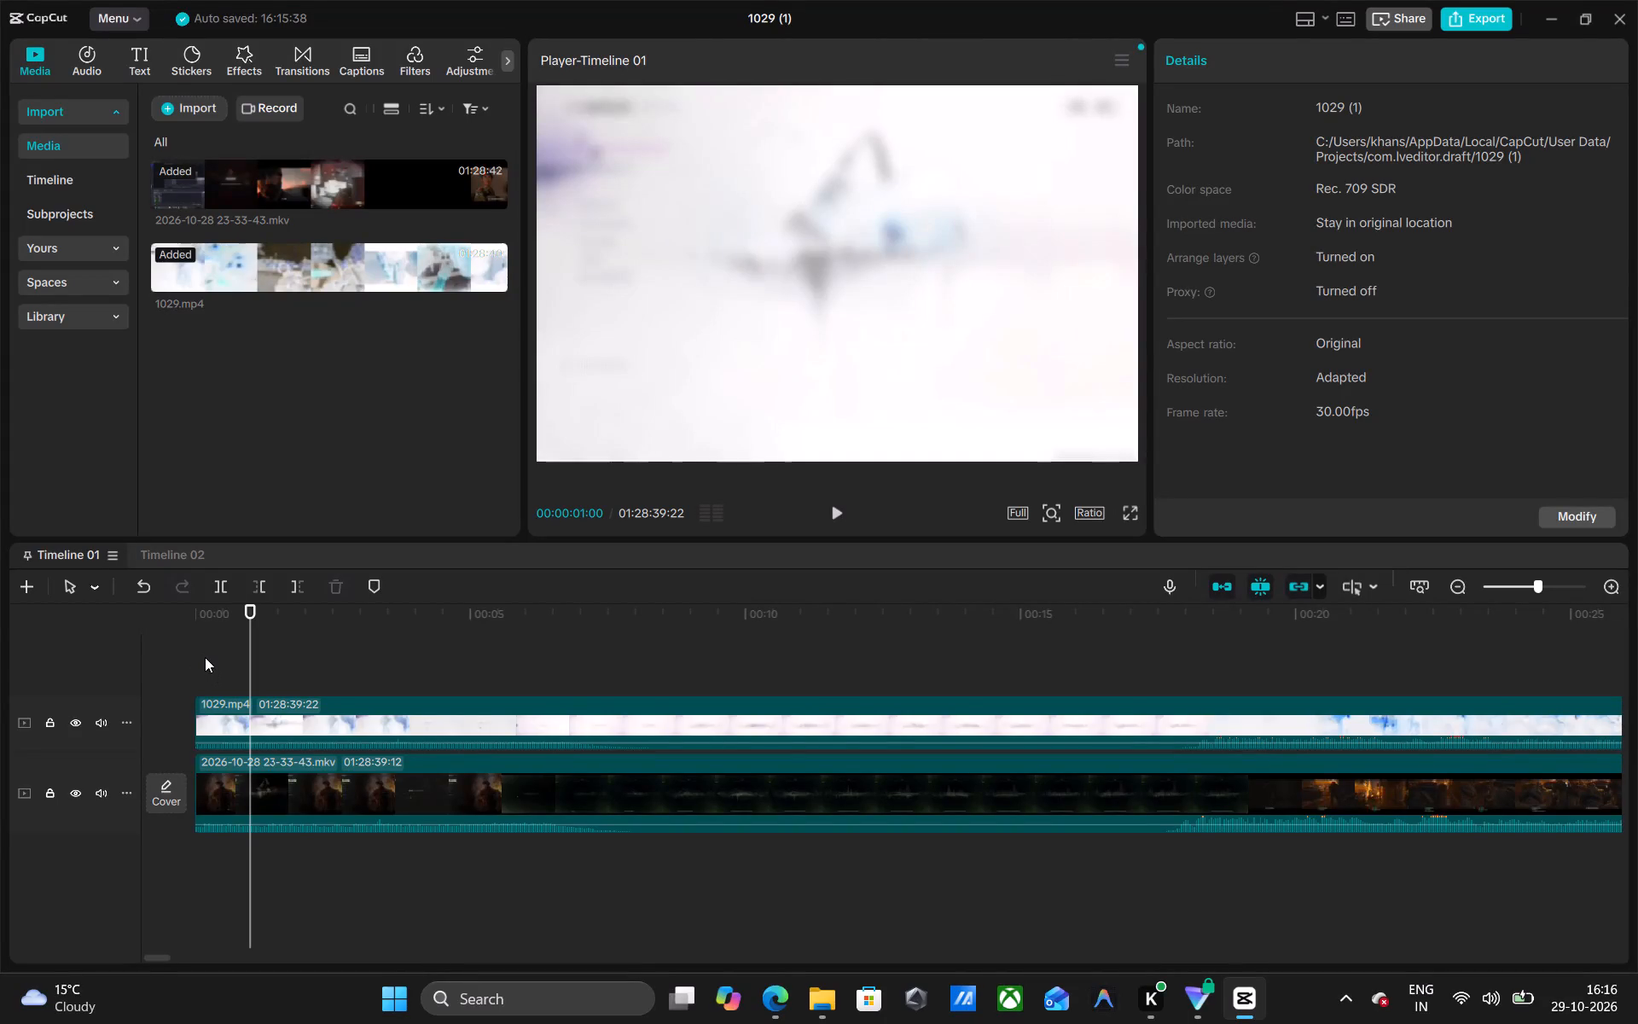
{"action": "left_click", "coordinate": [205, 657]}
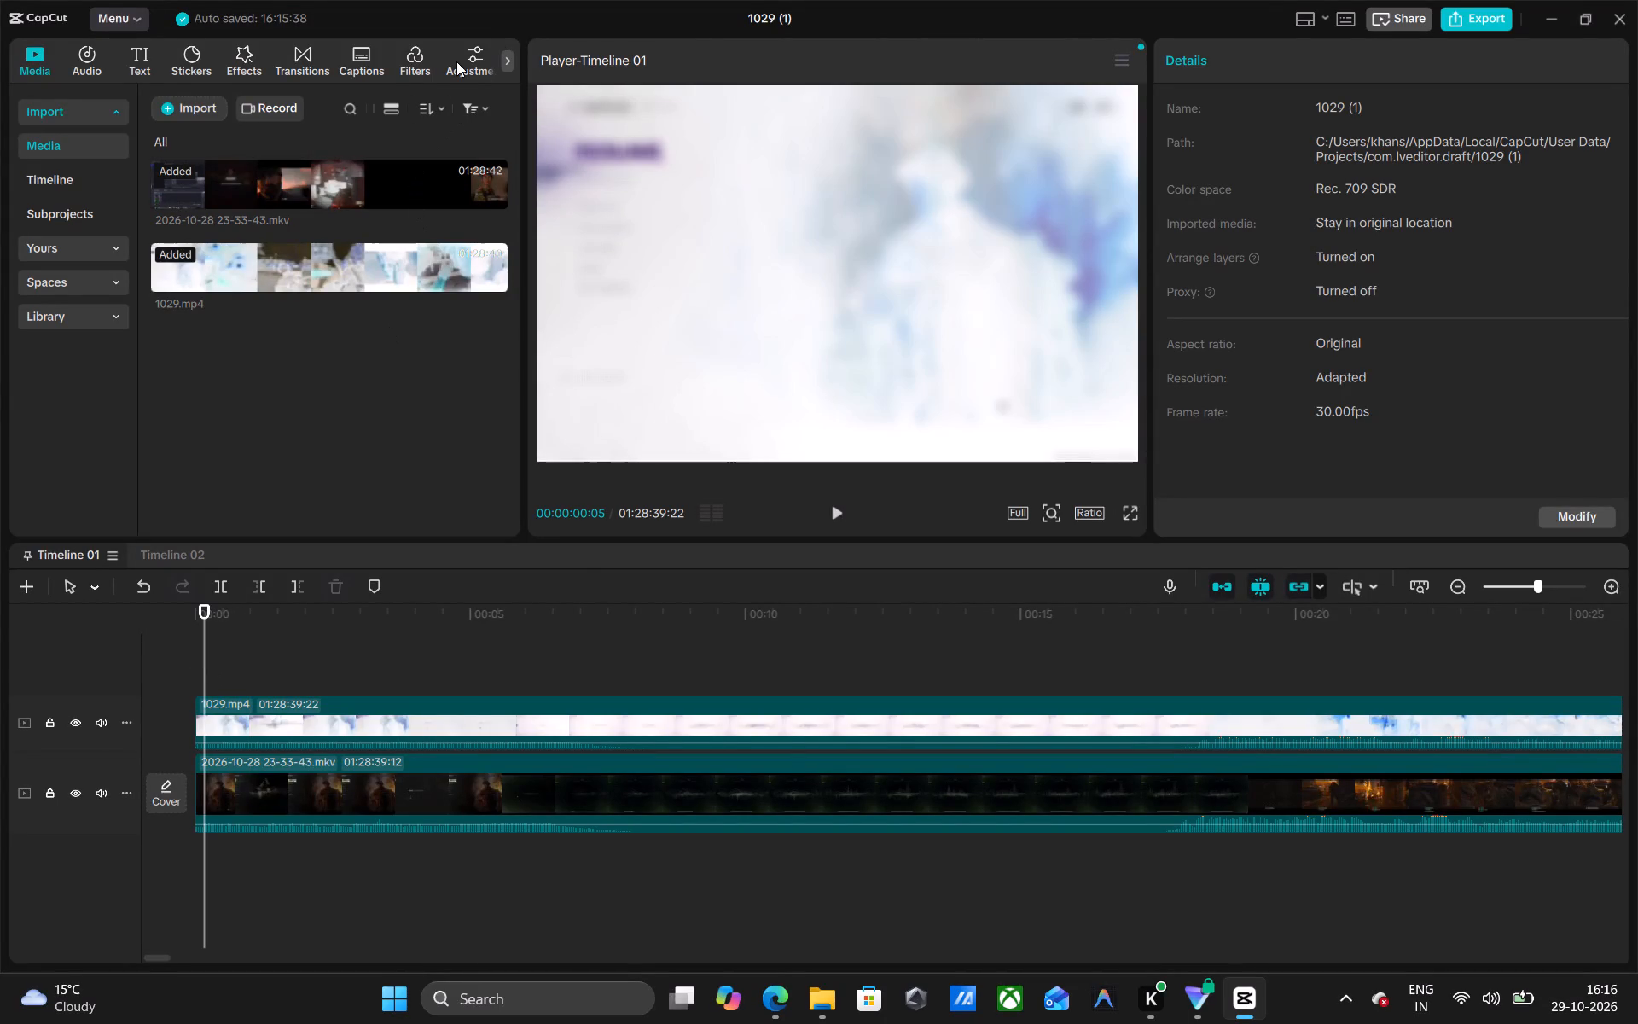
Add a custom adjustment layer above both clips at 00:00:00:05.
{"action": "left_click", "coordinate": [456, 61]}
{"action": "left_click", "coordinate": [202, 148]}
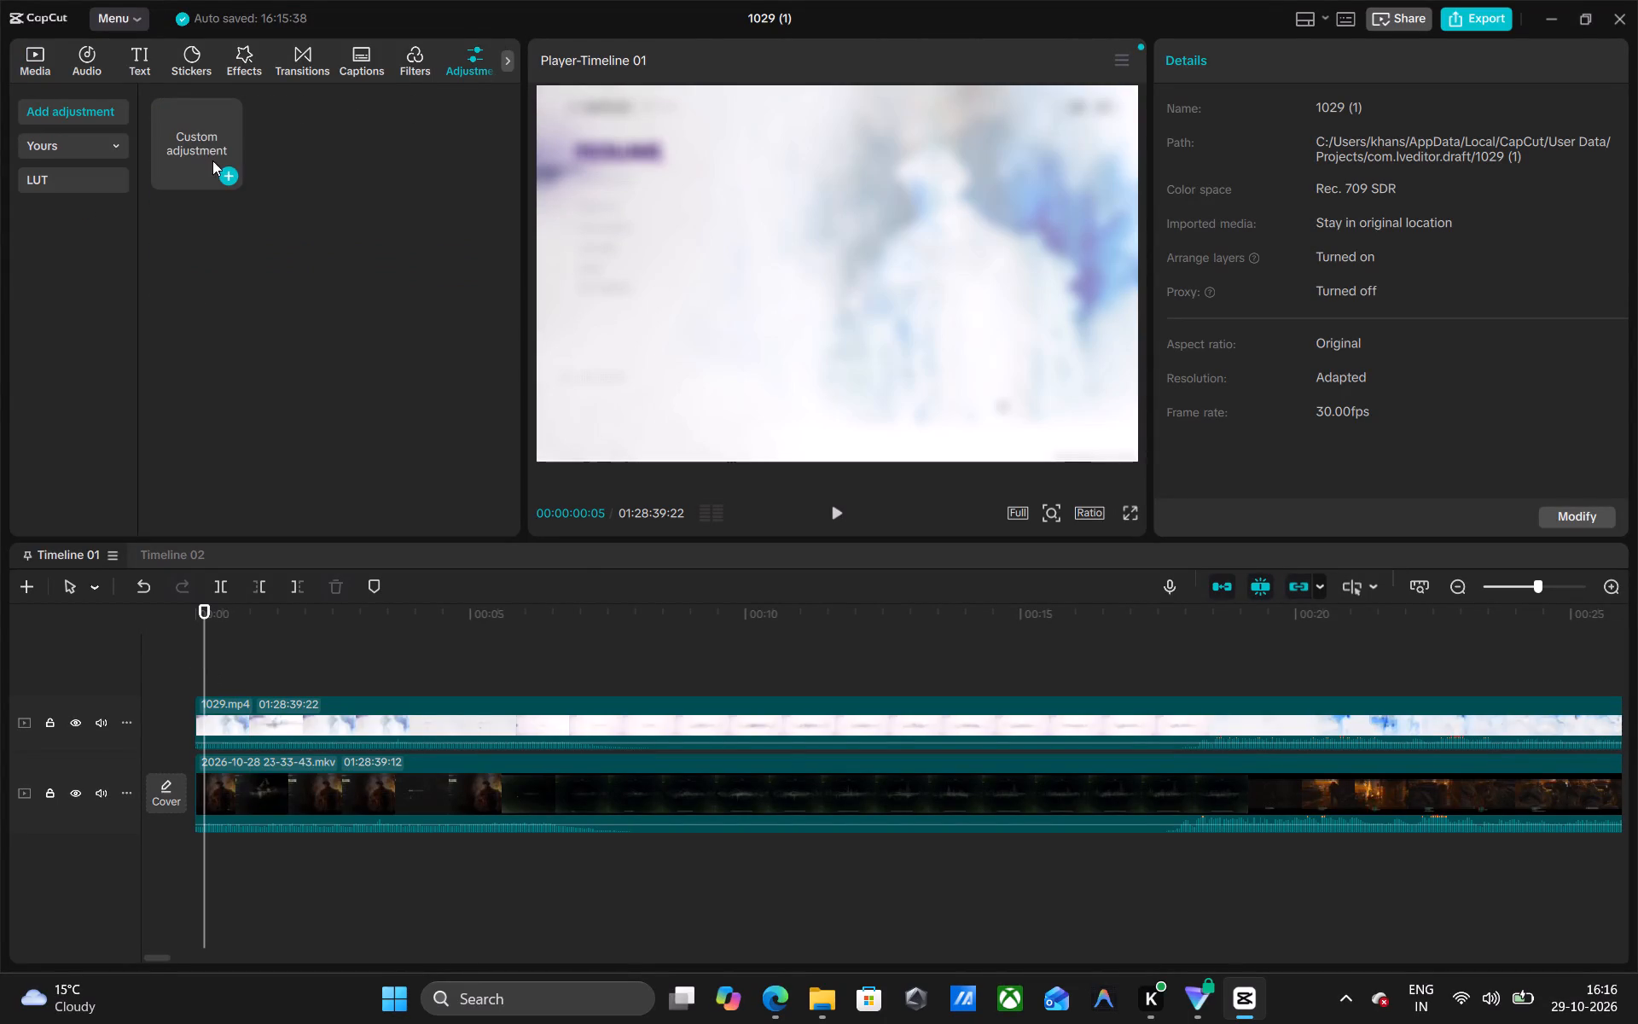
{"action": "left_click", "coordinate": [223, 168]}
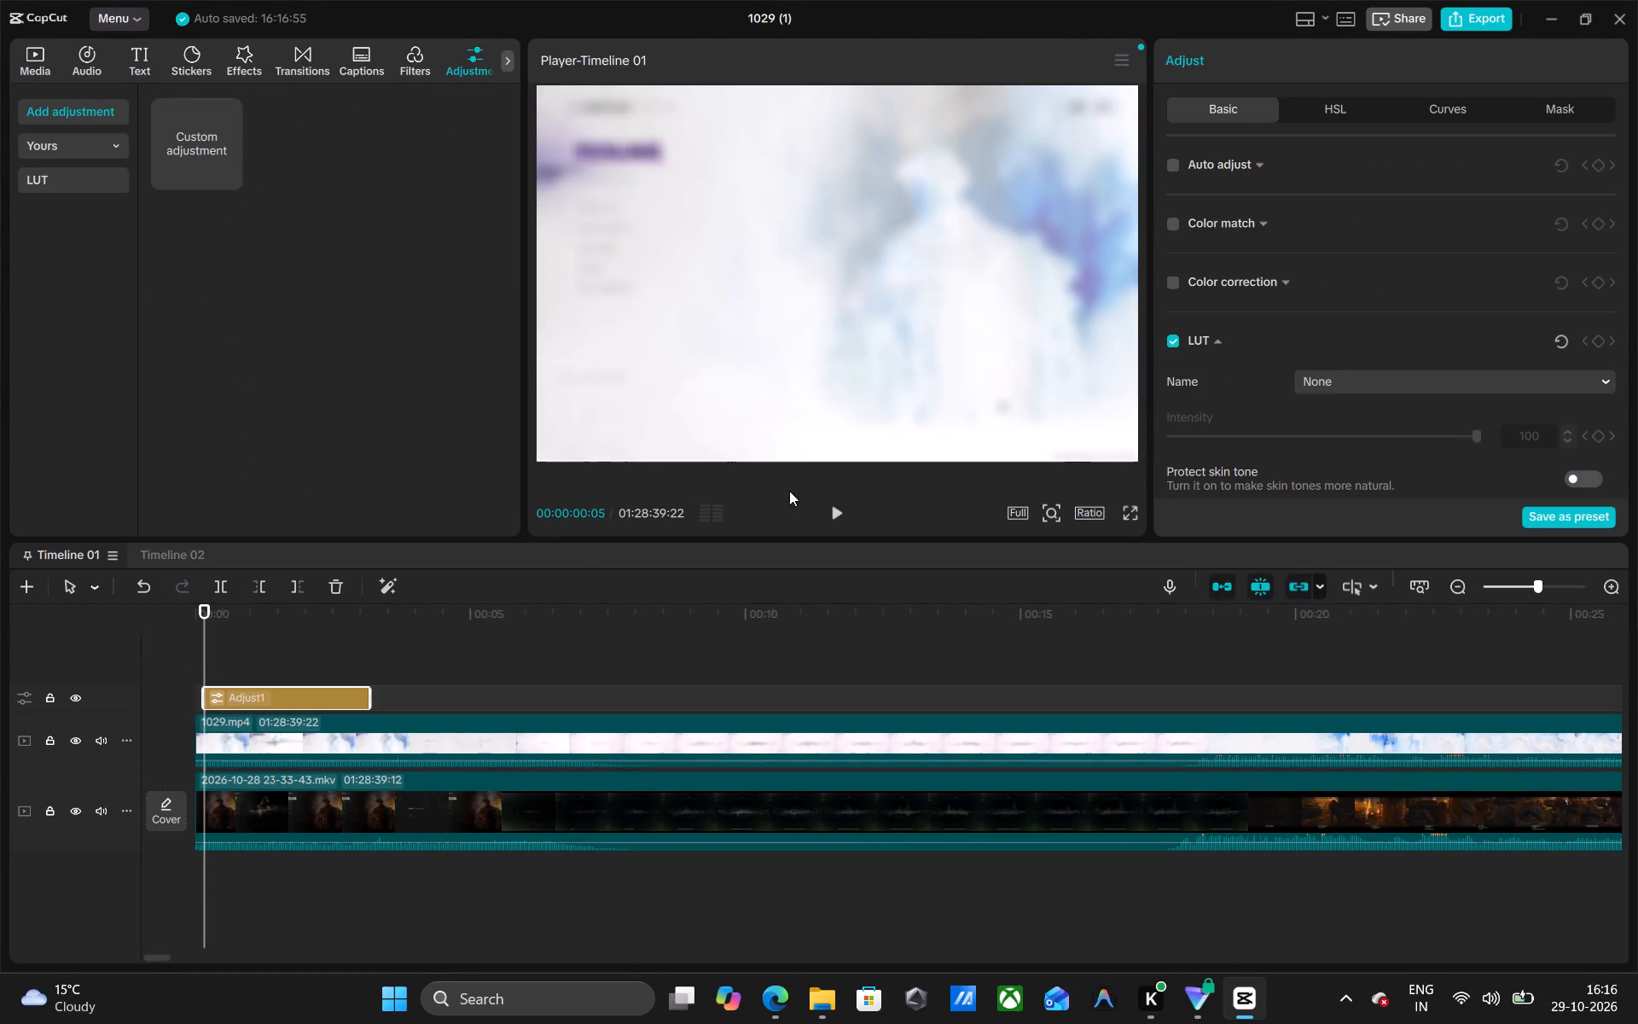
Examine the adjustment layer's basic settings, including Color correction, LUT, color, lightness and effects.
{"action": "scroll", "coordinate": [1271, 370], "scroll_direction": "down", "scroll_amount": 5}
{"action": "scroll", "coordinate": [1271, 370], "scroll_direction": "up", "scroll_amount": 1}
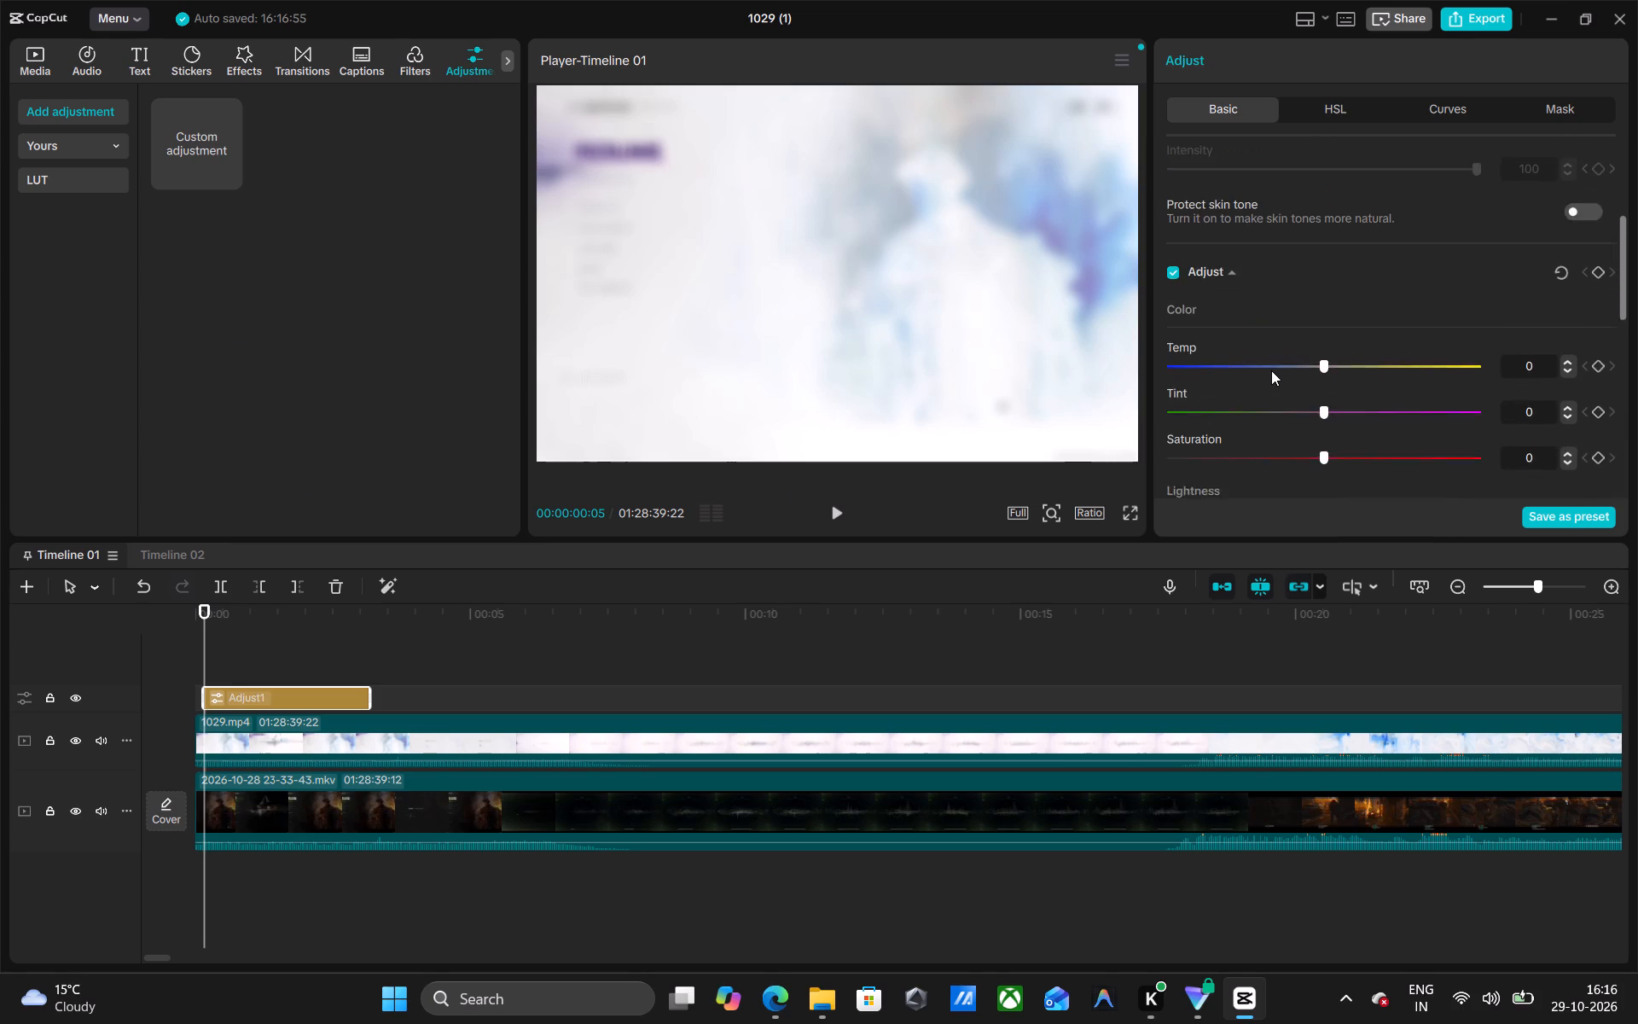
{"action": "scroll", "coordinate": [1271, 370], "scroll_direction": "up", "scroll_amount": 2}
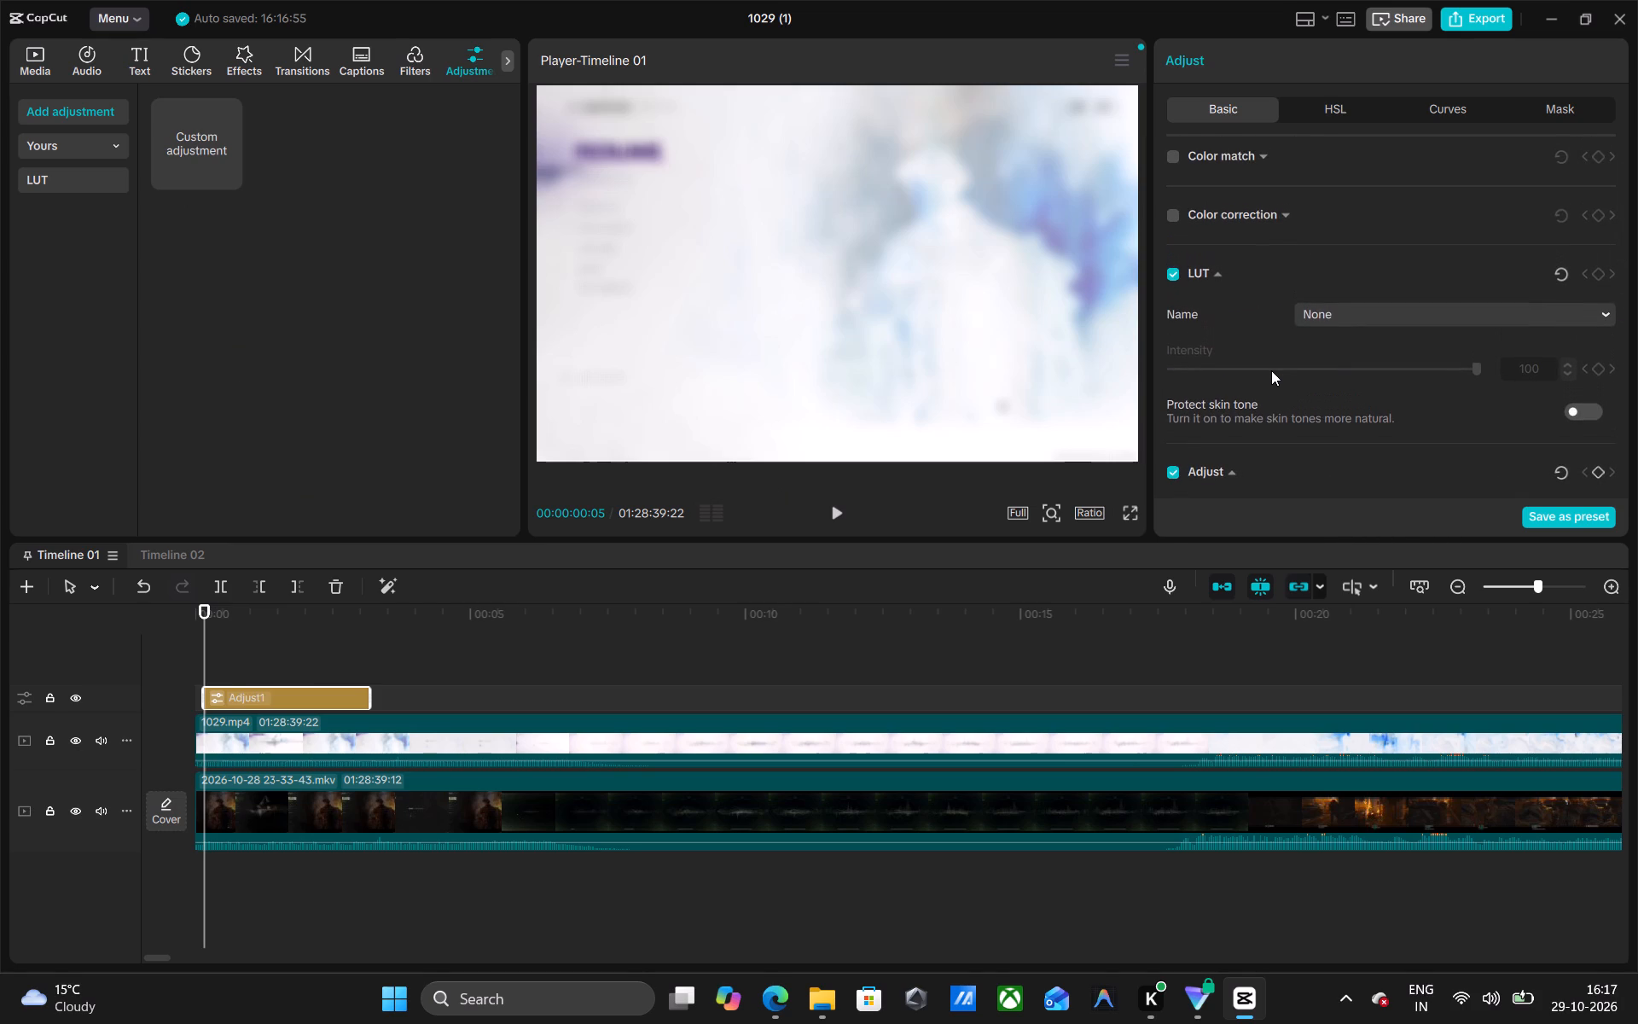
{"action": "scroll", "coordinate": [1271, 370], "scroll_direction": "down", "scroll_amount": 6}
{"action": "scroll", "coordinate": [1271, 370], "scroll_direction": "up", "scroll_amount": 3}
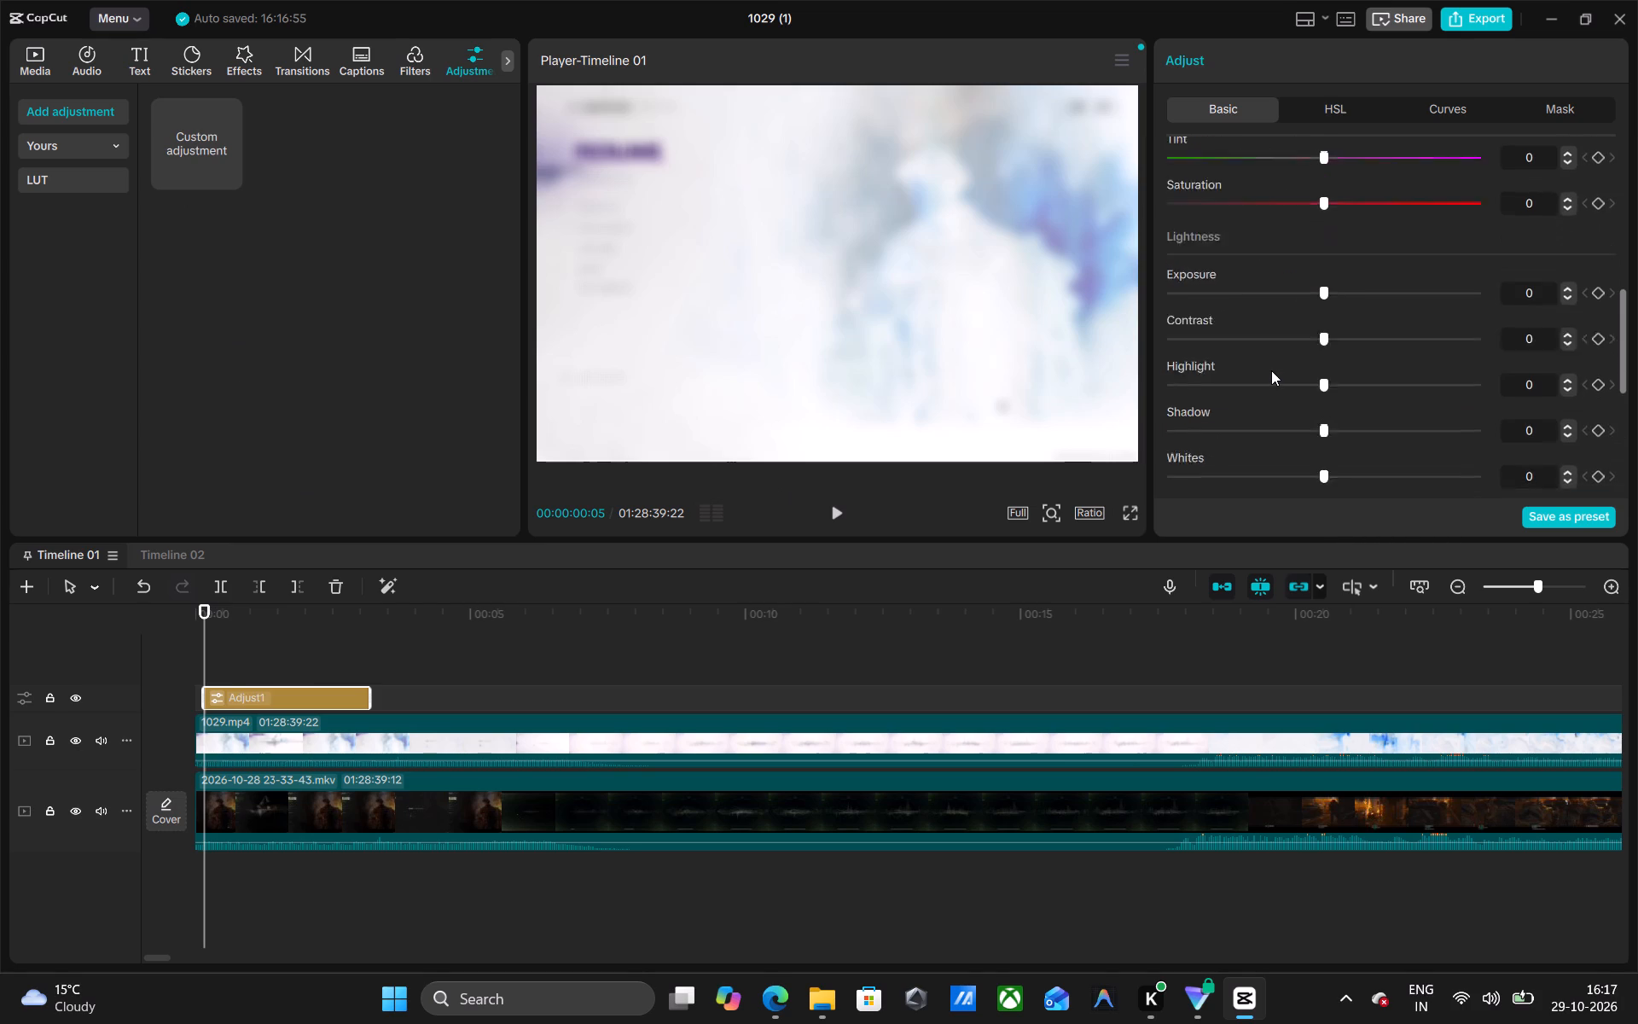
{"action": "scroll", "coordinate": [1271, 370], "scroll_direction": "up", "scroll_amount": 3}
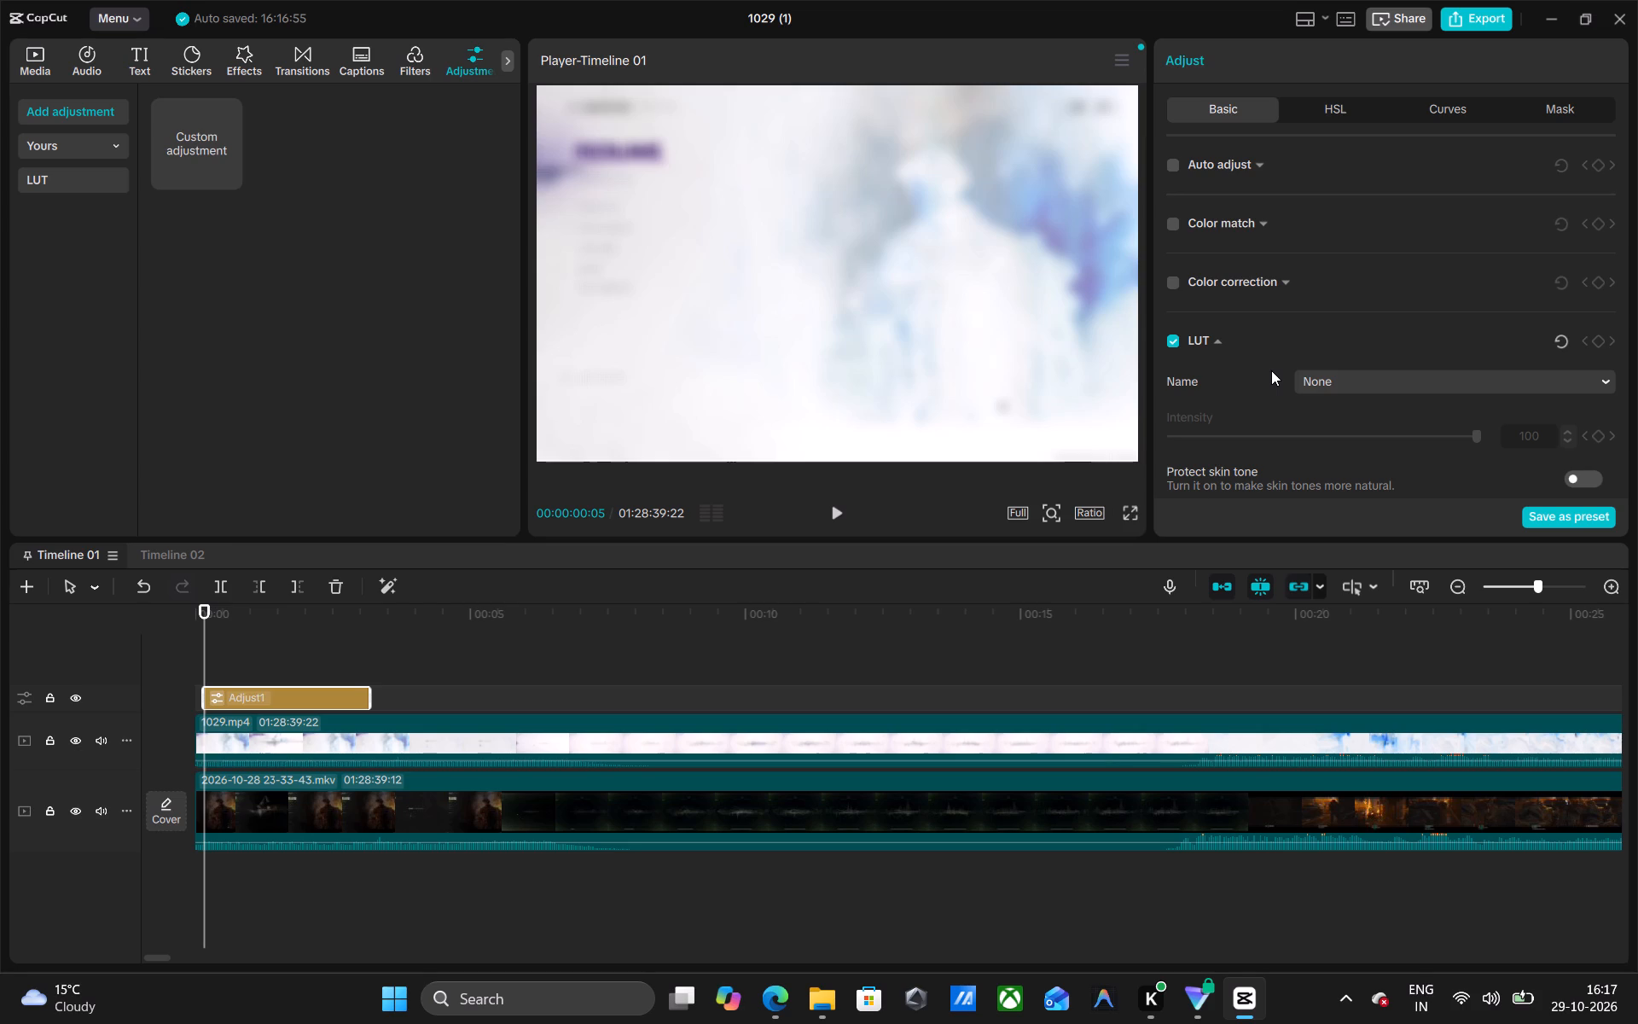
{"action": "left_click", "coordinate": [1243, 282]}
{"action": "scroll", "coordinate": [1243, 282], "scroll_direction": "down", "scroll_amount": 5}
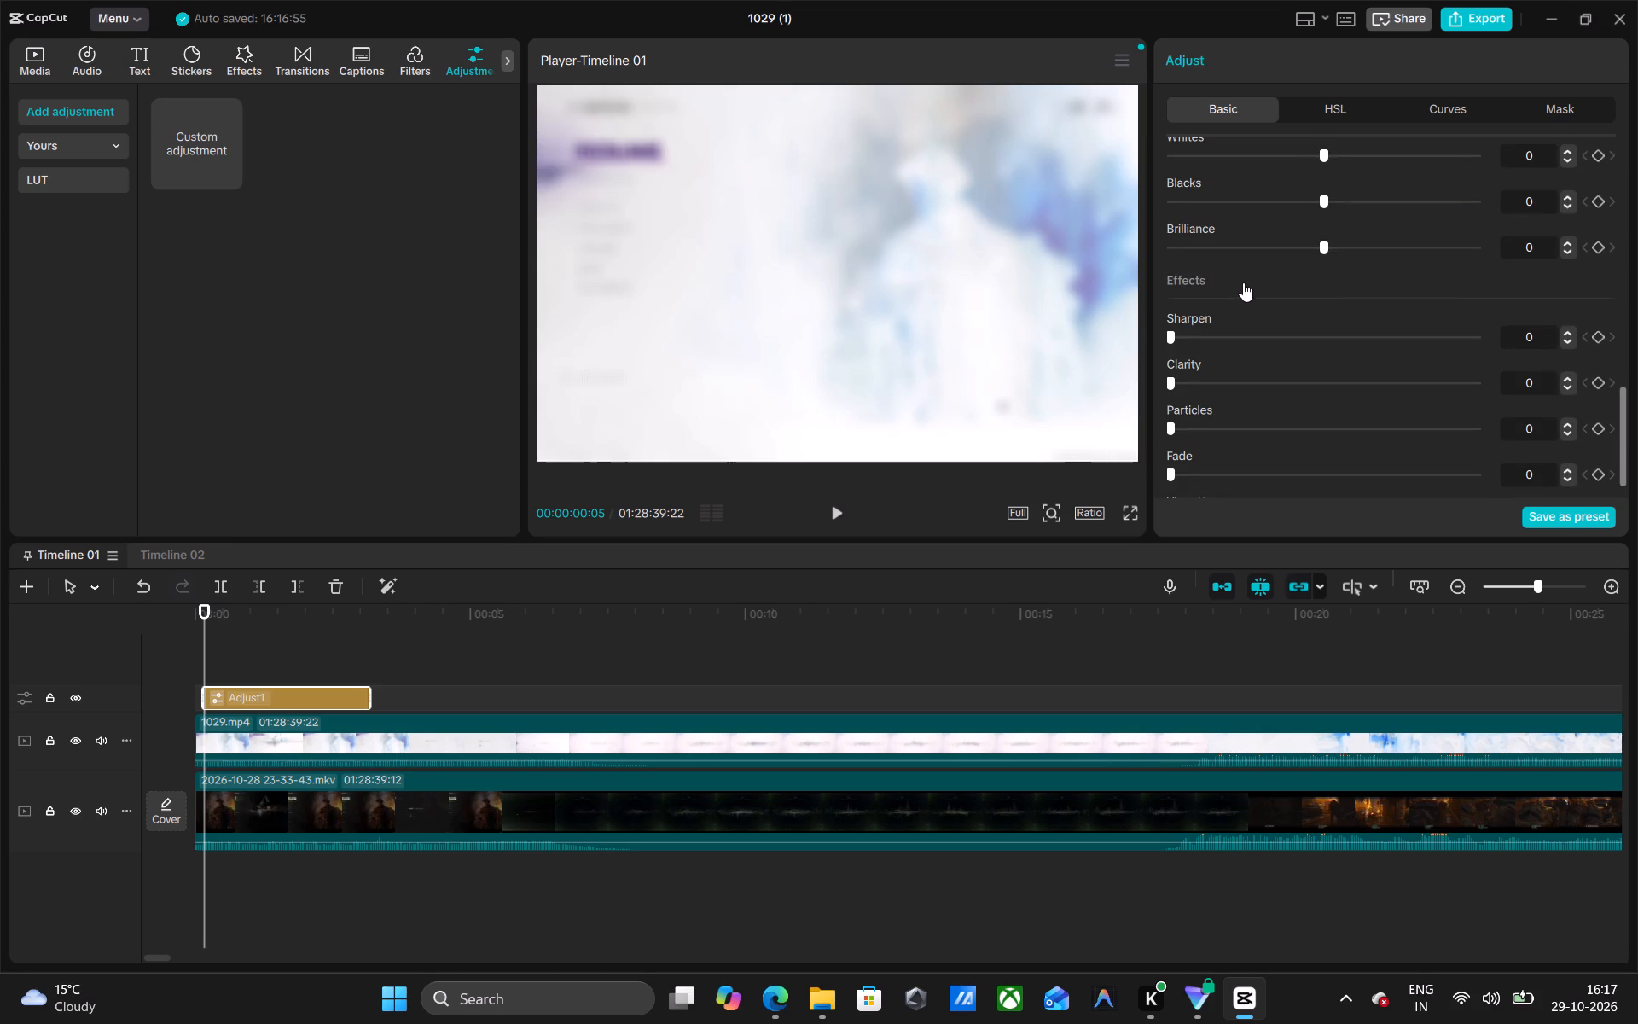
{"action": "scroll", "coordinate": [1243, 282], "scroll_direction": "up", "scroll_amount": 2}
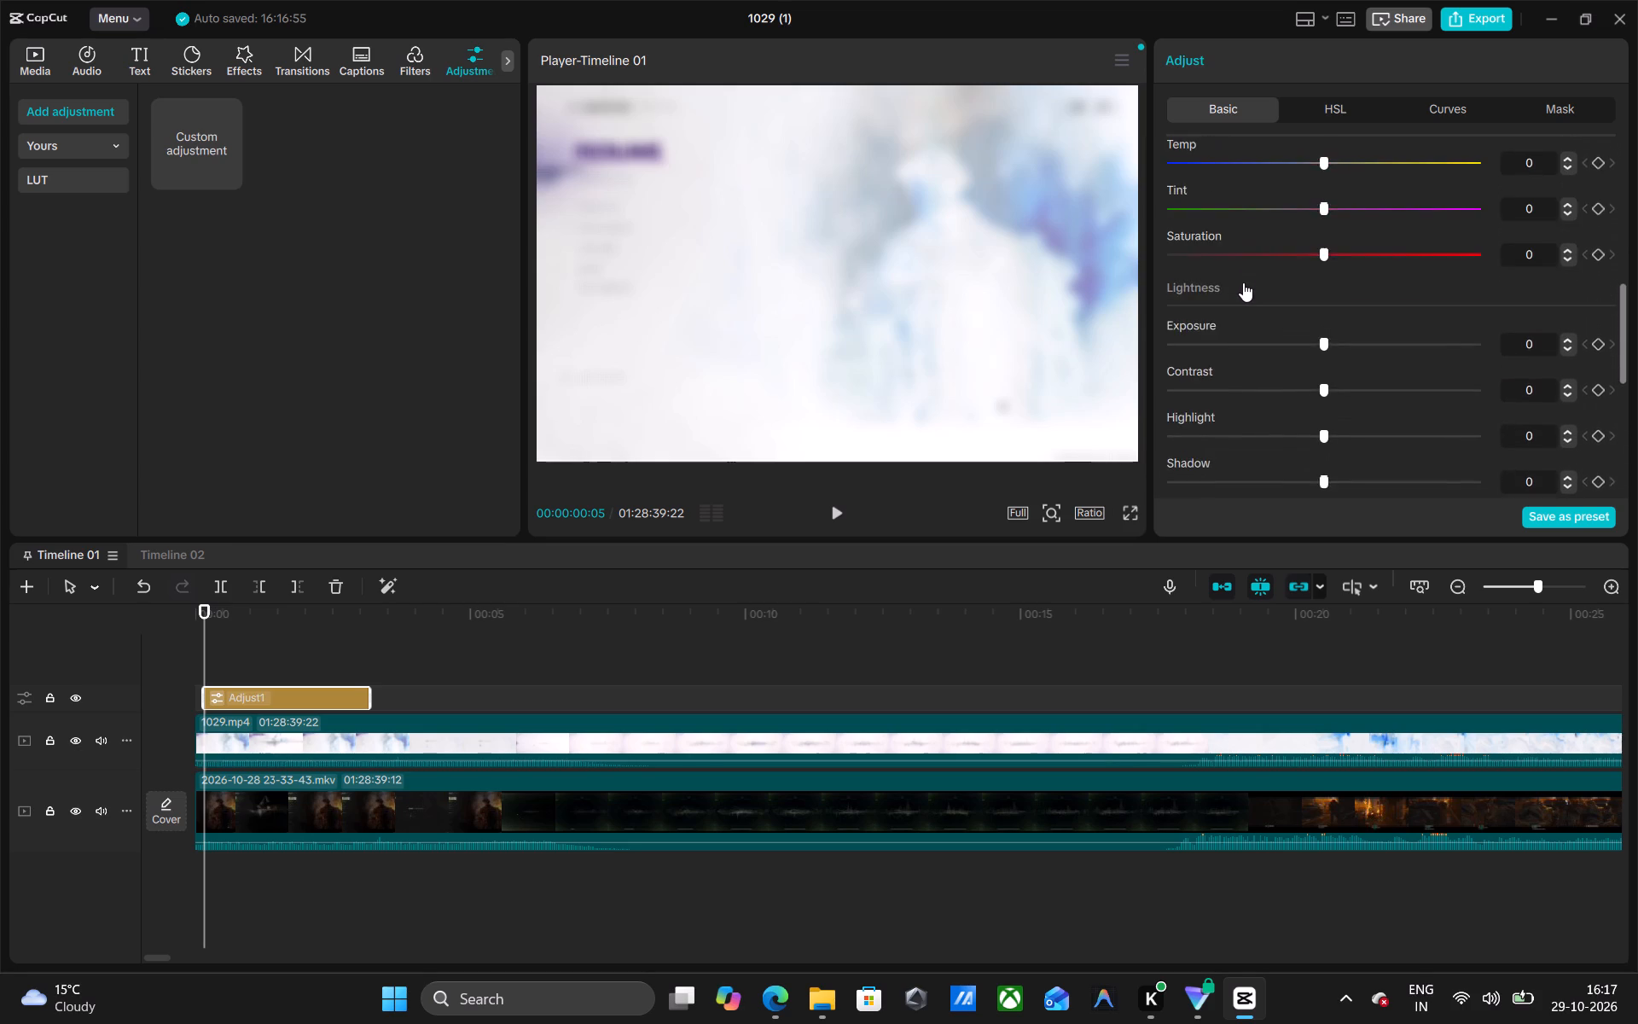
{"action": "scroll", "coordinate": [1243, 282], "scroll_direction": "up", "scroll_amount": 3}
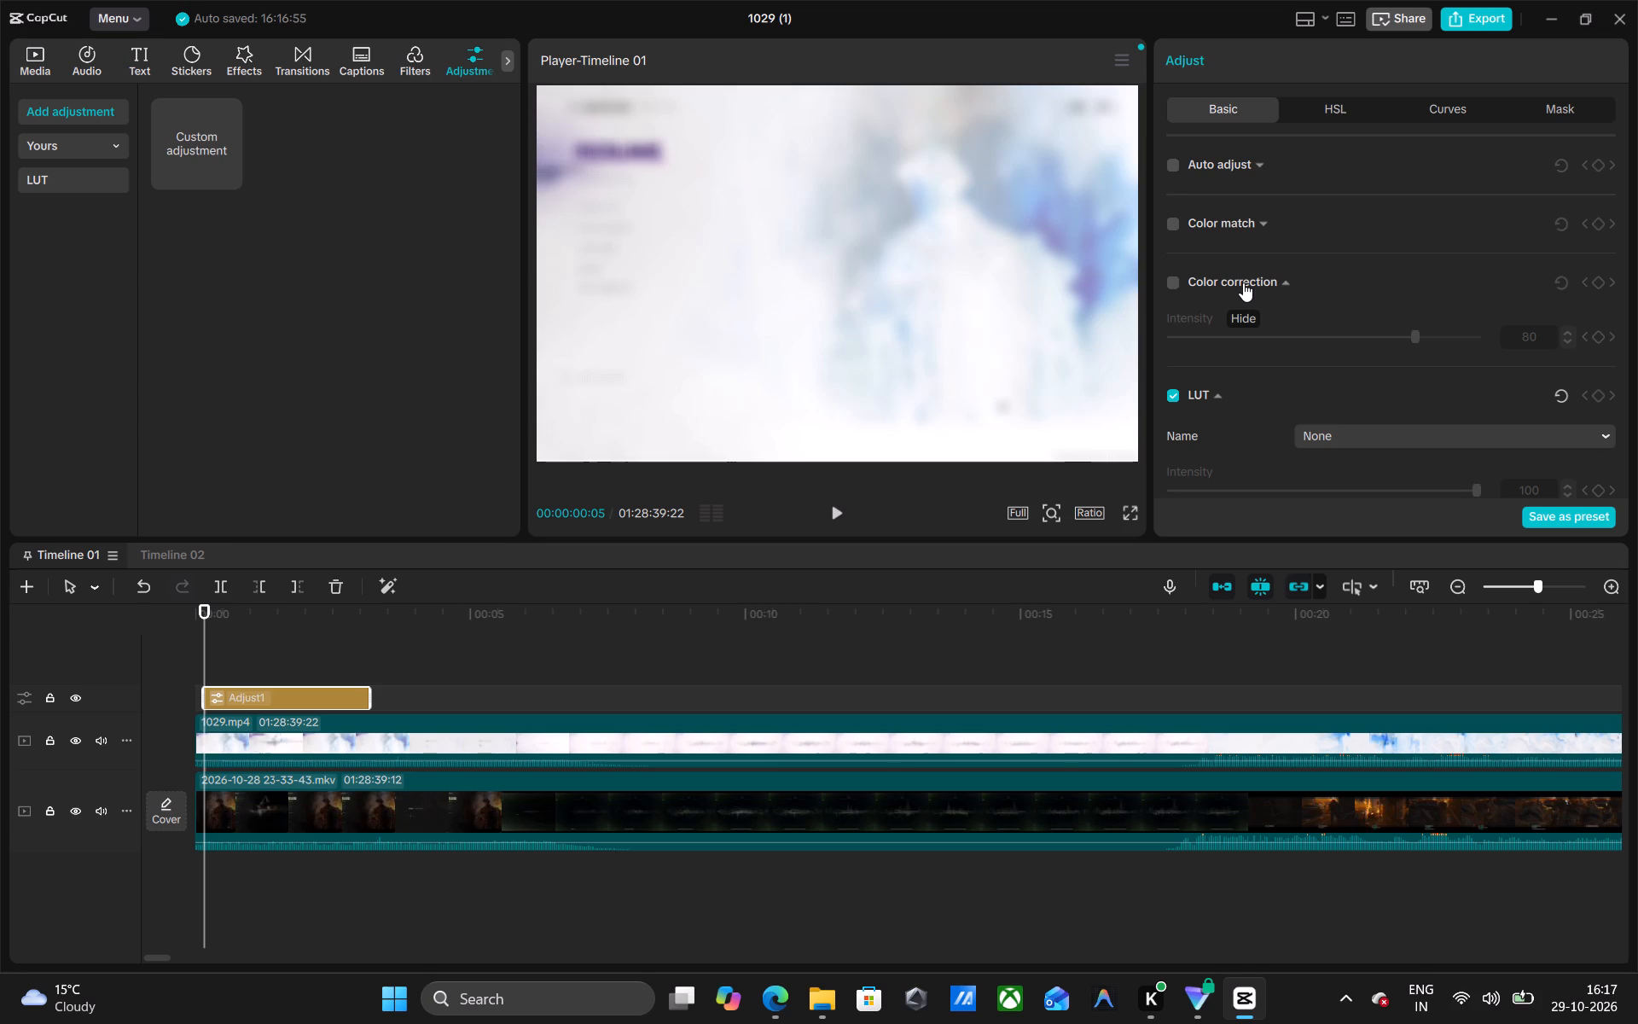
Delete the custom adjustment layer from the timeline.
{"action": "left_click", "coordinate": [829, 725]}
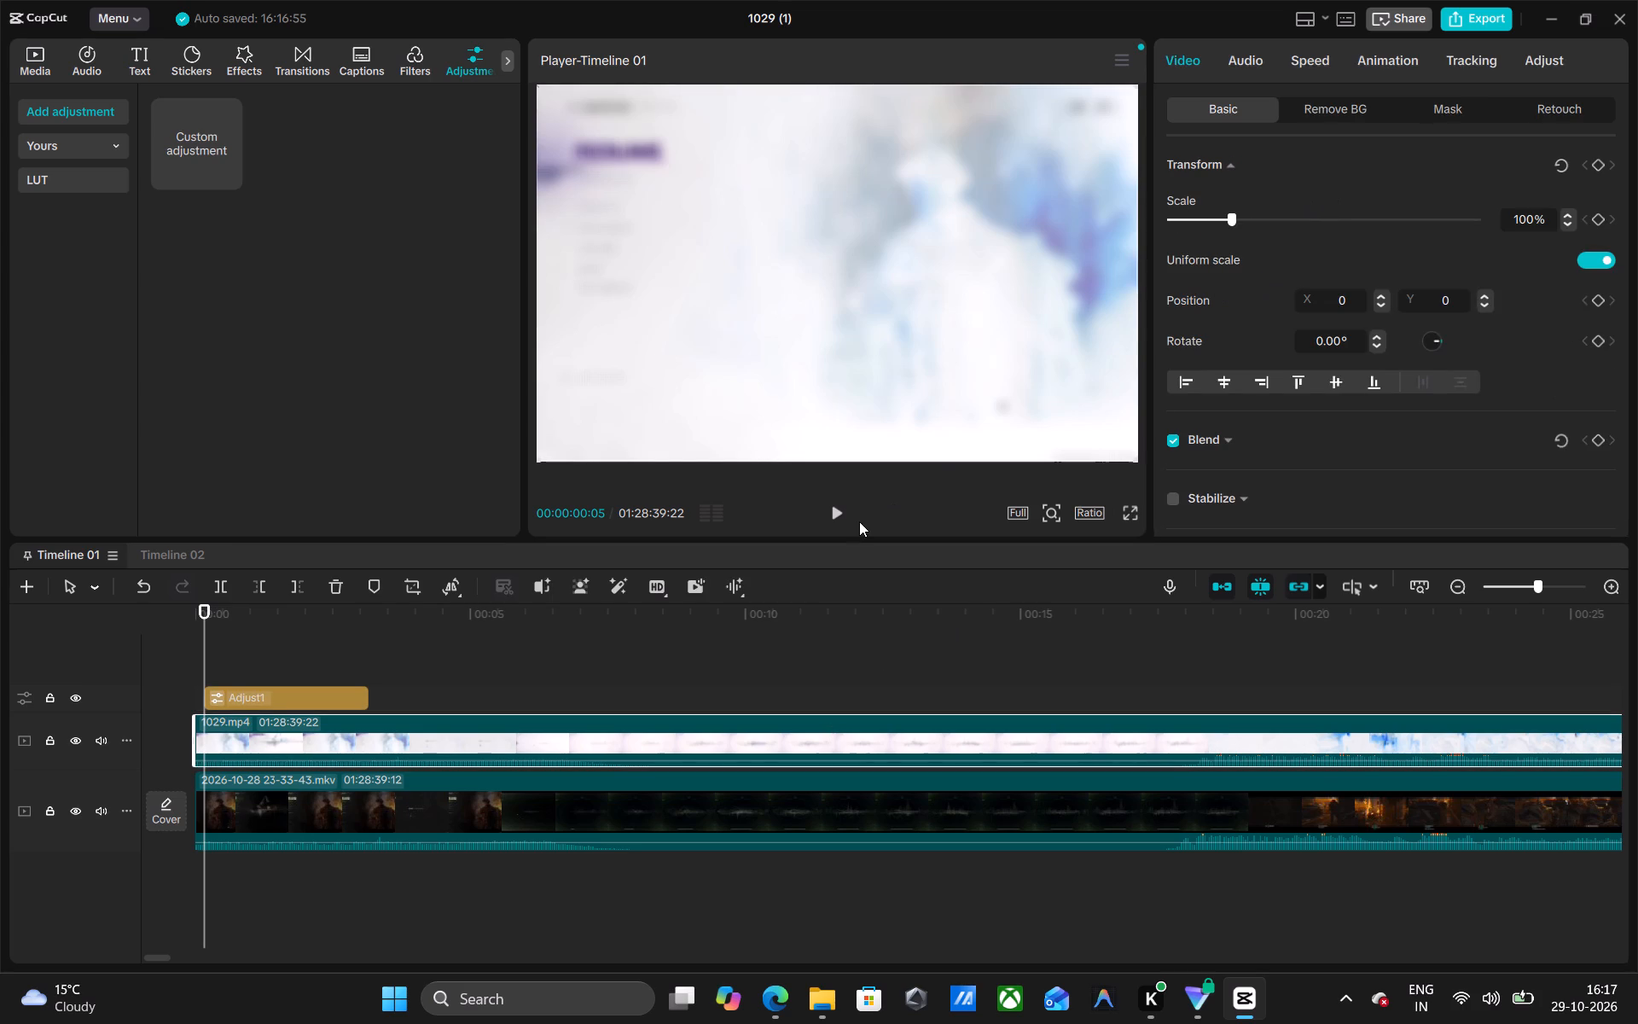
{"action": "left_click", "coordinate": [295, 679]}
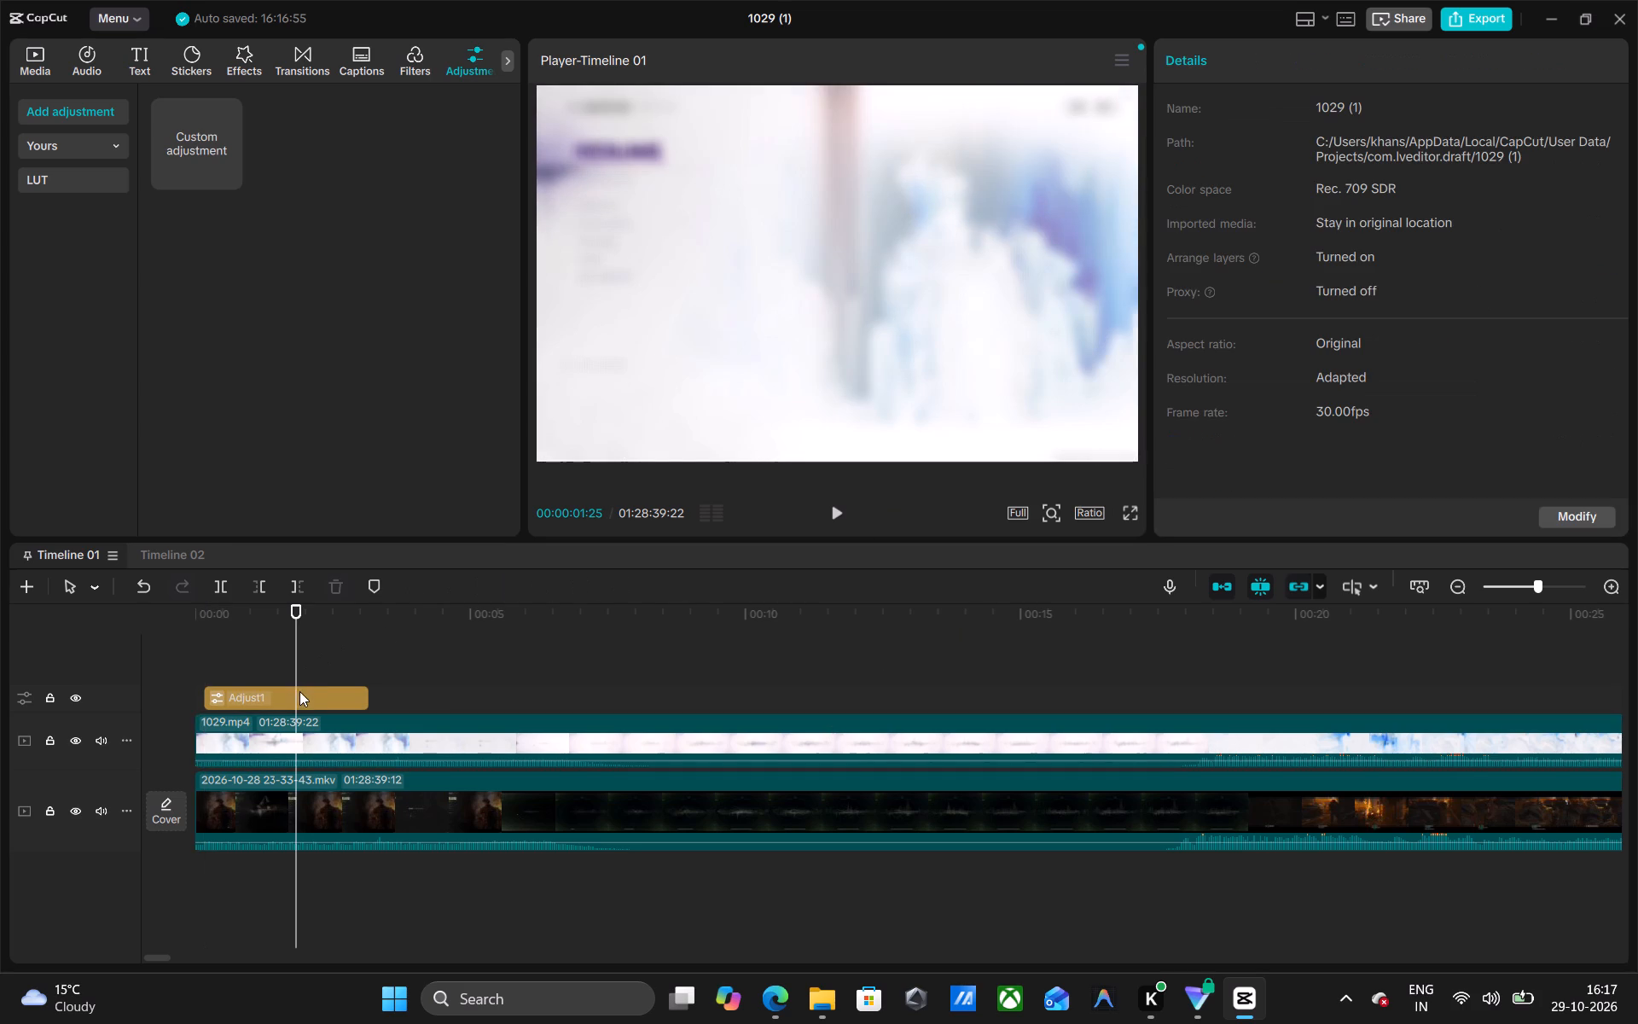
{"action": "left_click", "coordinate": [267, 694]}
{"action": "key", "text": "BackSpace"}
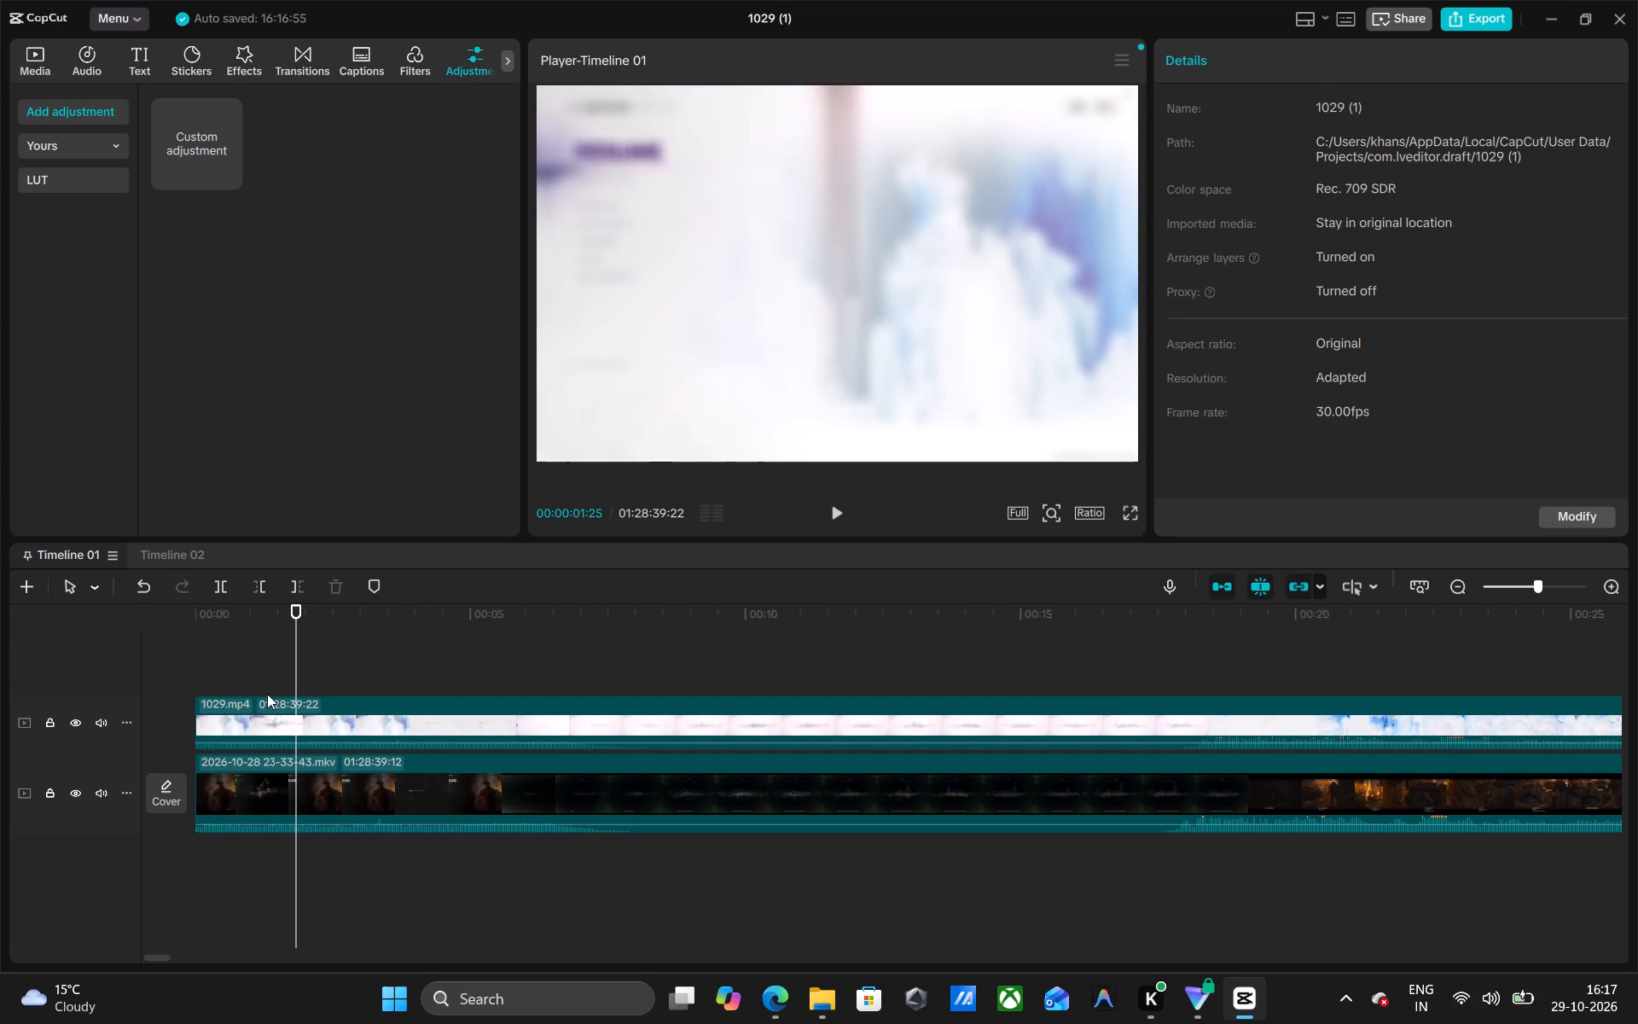
Set the blend mode of the 1029.mp4 clip to Color burn.
{"action": "left_click", "coordinate": [206, 711]}
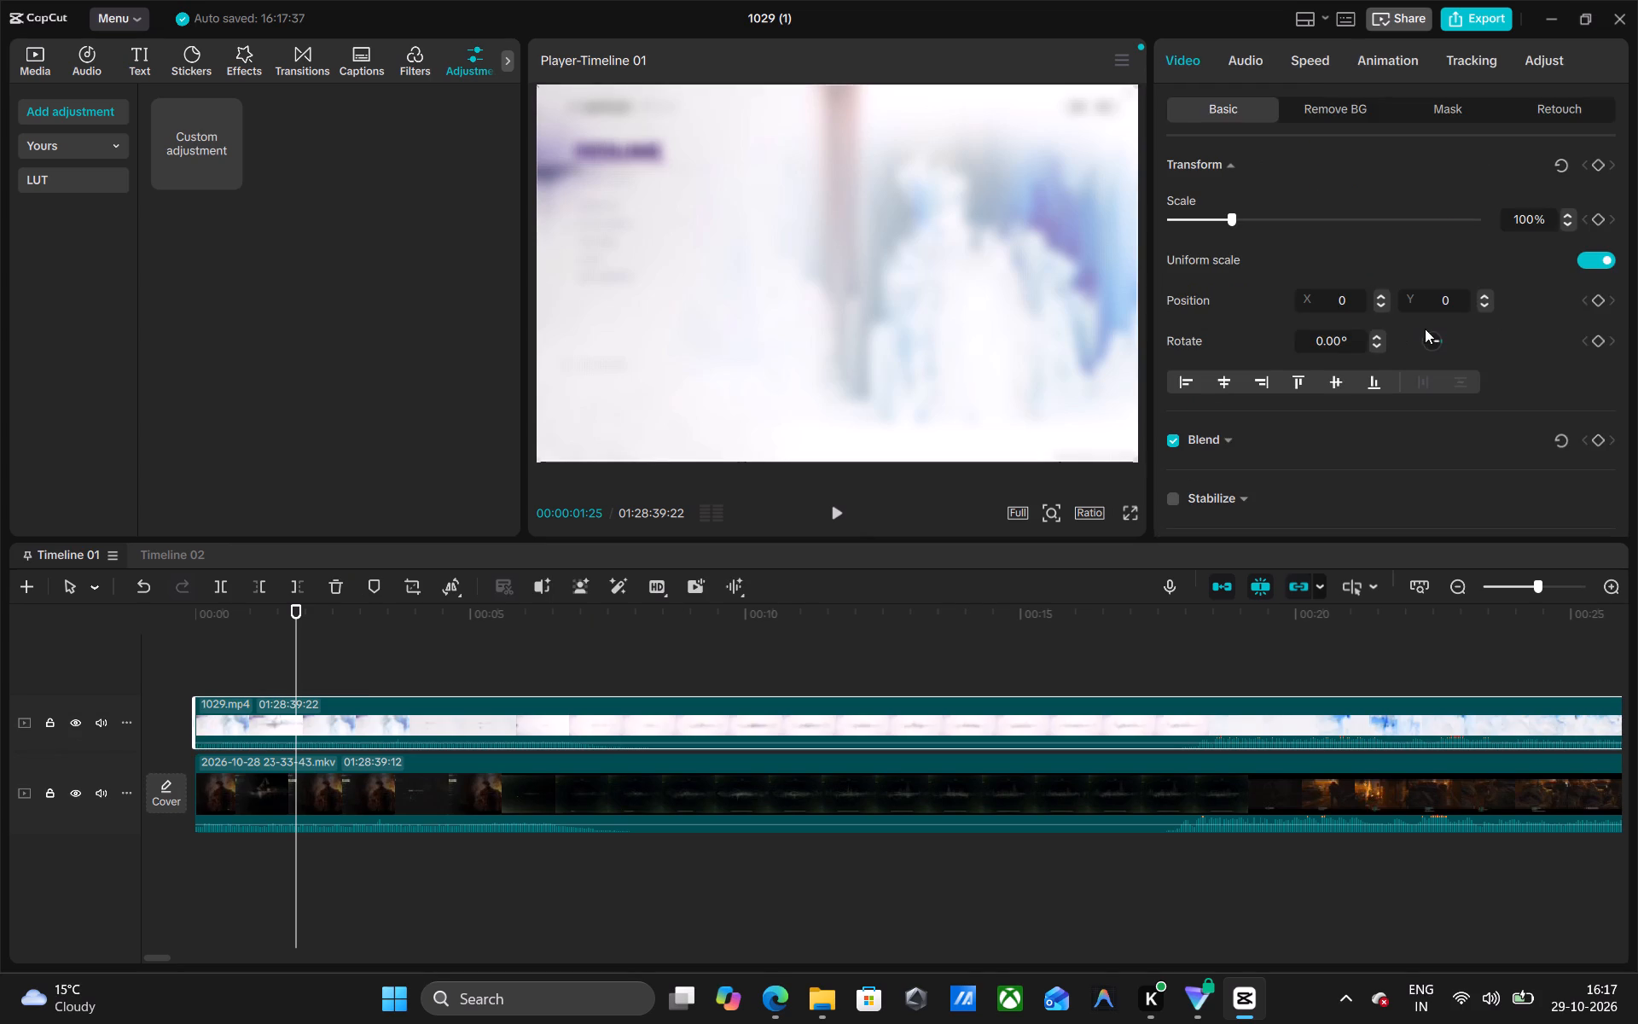
{"action": "scroll", "coordinate": [1303, 360], "scroll_direction": "down", "scroll_amount": 1}
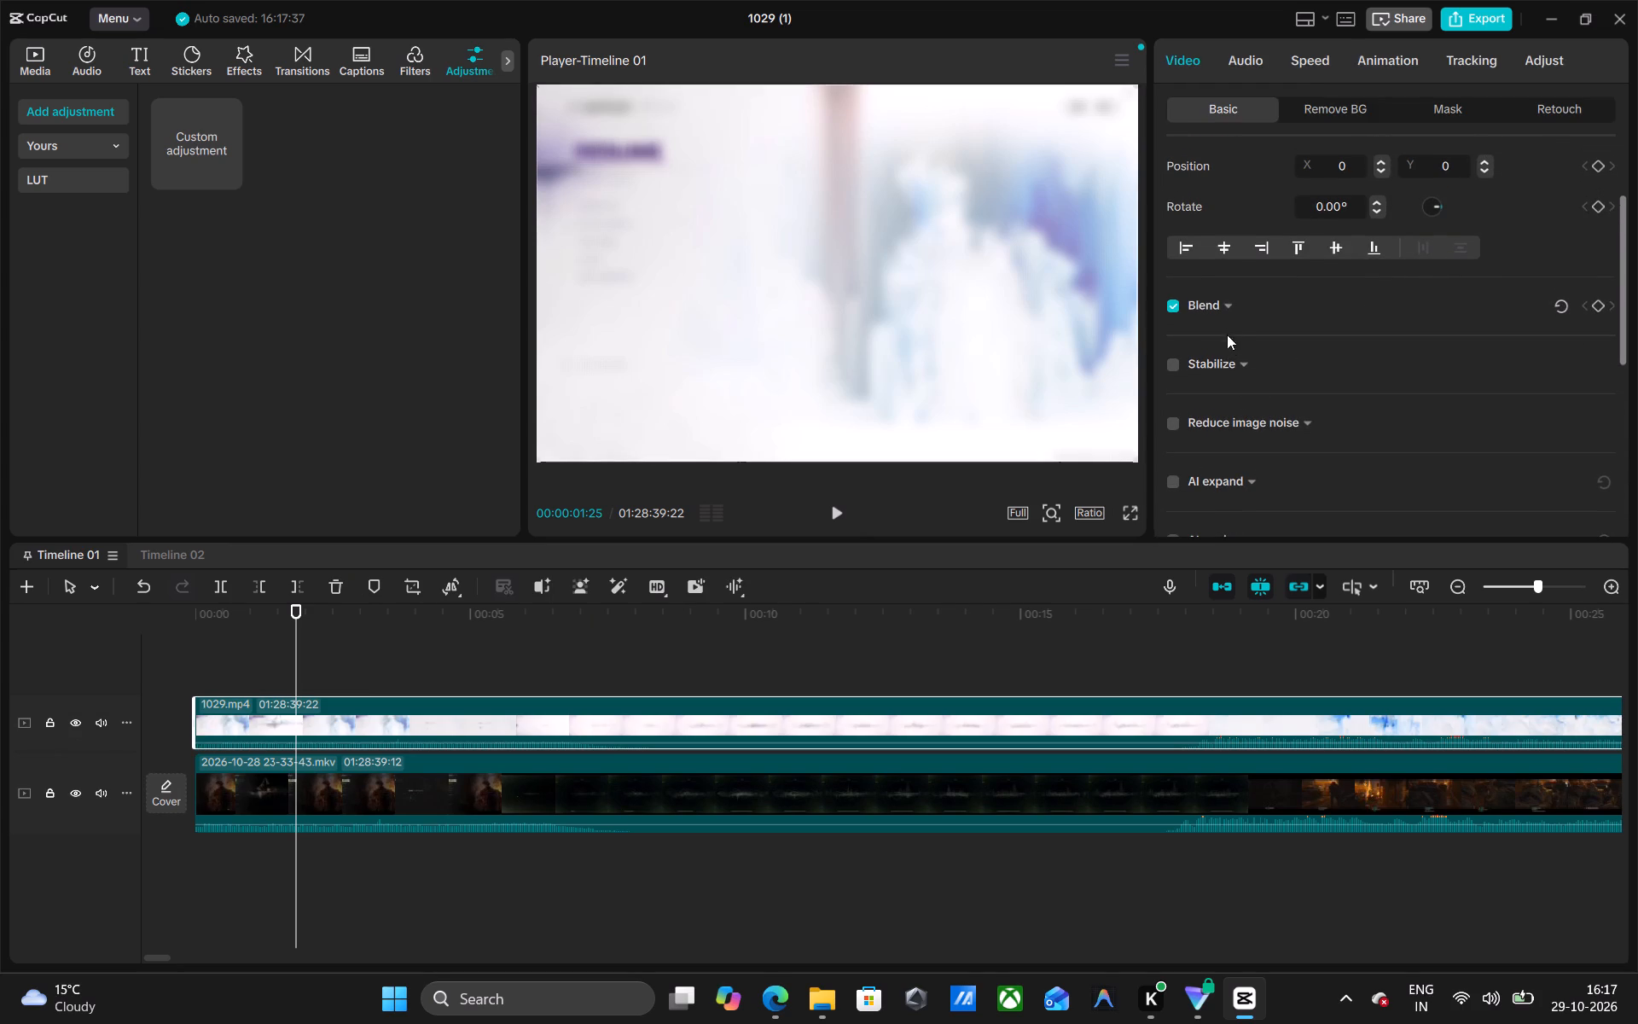
{"action": "left_click", "coordinate": [1219, 311]}
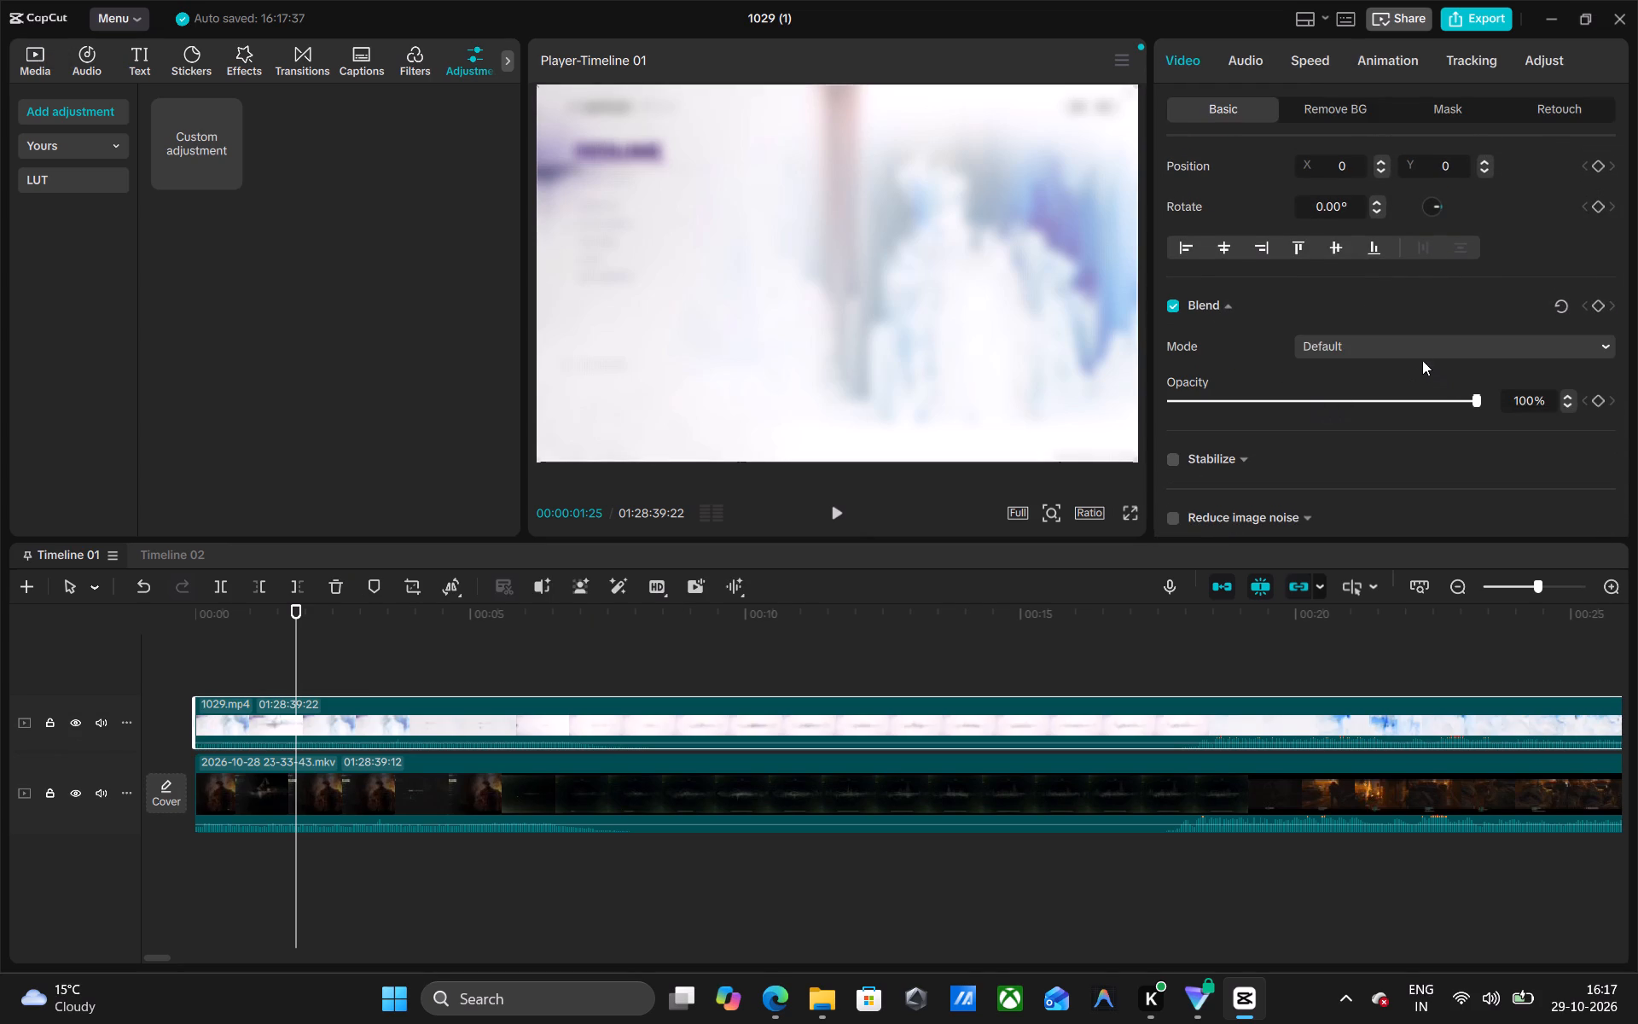
{"action": "left_click", "coordinate": [1414, 352]}
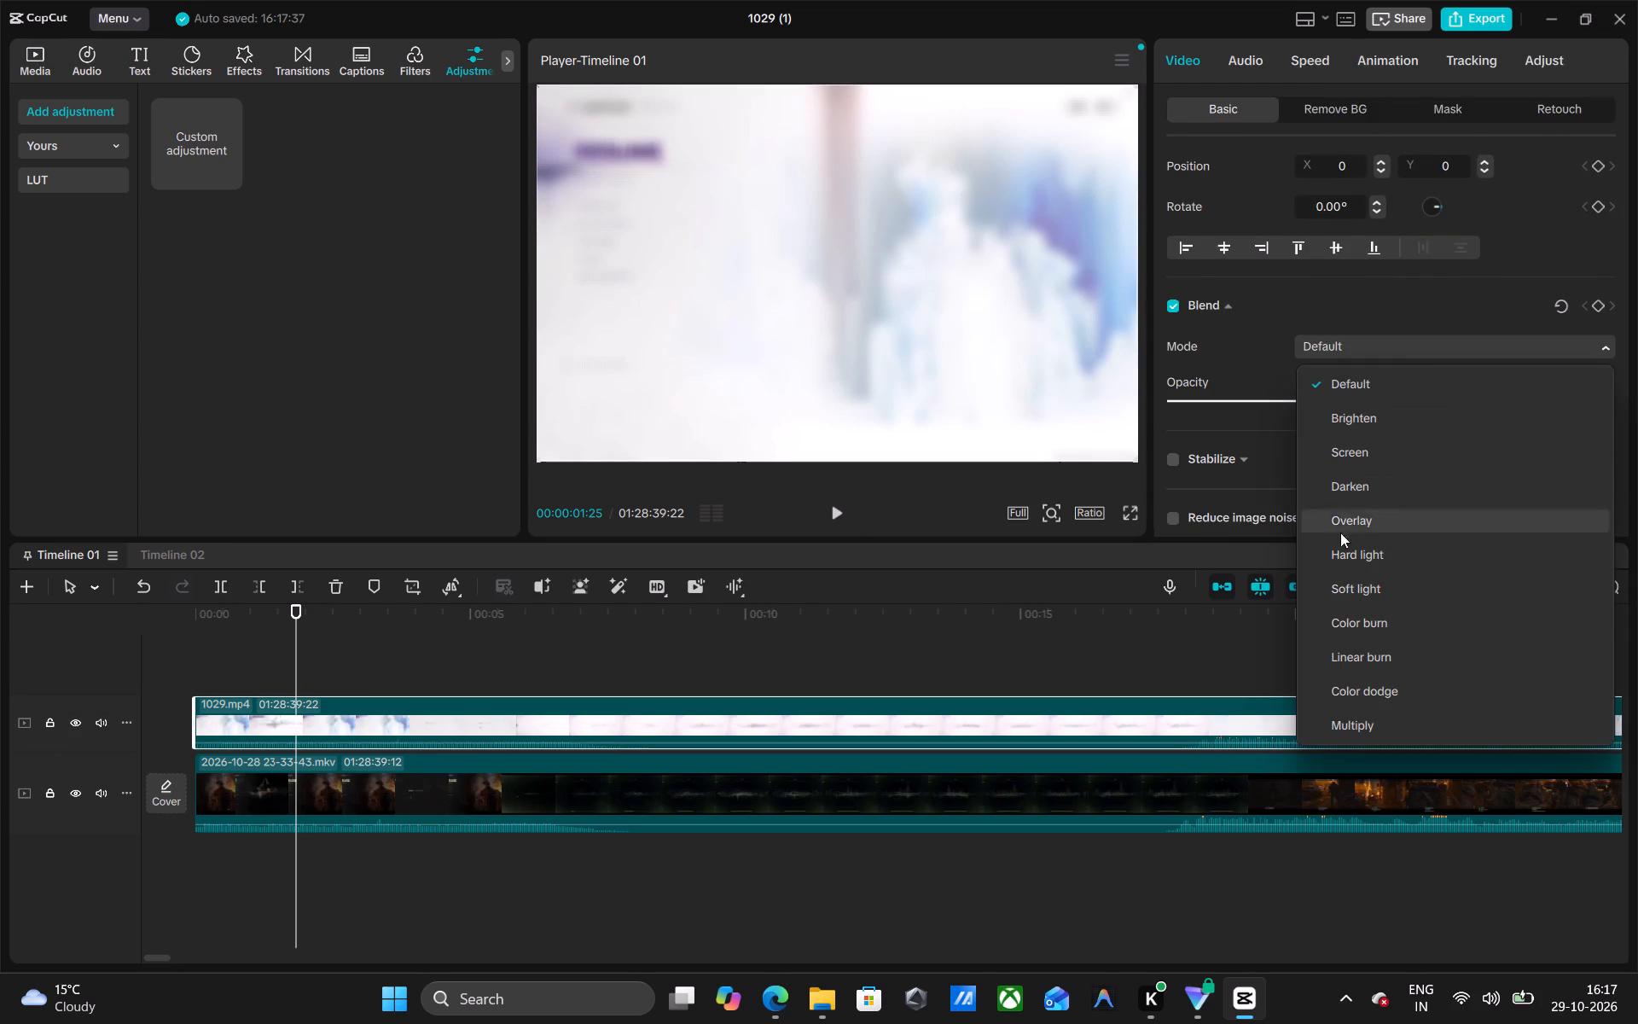
{"action": "left_click", "coordinate": [1348, 631]}
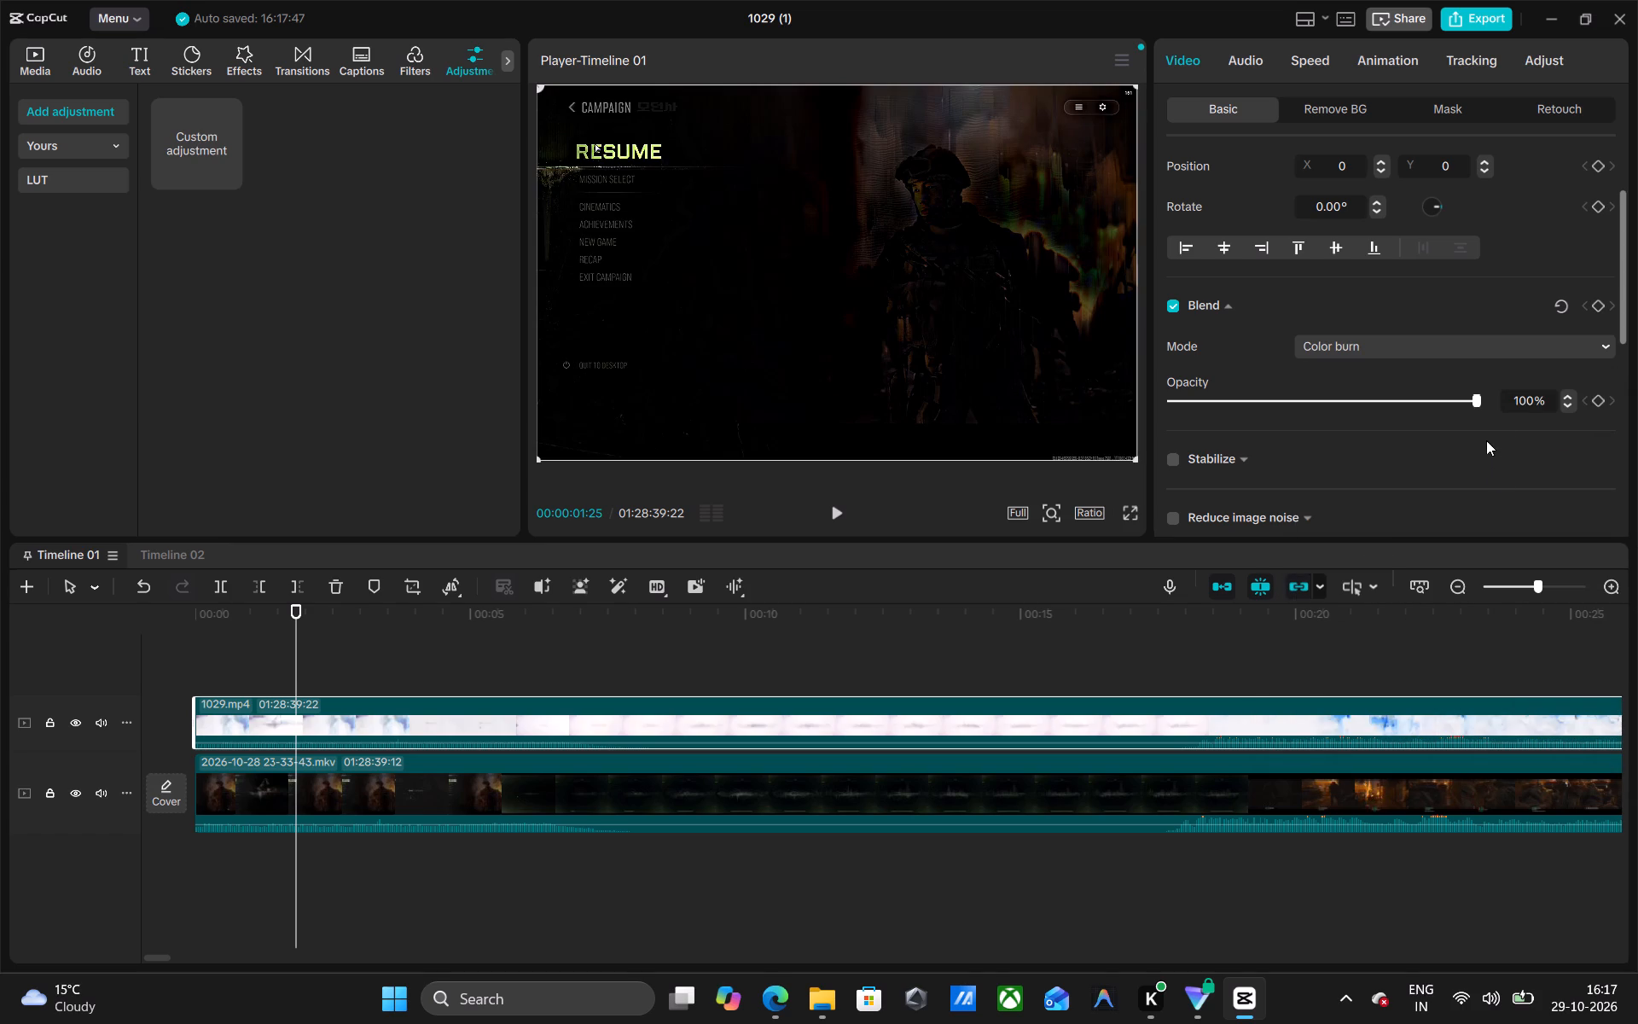
Set the blend opacity of the 1029.mp4 clip to 30%.
{"action": "left_click", "coordinate": [1513, 406]}
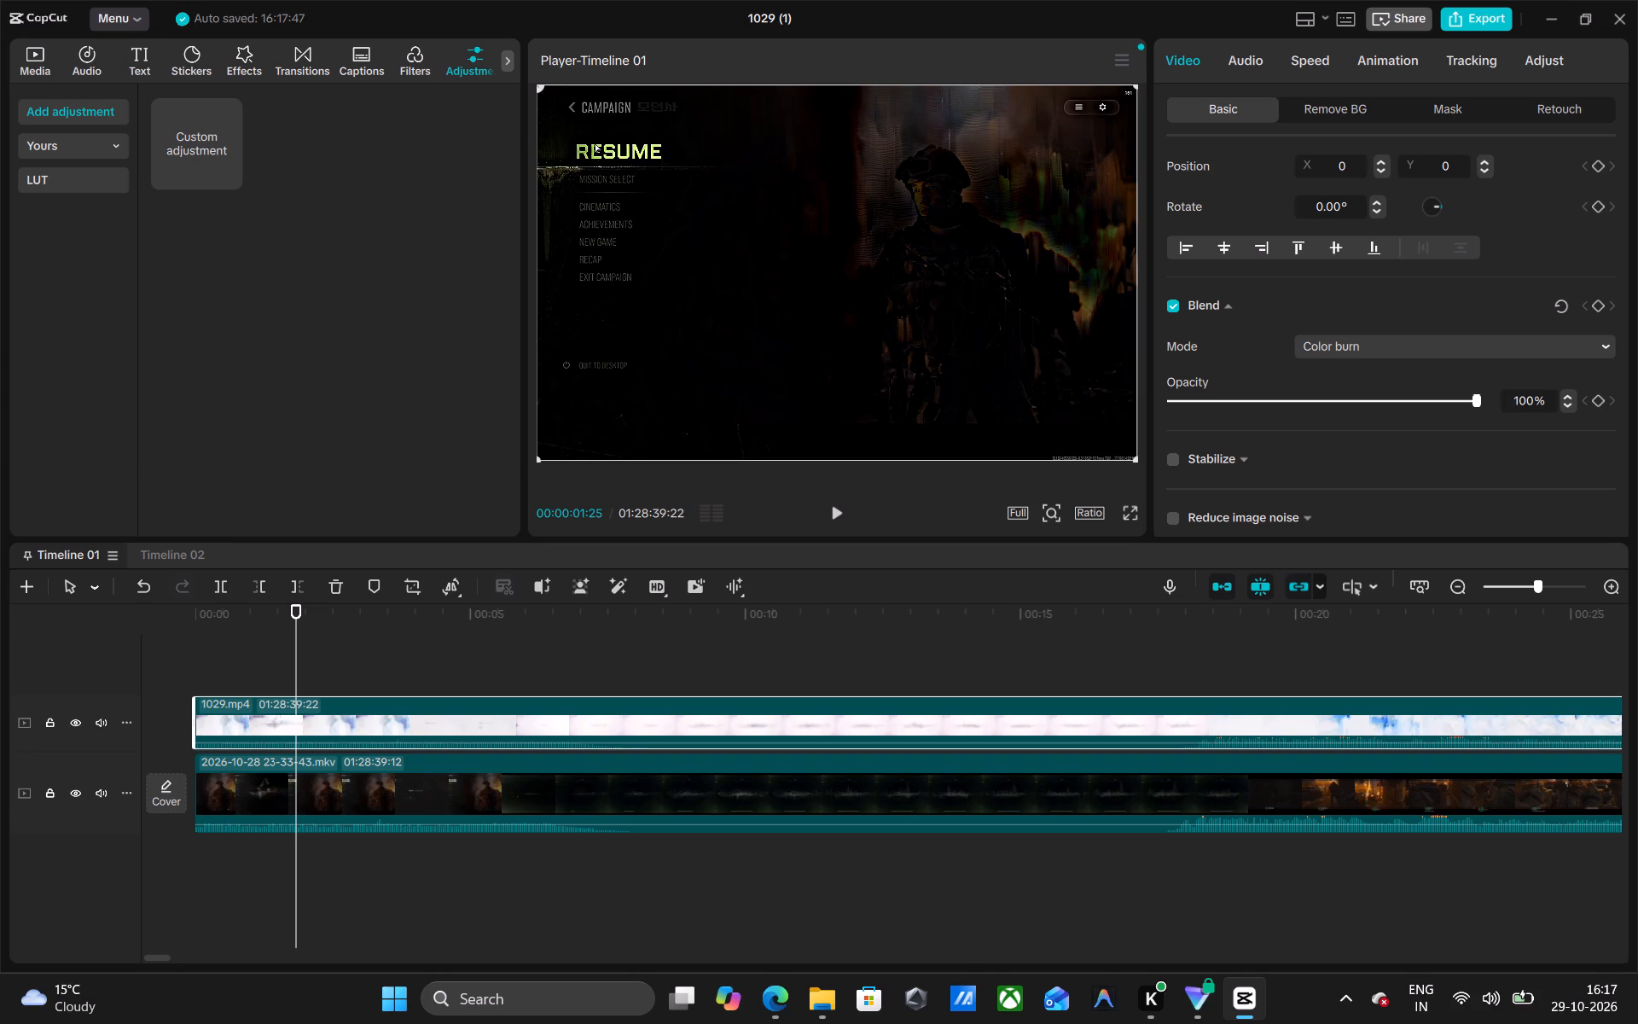
{"action": "left_click_drag", "start_coordinate": [1508, 404], "coordinate": [1592, 394]}
{"action": "key", "text": "BackSpace"}
{"action": "key", "text": "3"}
{"action": "key", "text": "0"}
{"action": "key", "text": "Return"}
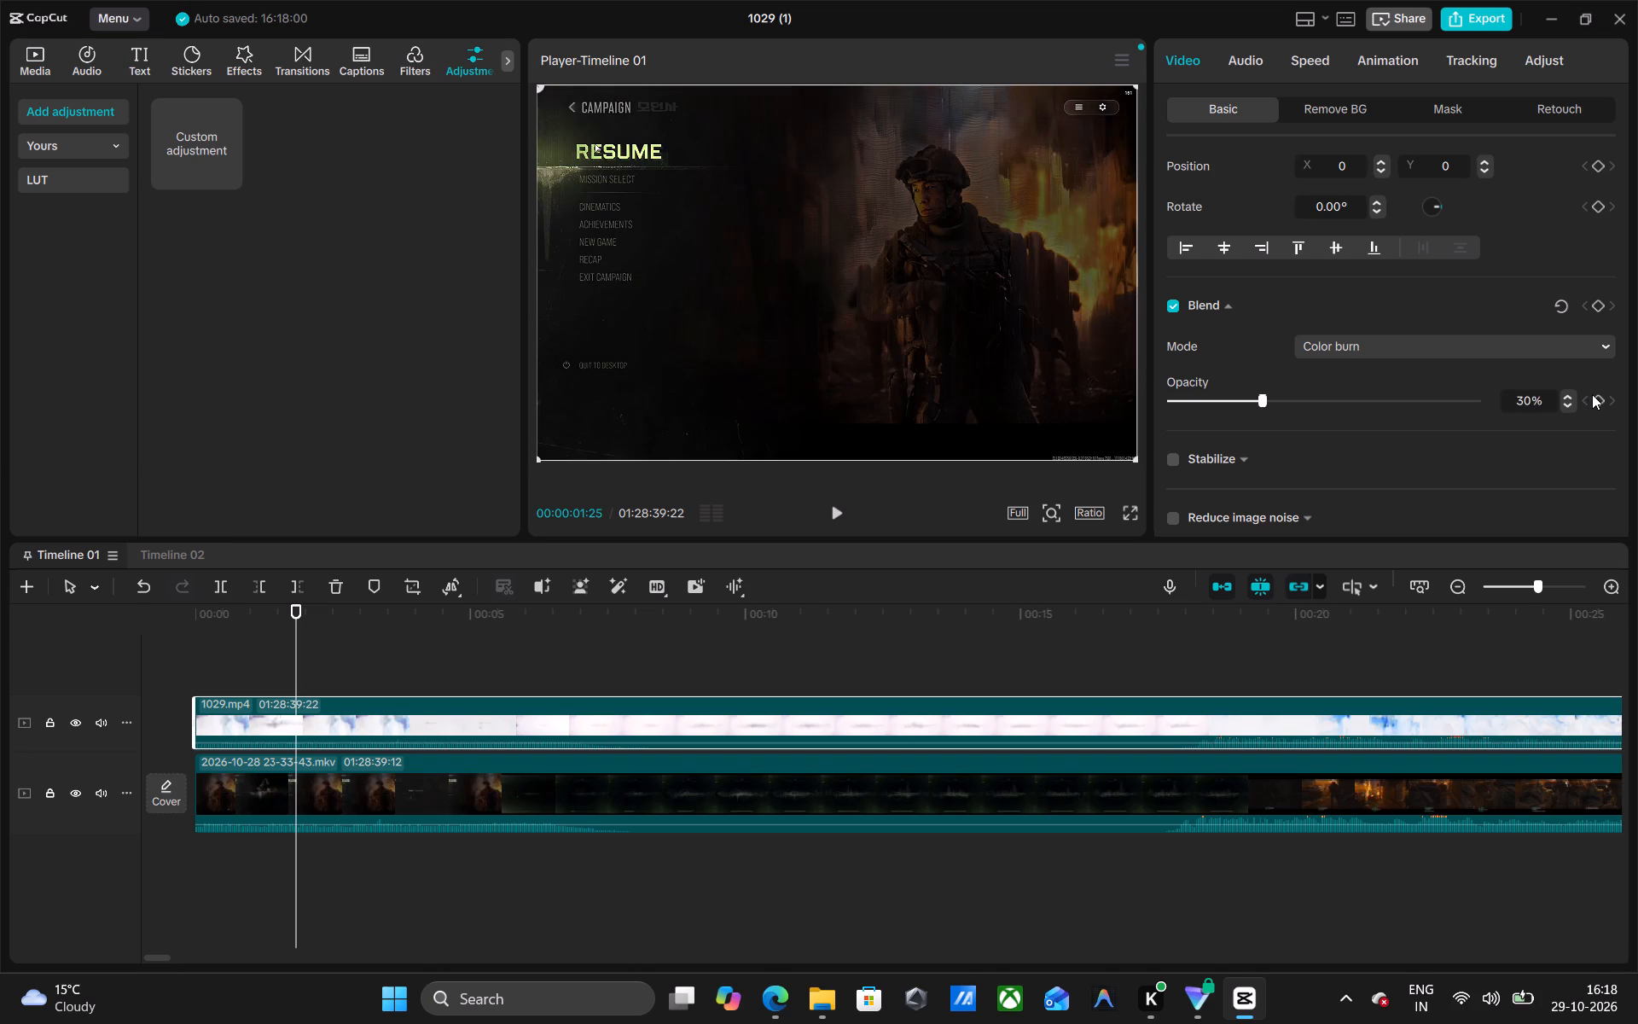
Return the playhead to 00:00:00:00 and import the videoplayback MP4 from the Downloads folder into the project media.
{"action": "left_click", "coordinate": [195, 645]}
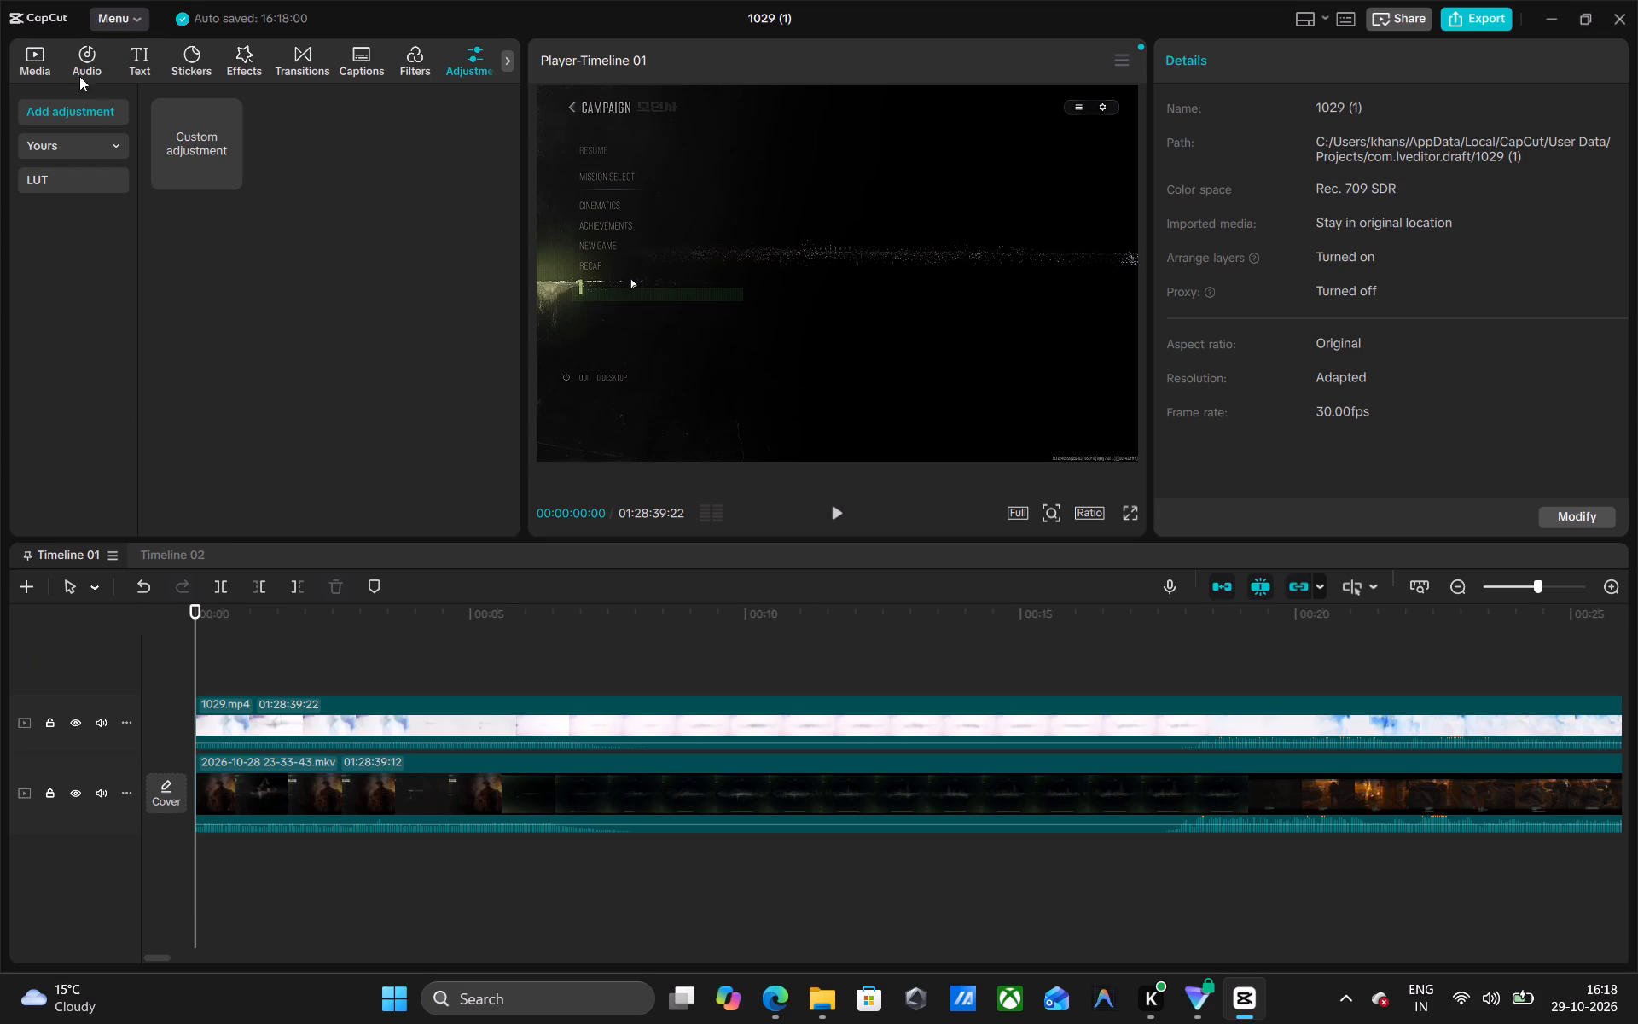
{"action": "left_click", "coordinate": [36, 55]}
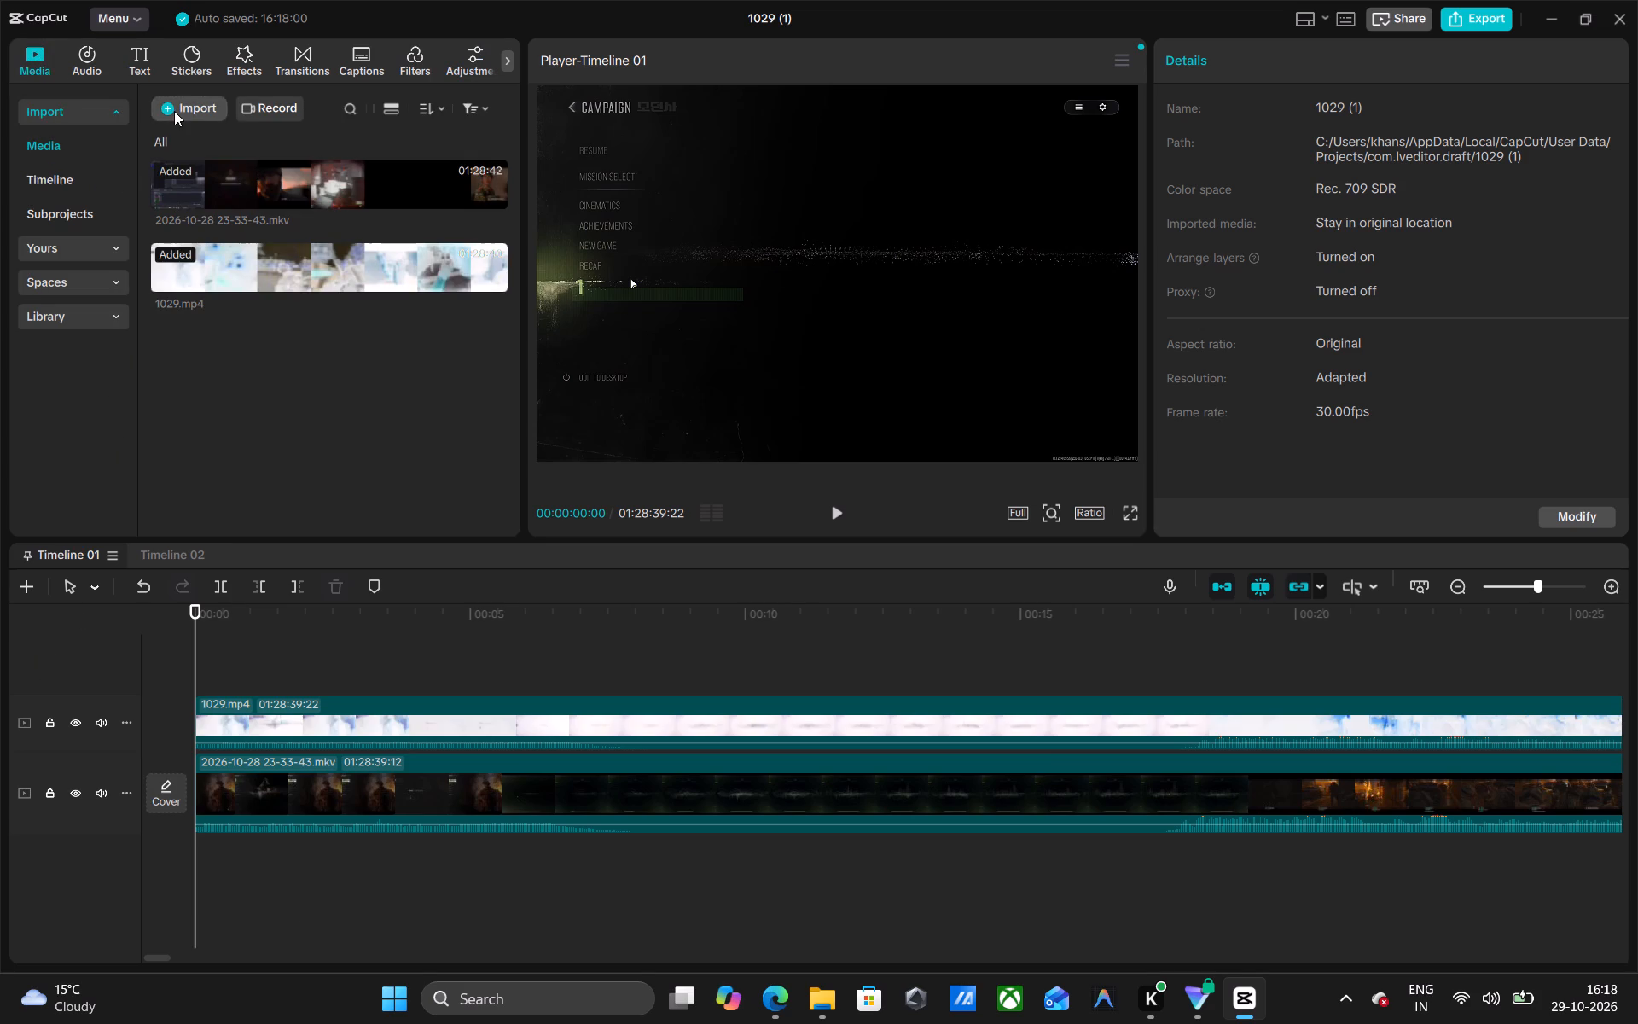
{"action": "left_click", "coordinate": [174, 111]}
{"action": "left_click", "coordinate": [179, 151]}
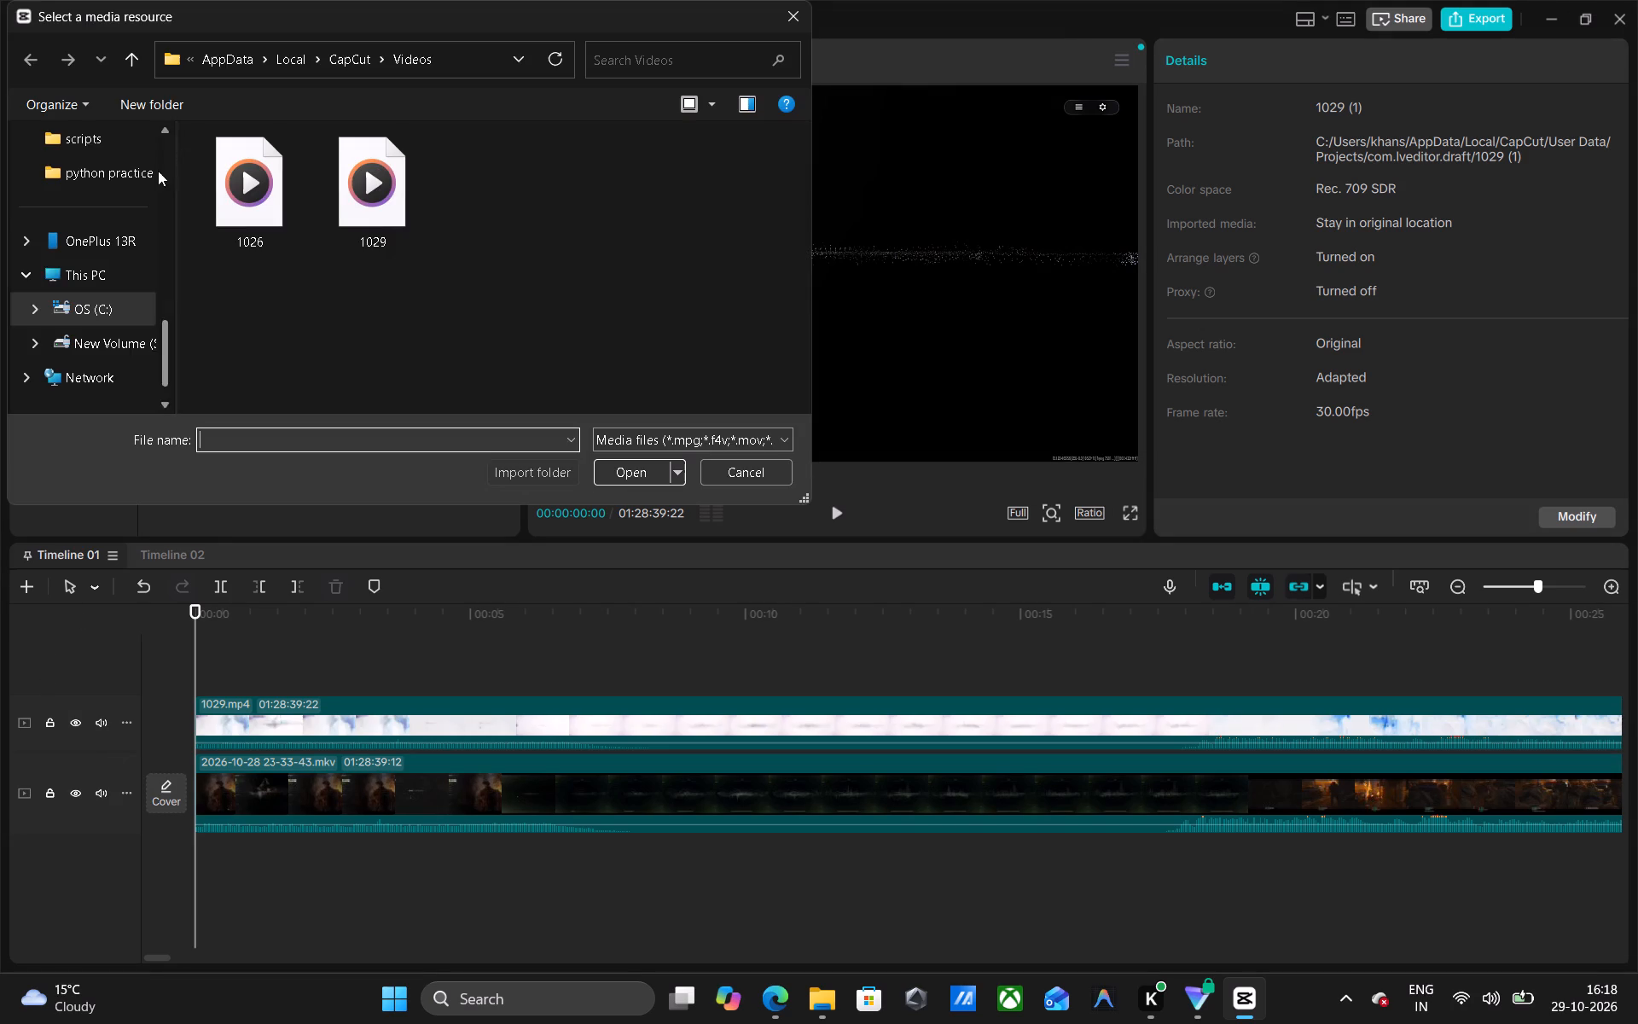
{"action": "scroll", "coordinate": [53, 317], "scroll_direction": "down", "scroll_amount": 2}
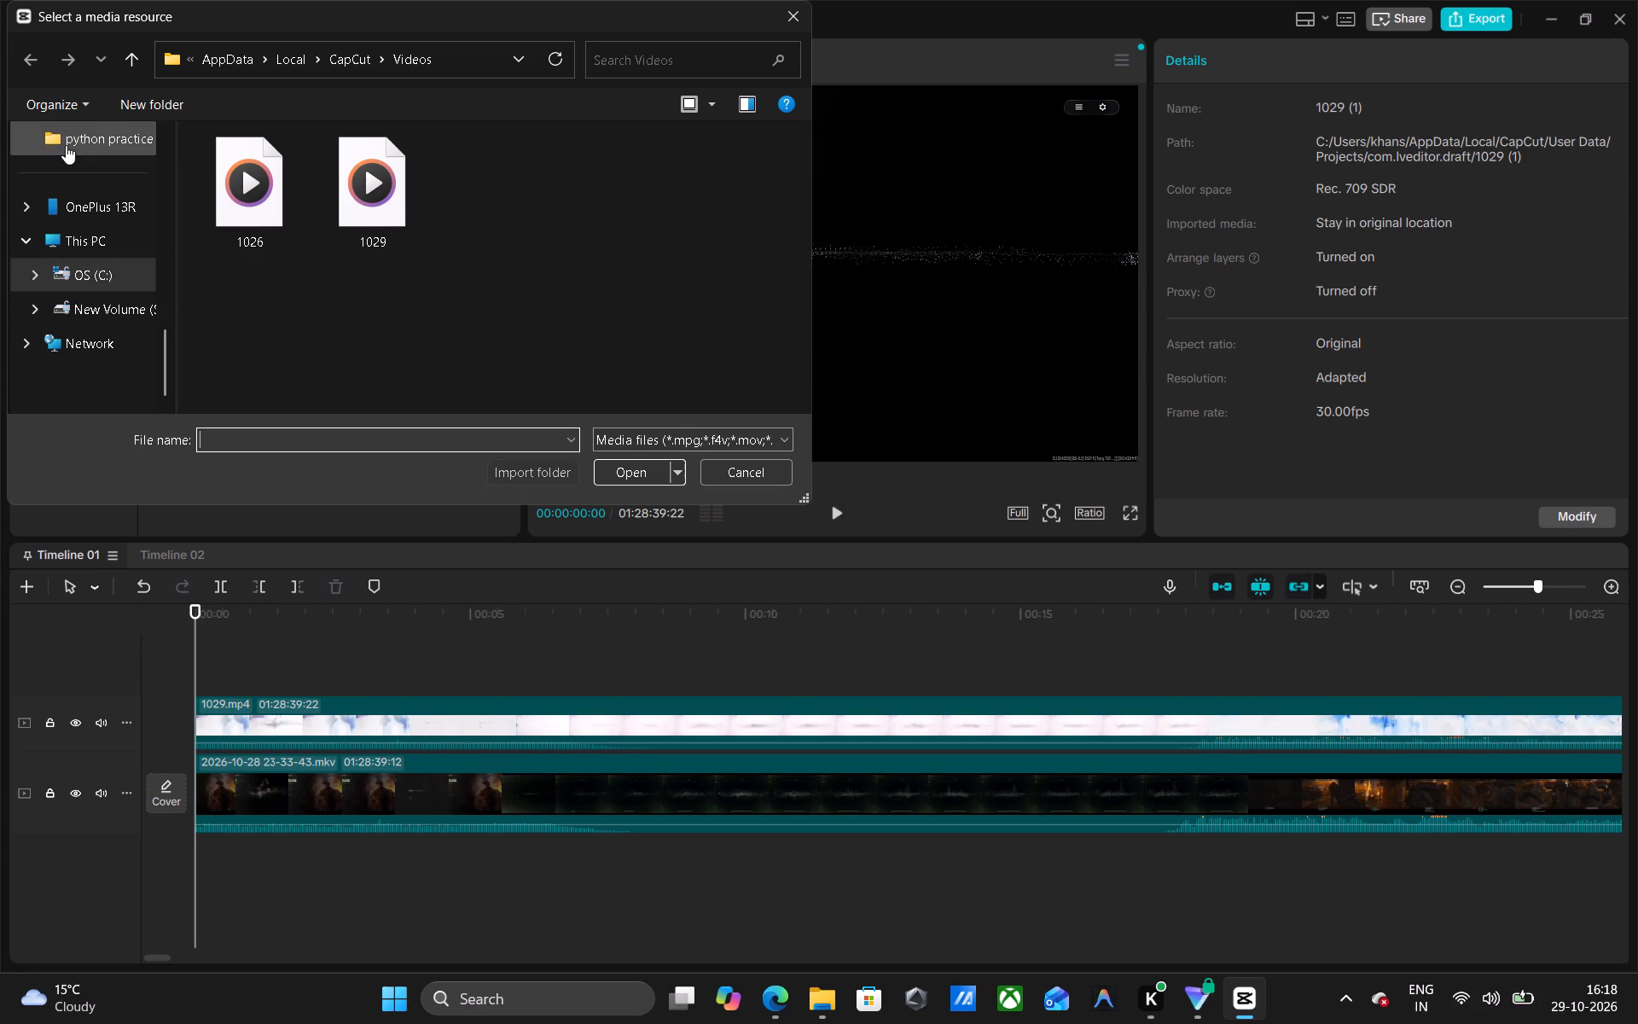
{"action": "scroll", "coordinate": [66, 145], "scroll_direction": "up", "scroll_amount": 3}
{"action": "scroll", "coordinate": [49, 183], "scroll_direction": "down", "scroll_amount": 1}
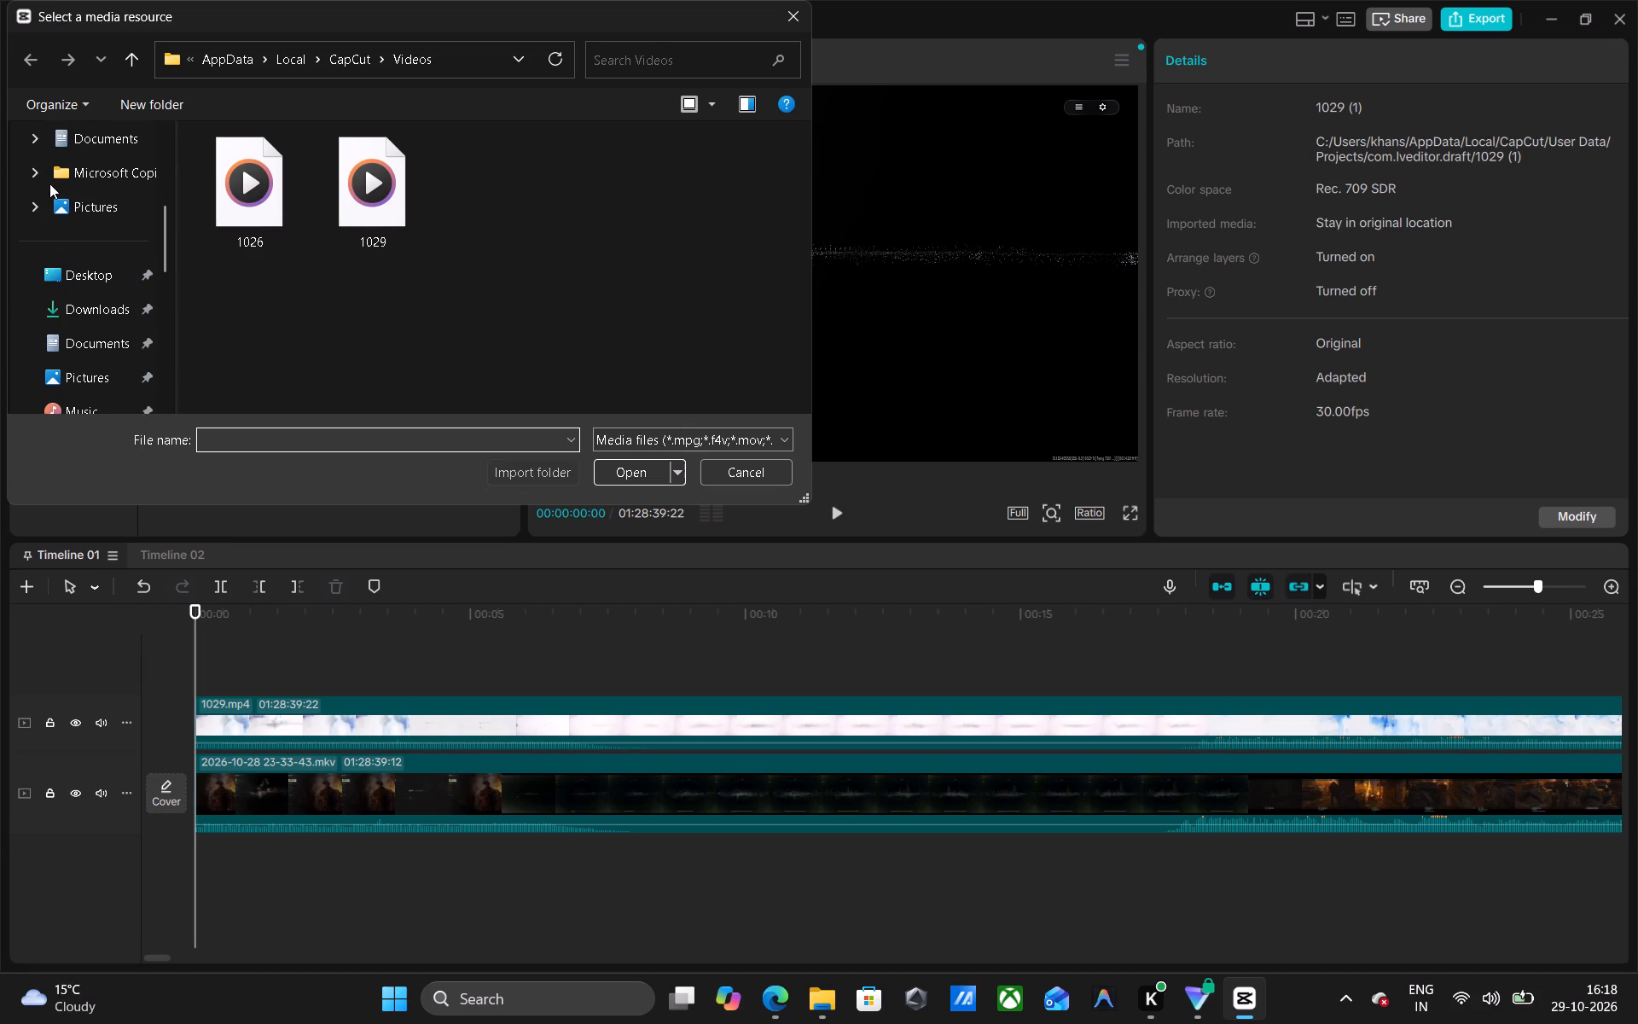
{"action": "left_click", "coordinate": [74, 209]}
{"action": "left_click", "coordinate": [234, 202]}
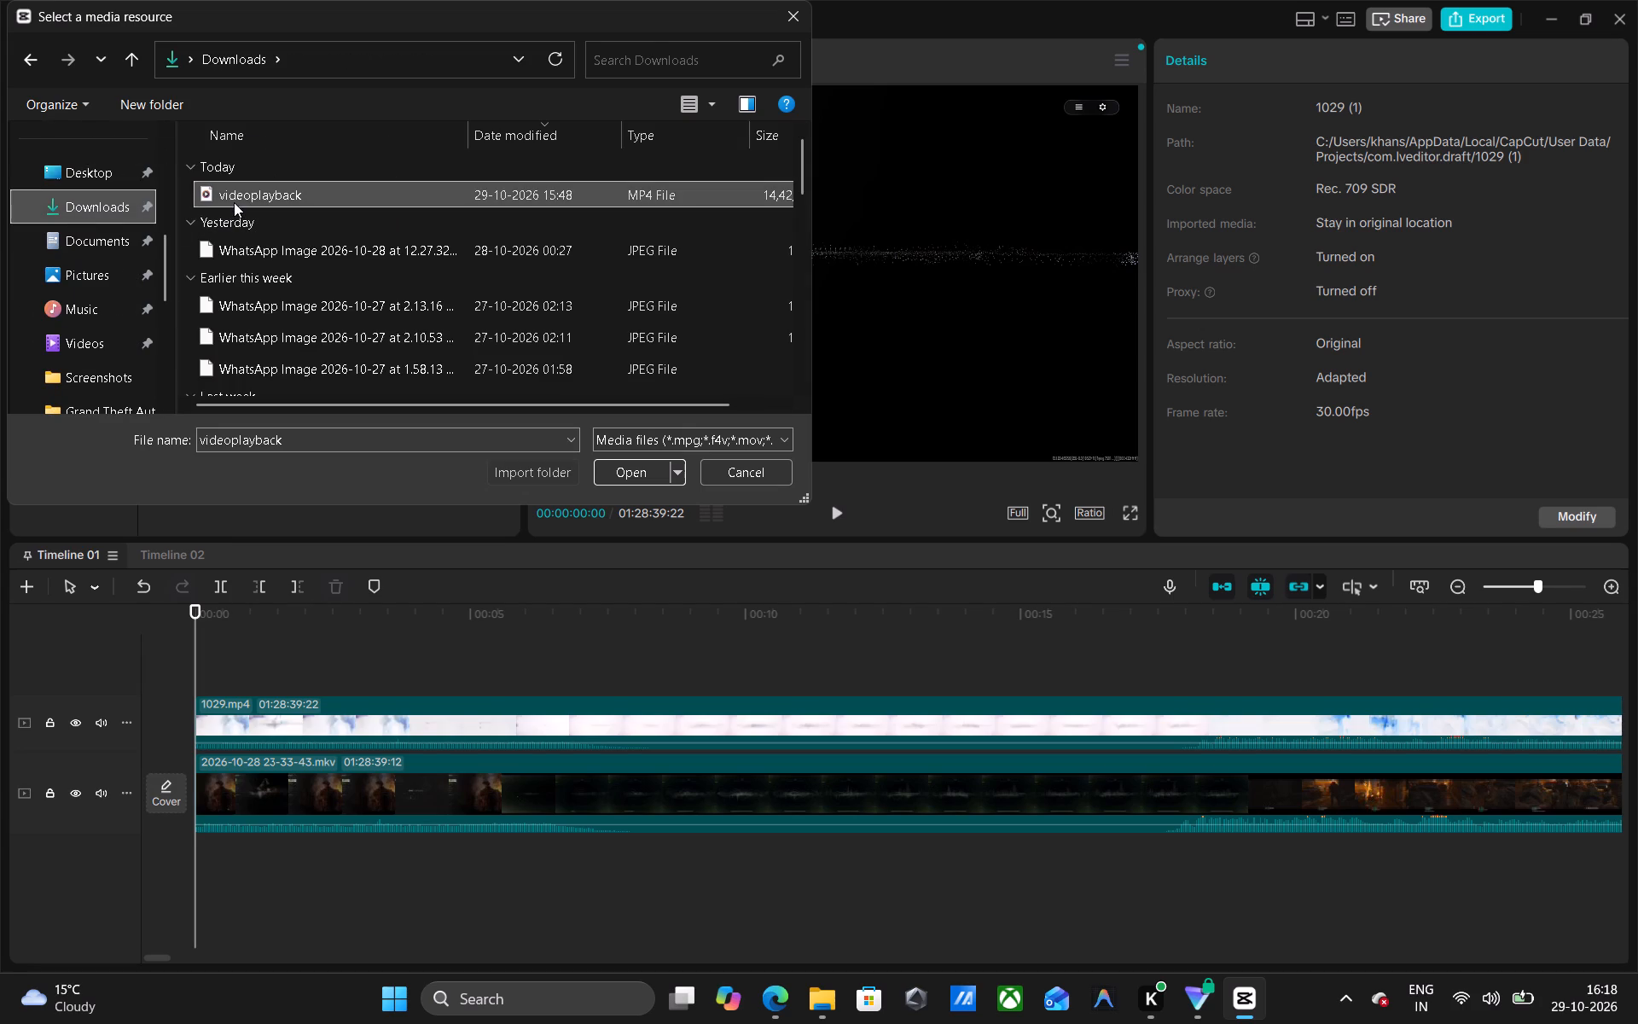
{"action": "left_click", "coordinate": [612, 476]}
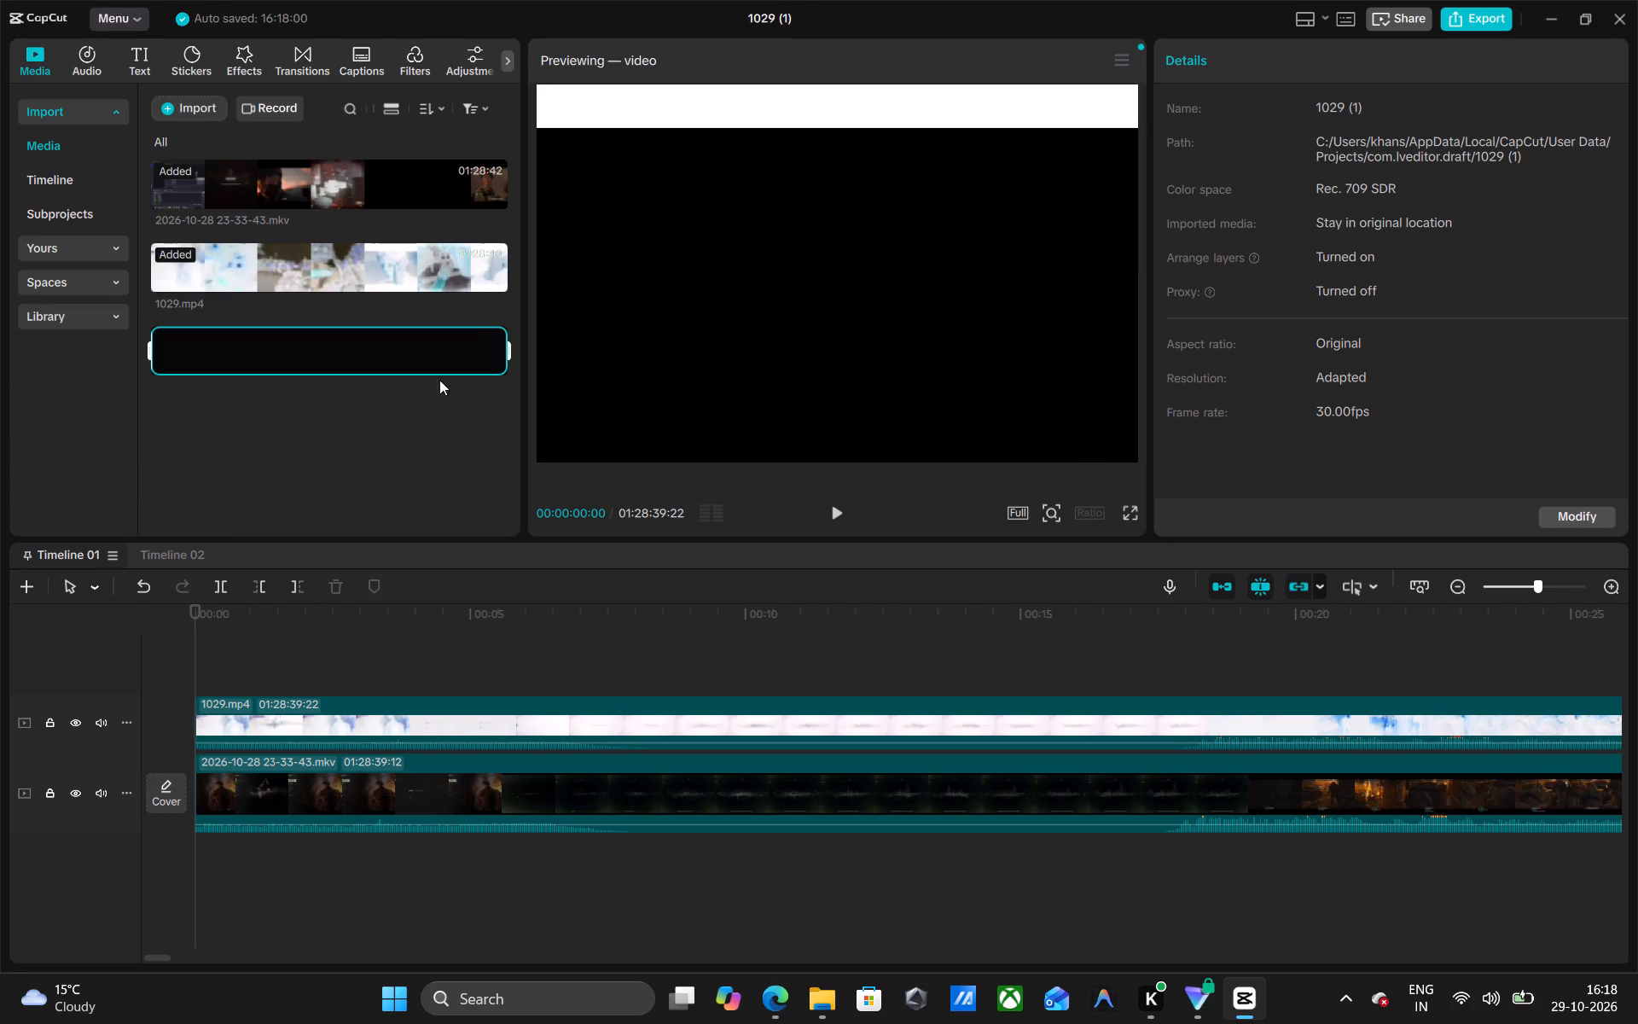
Place videoplayback.mp4 on a new track above the 1029.mp4 clip, aligned to the timeline start.
{"action": "left_click_drag", "start_coordinate": [322, 350], "coordinate": [192, 669]}
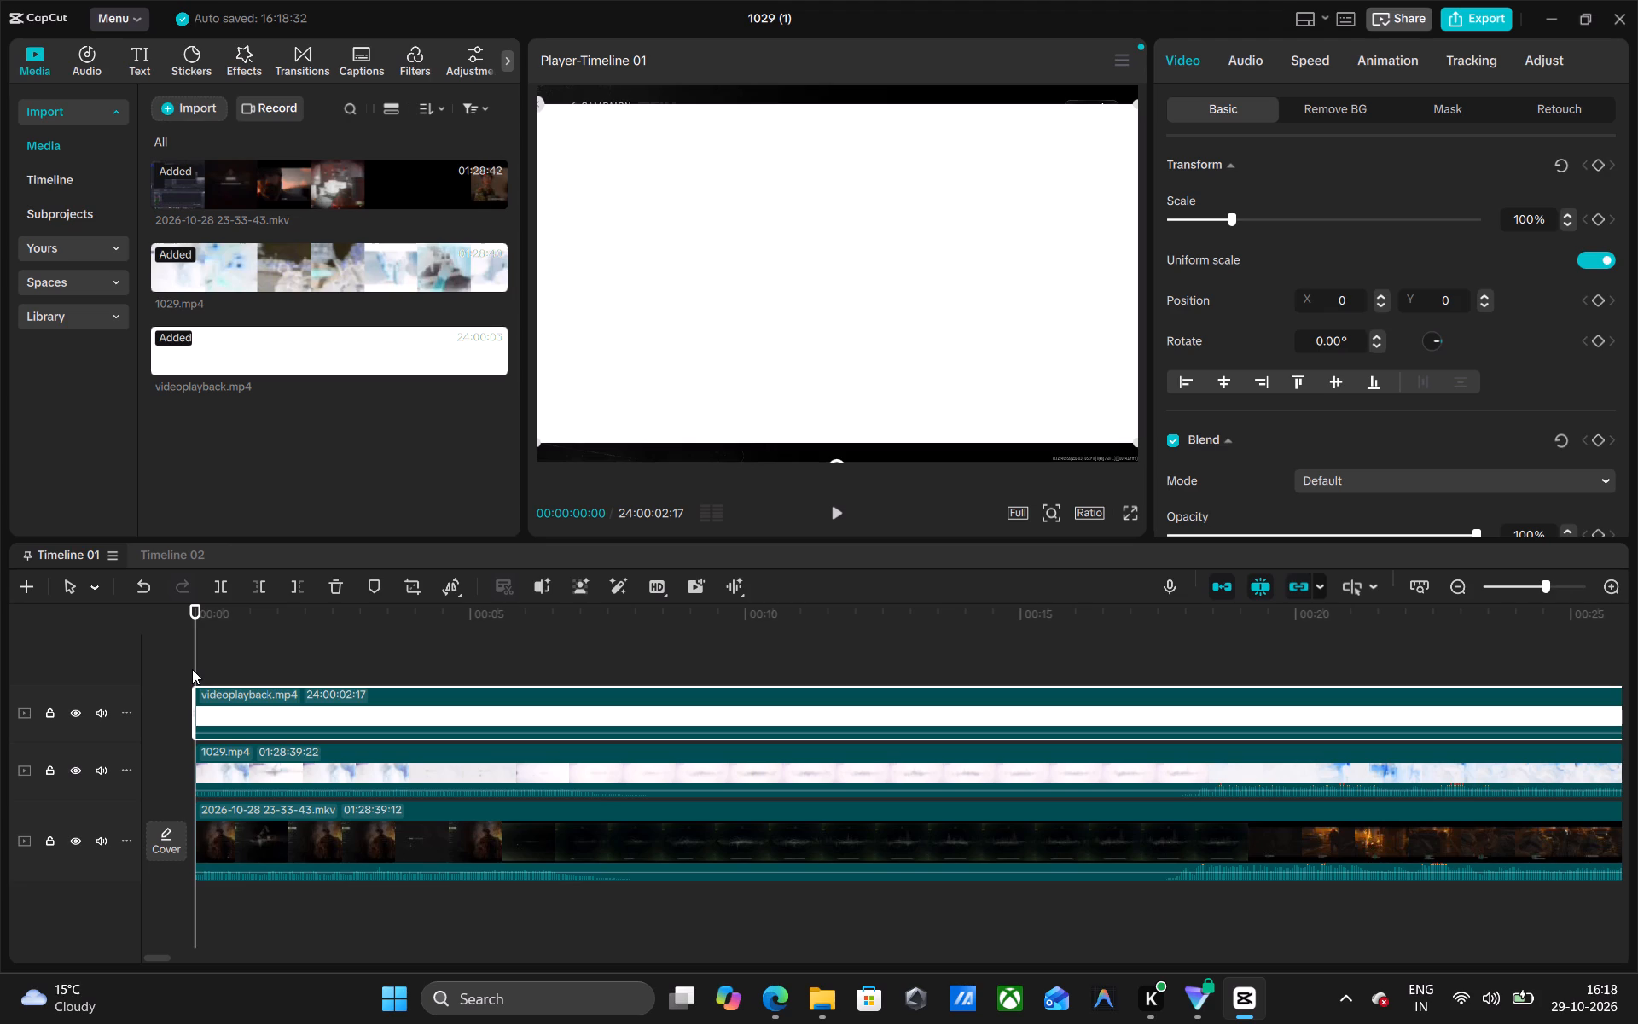
Set the blend mode of the videoplayback.mp4 clip to Overlay.
{"action": "left_click", "coordinate": [1382, 483]}
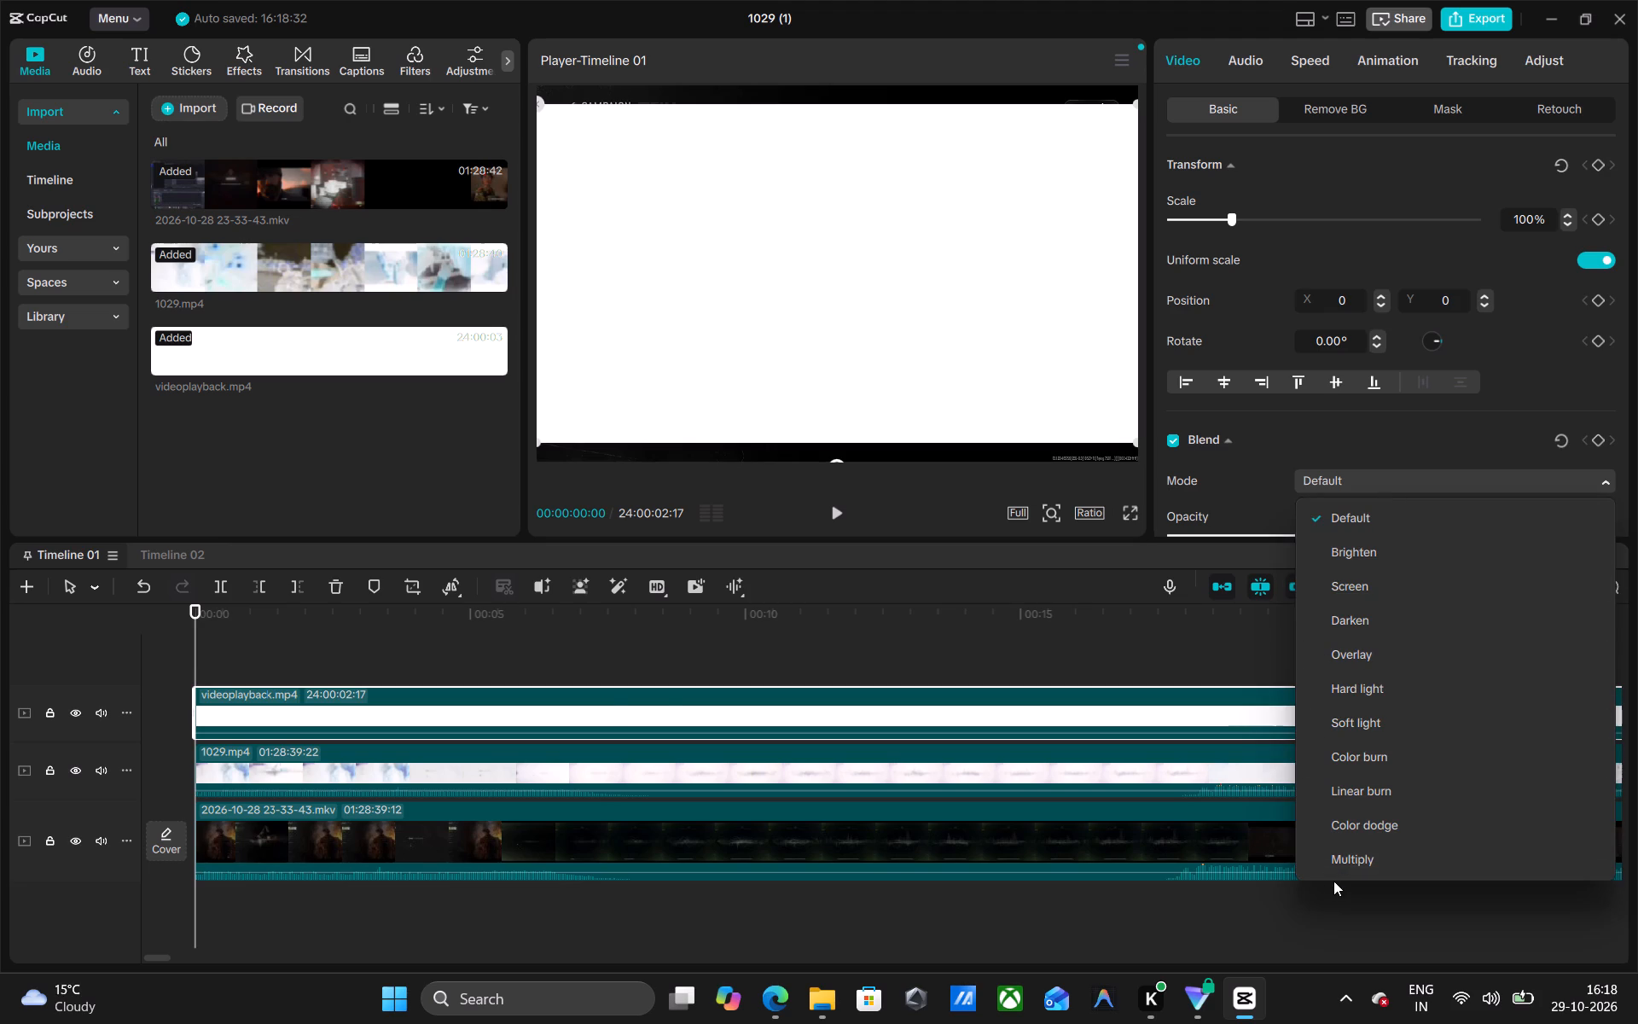
{"action": "left_click", "coordinate": [1317, 659]}
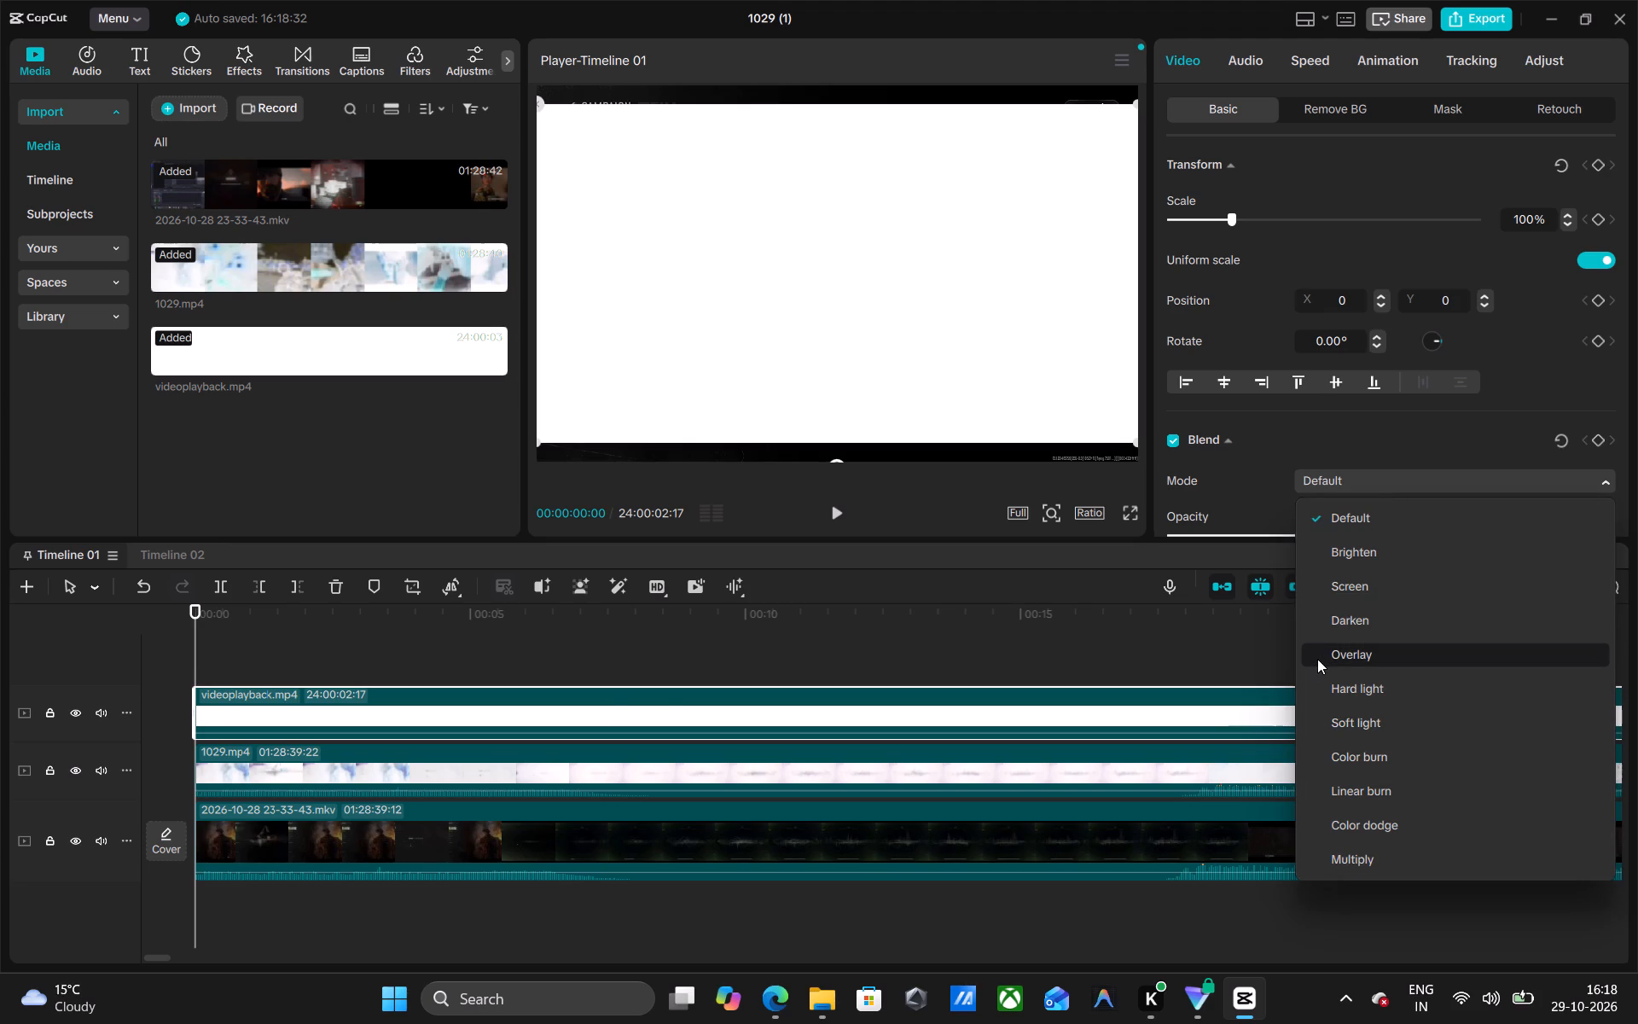